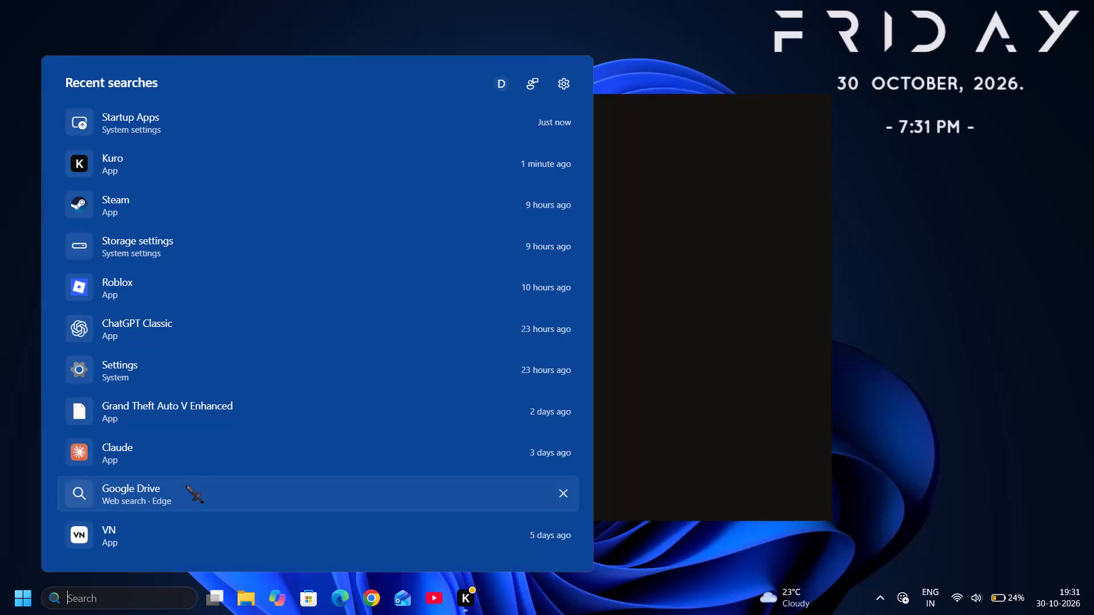
left_click(198, 465)
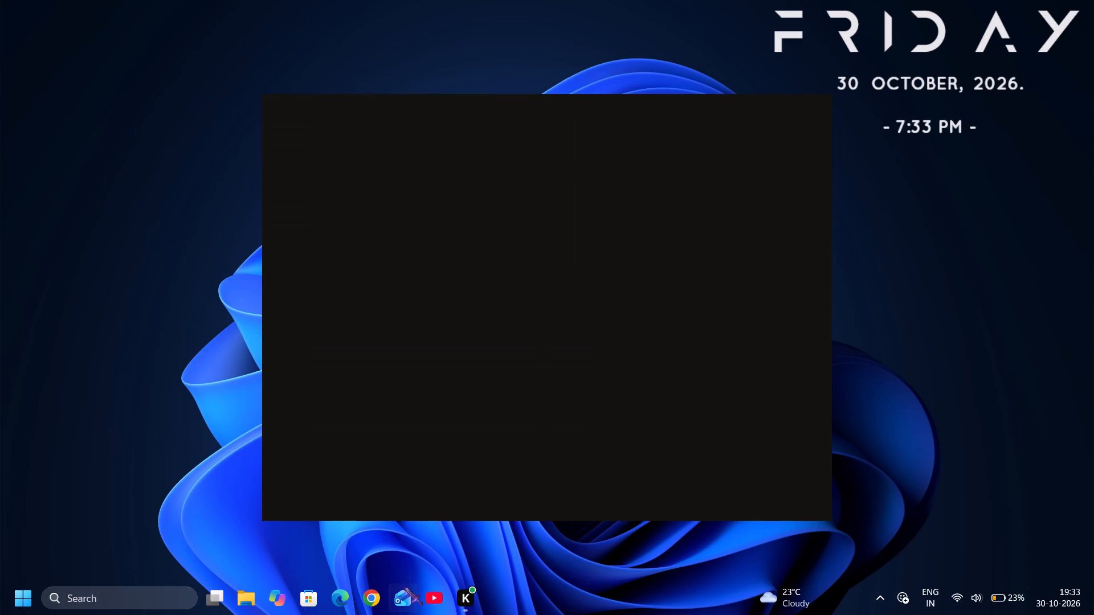
Switch to Chrome, search Google for canva and open the Canva account home page from the login result.
left_click(368, 601)
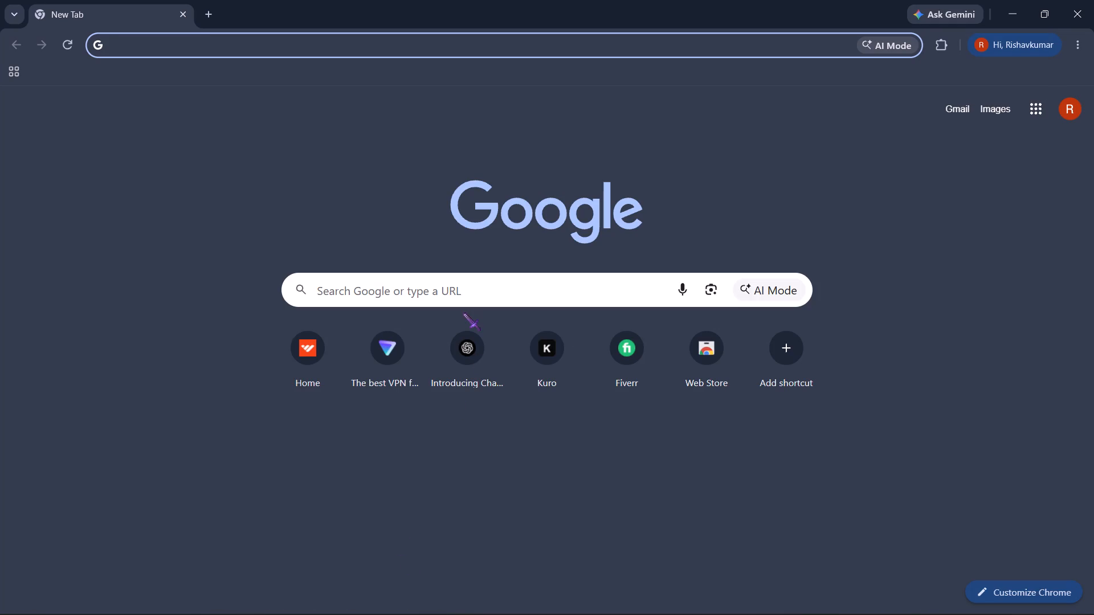
left_click(478, 291)
left_click(396, 311)
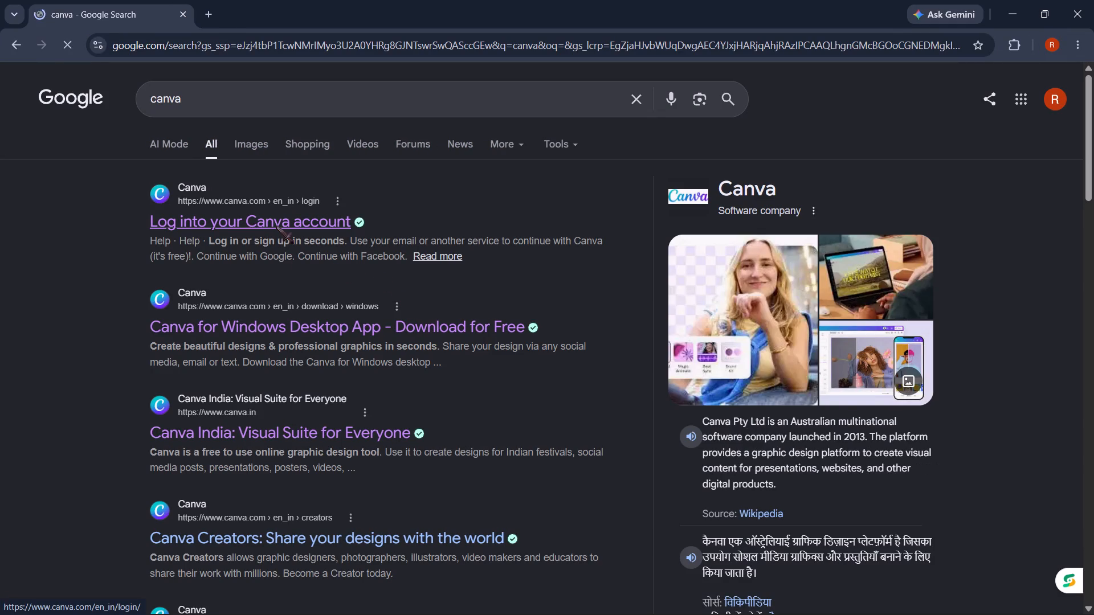
left_click(276, 226)
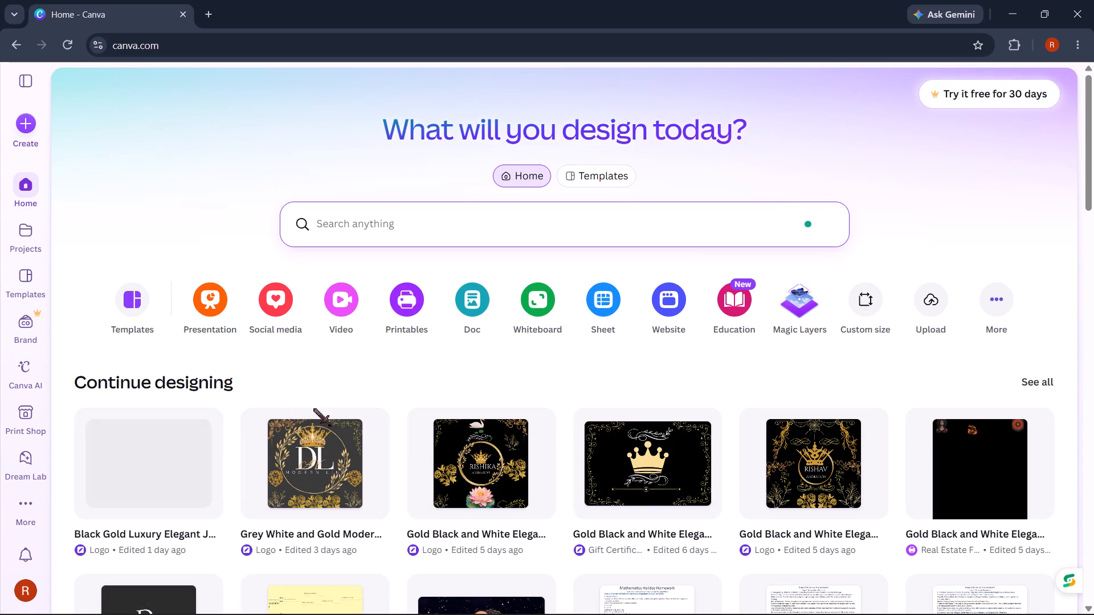
Start a customised design from the "Orange and White Modern Welcome To My Channel YouTube Thumbnail" template among Canva's recommended templates.
scroll(343, 408, "down", 4)
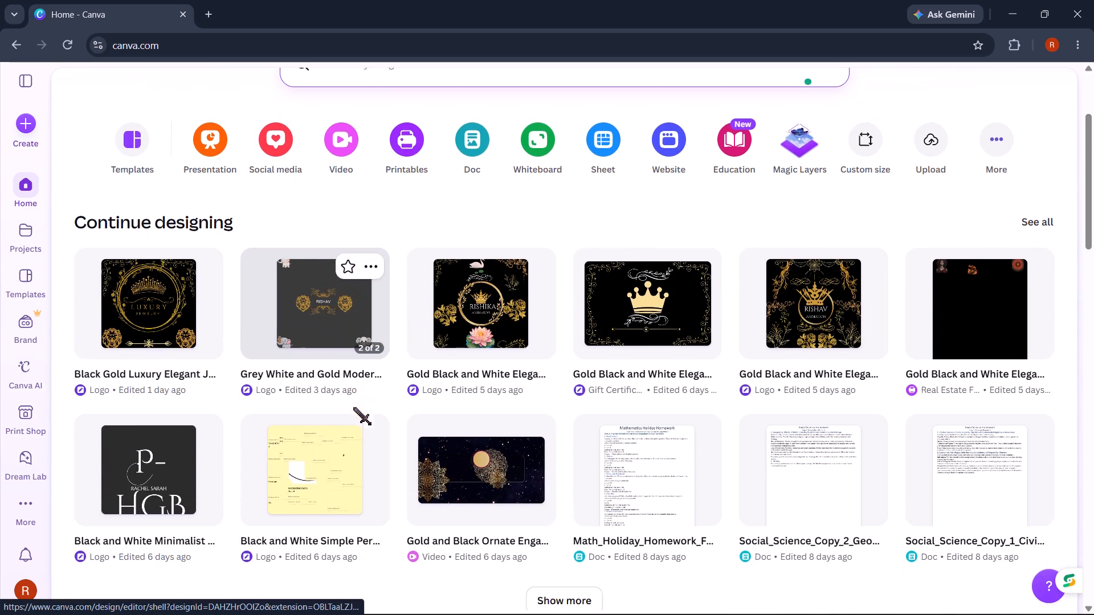
scroll(354, 408, "down", 5)
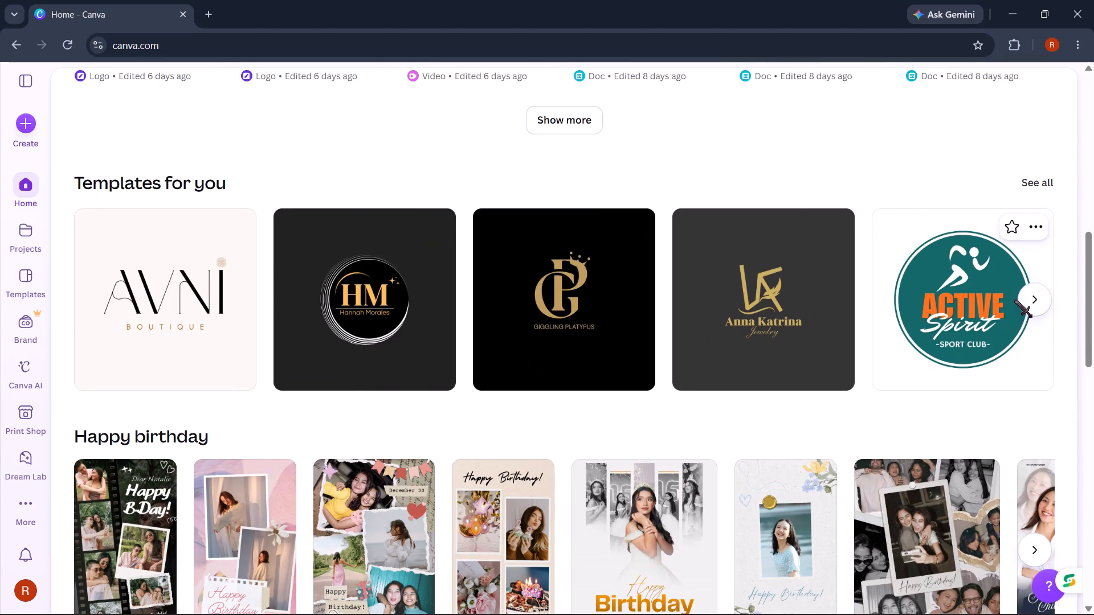
left_click(1027, 300)
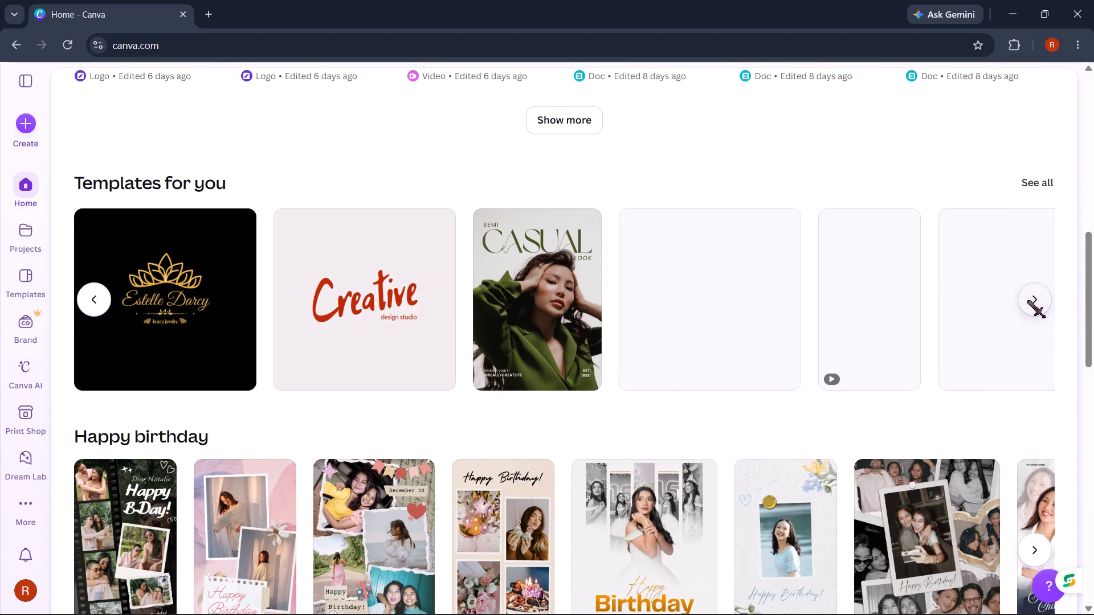
left_click(1031, 303)
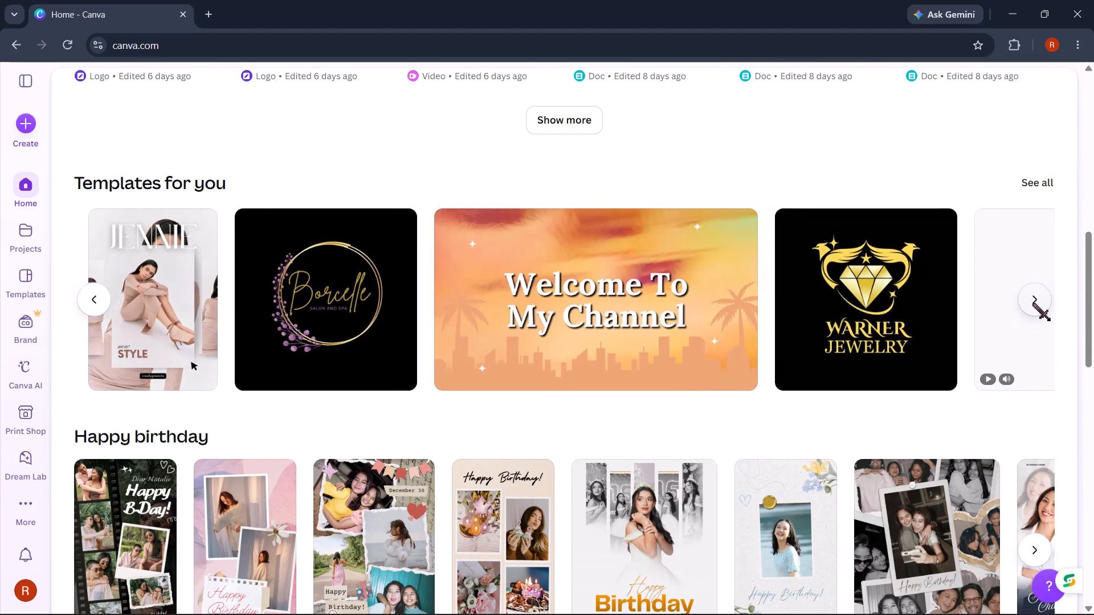
left_click(565, 341)
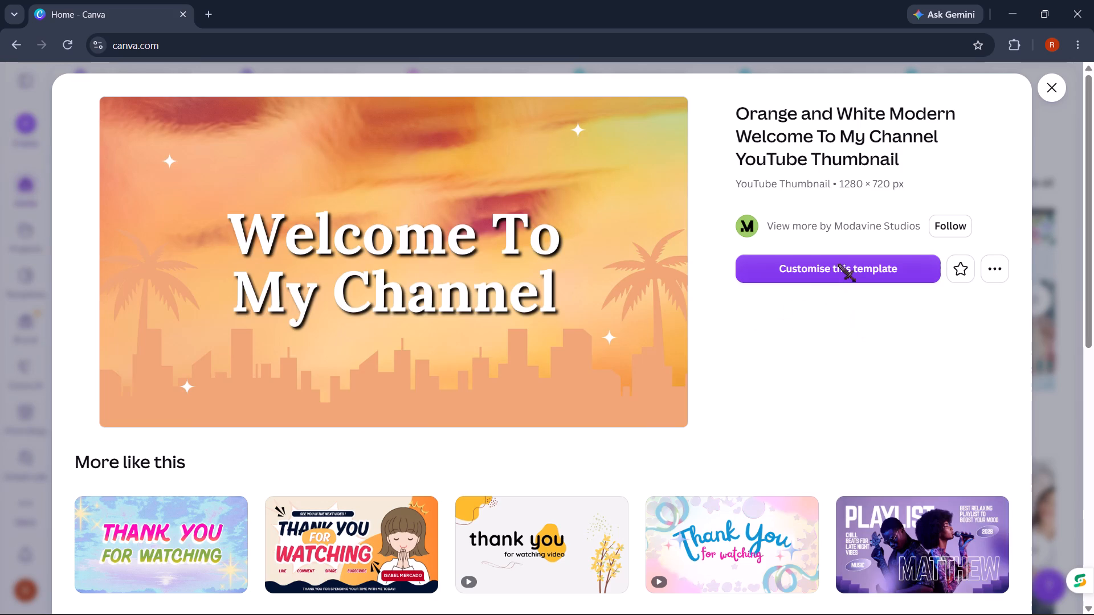
left_click(838, 264)
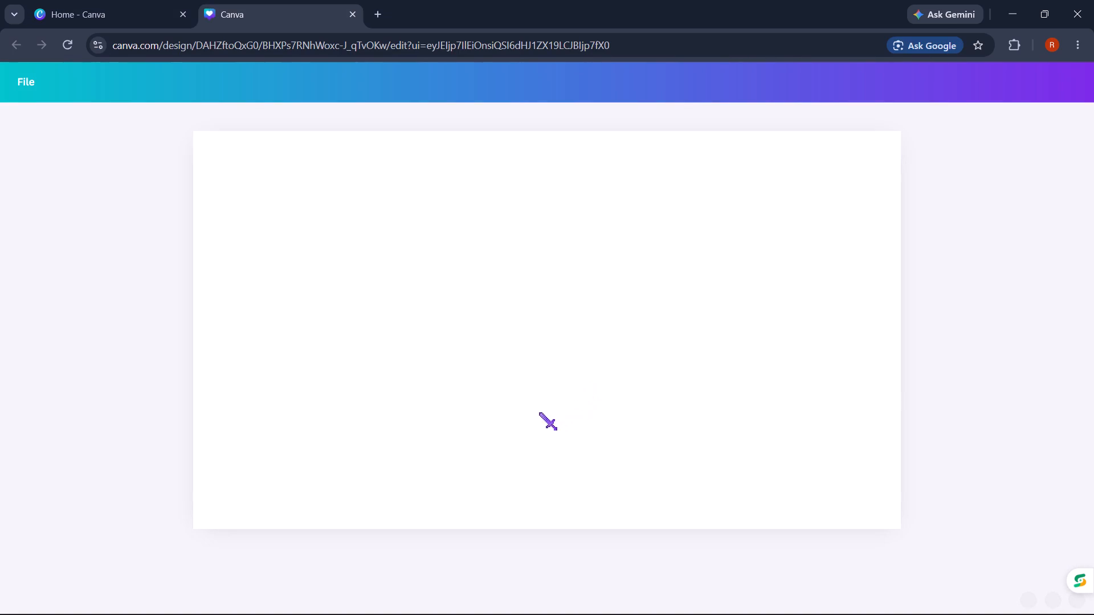
scroll(654, 366, "down", 4)
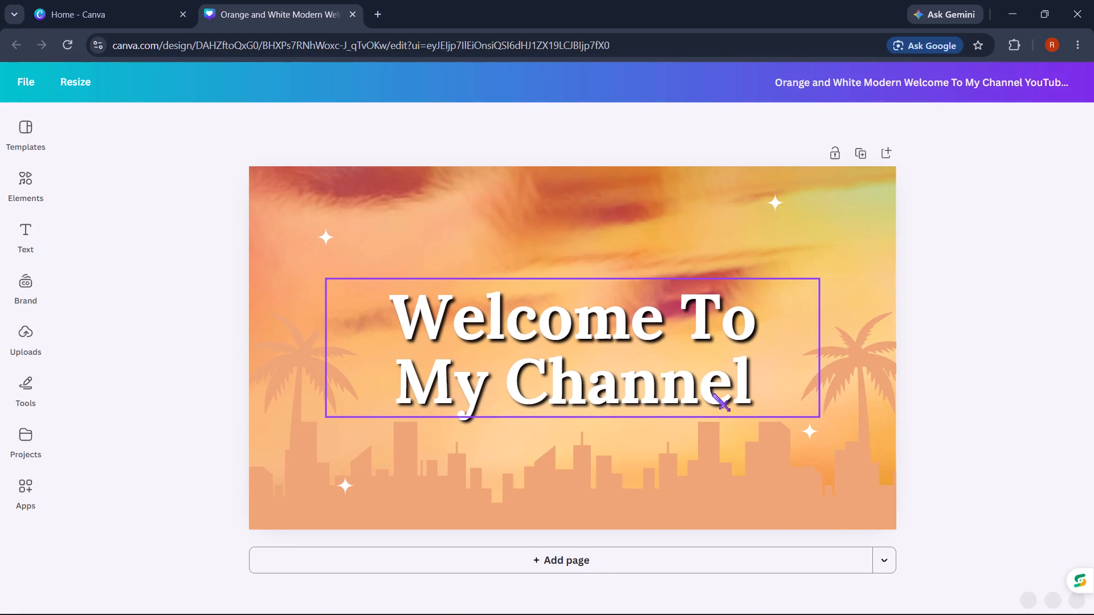
Nudge the orange city skyline graphic slightly downward on the thumbnail.
left_click(599, 482)
scroll(549, 477, "down", 2)
left_click(549, 477)
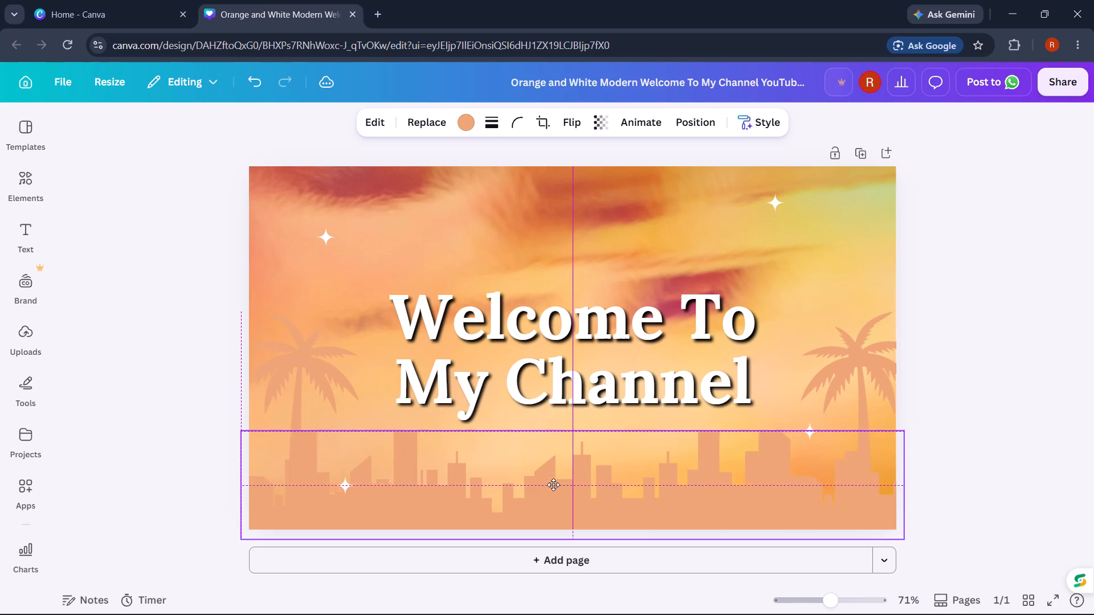
Move the "Welcome To My Channel" title slightly higher on the thumbnail, keeping it roughly centred horizontally.
left_click(740, 353)
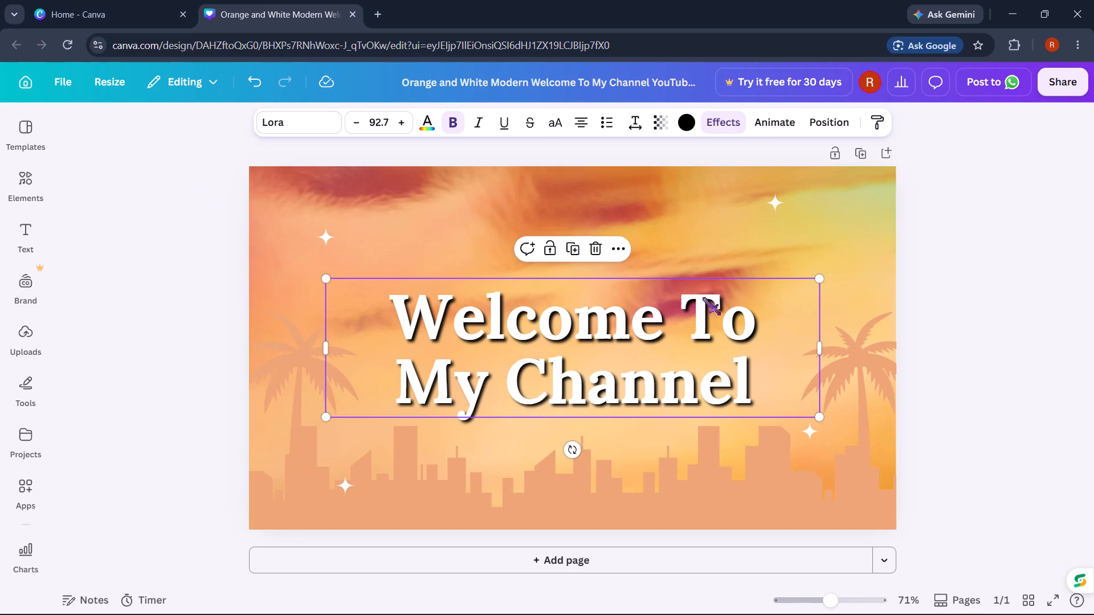
left_click(761, 374)
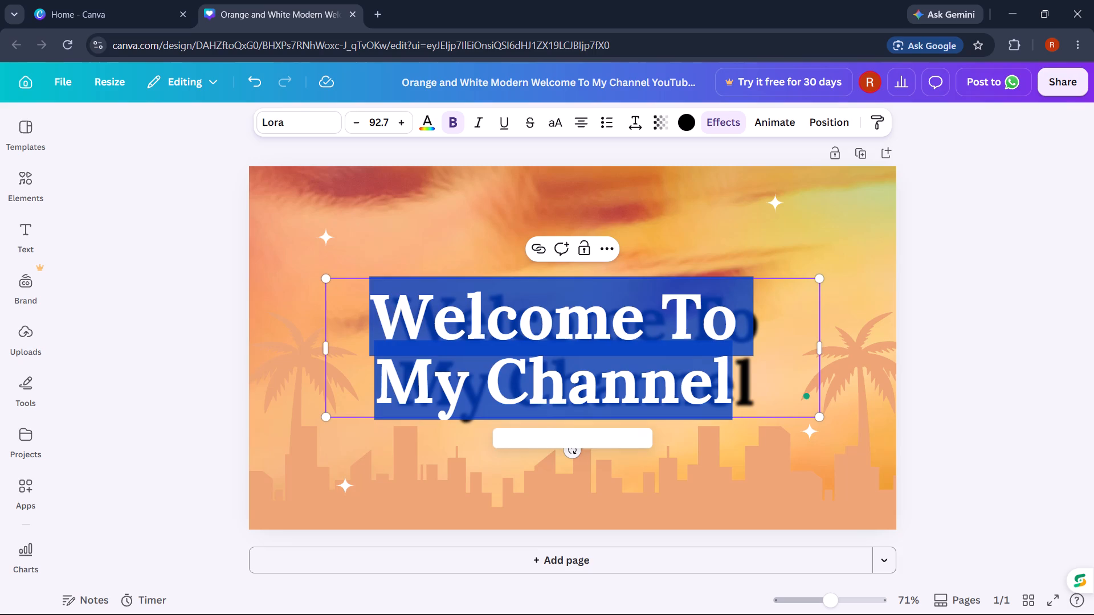
left_click(789, 375)
left_click(789, 375)
left_click_drag(720, 375, 629, 347)
left_click(757, 344)
left_click(773, 341)
left_click_drag(795, 297, 805, 280)
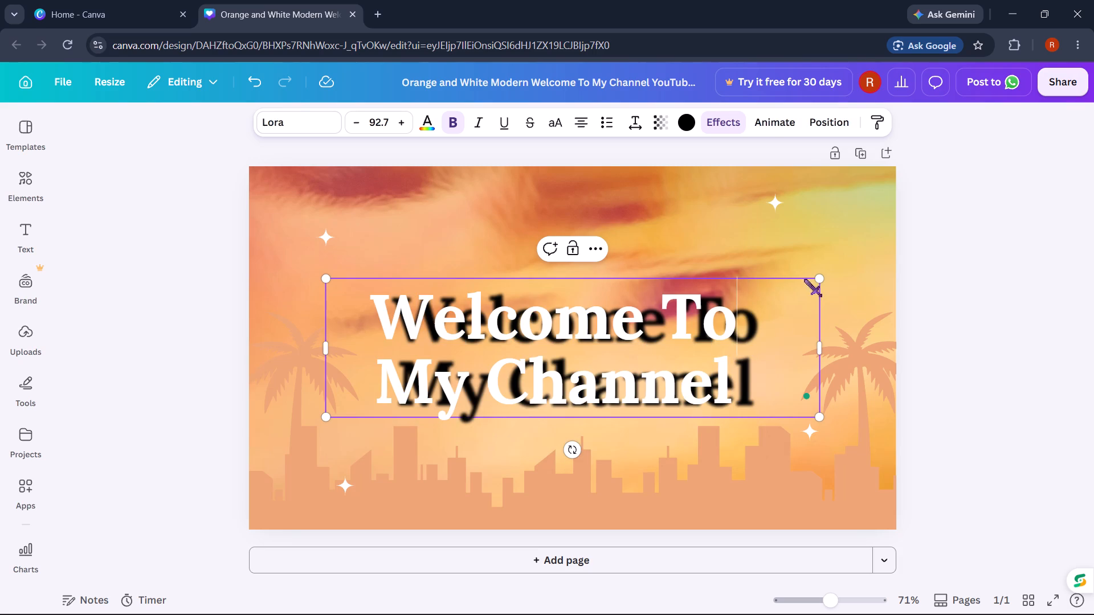
left_click_drag(805, 280, 805, 276)
left_click_drag(805, 277, 805, 288)
left_click_drag(801, 309, 772, 312)
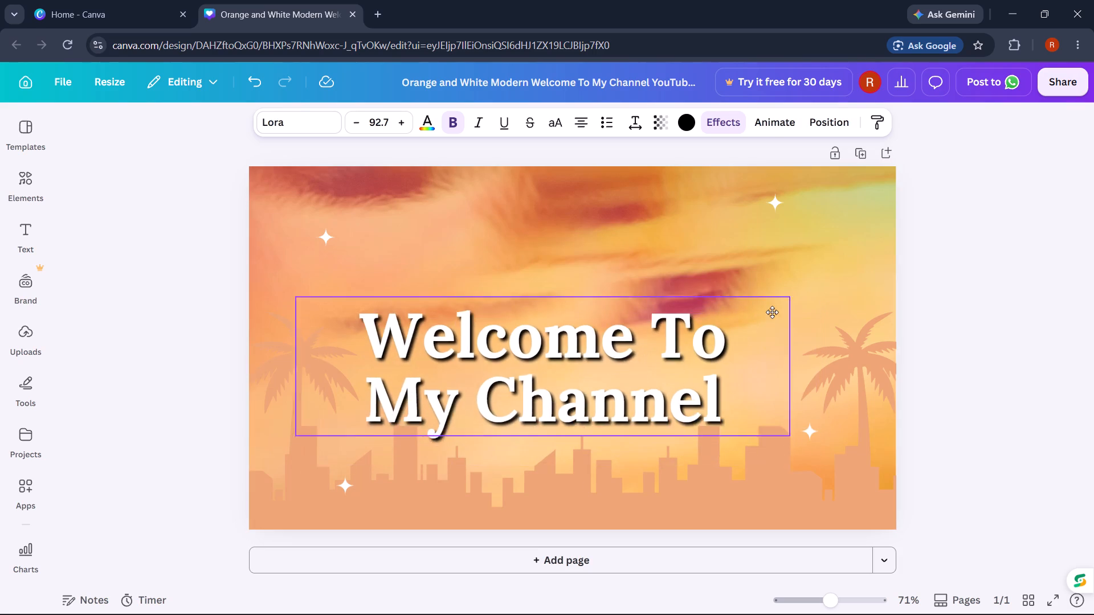
left_click_drag(772, 312, 805, 268)
Shift the white sparkle in the design's upper-right area slightly further right.
left_click(775, 211)
left_click_drag(780, 201, 832, 197)
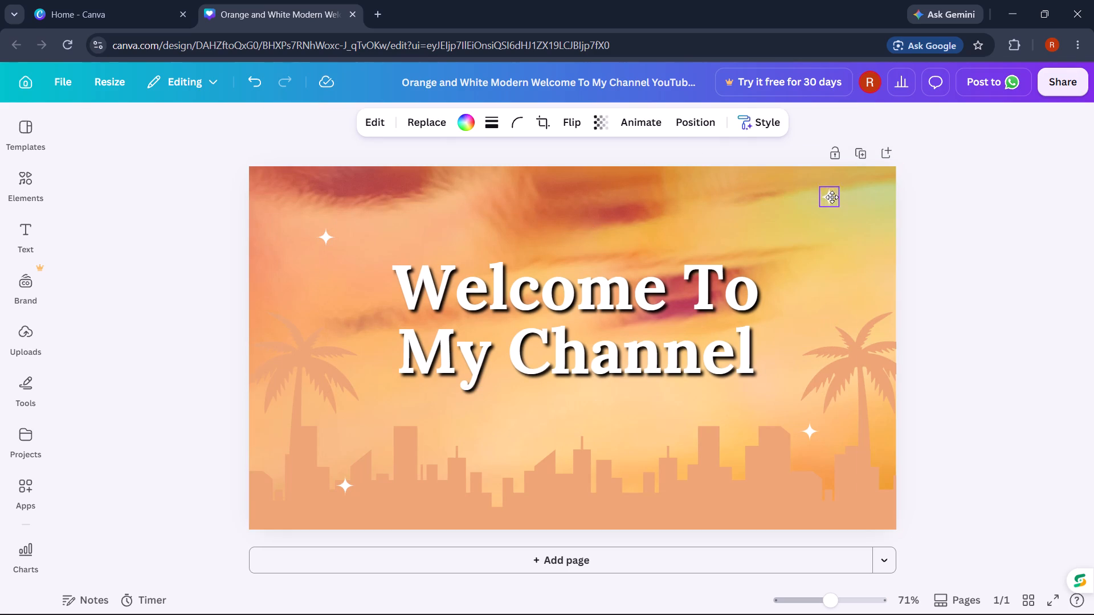
left_click_drag(832, 197, 807, 199)
Duplicate the upper-right sparkle and place the copy at the base of the right palm tree, level with the lower-left sparkle.
right_click(805, 199)
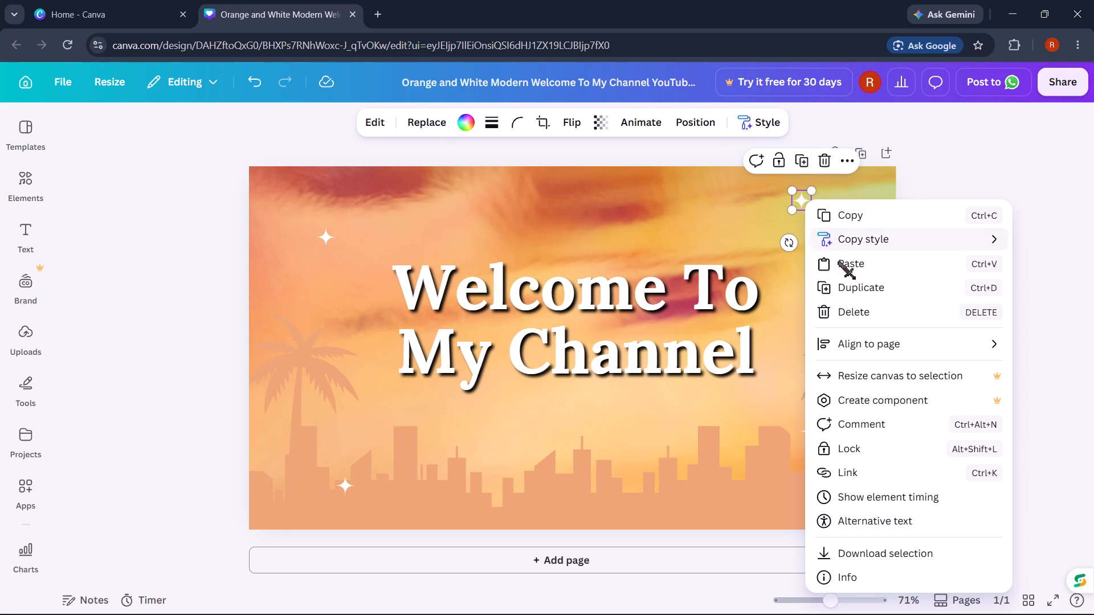
left_click(847, 286)
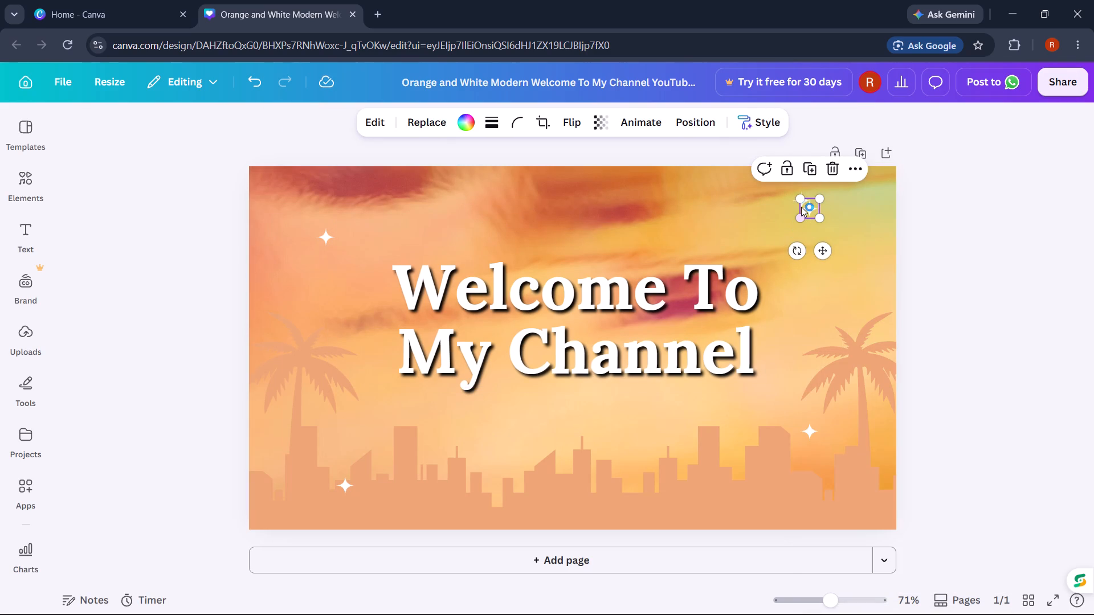
left_click_drag(804, 204, 806, 259)
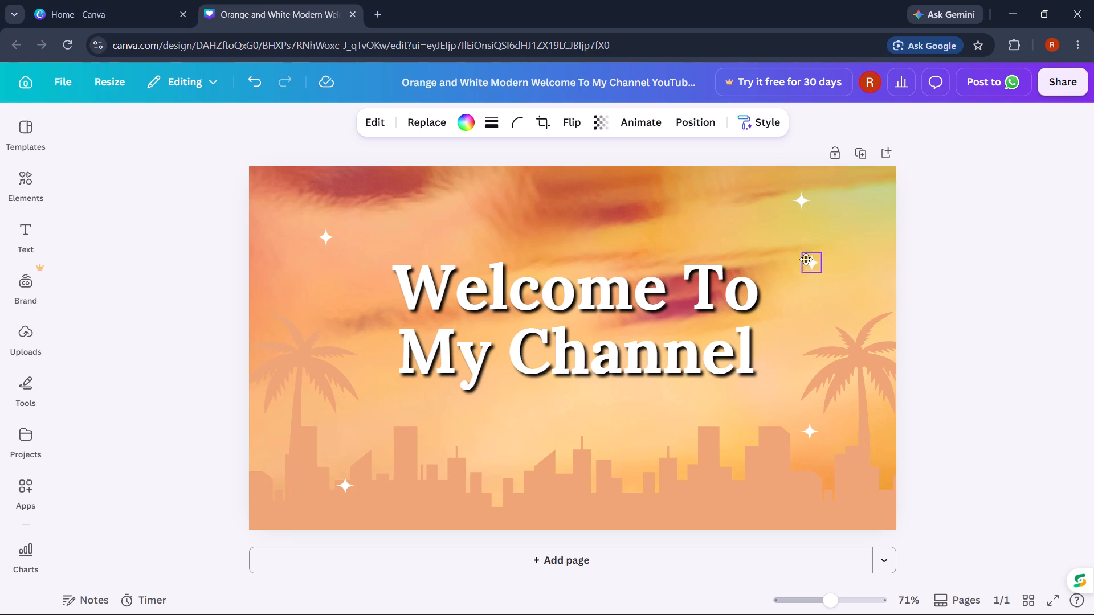
left_click_drag(806, 259, 866, 475)
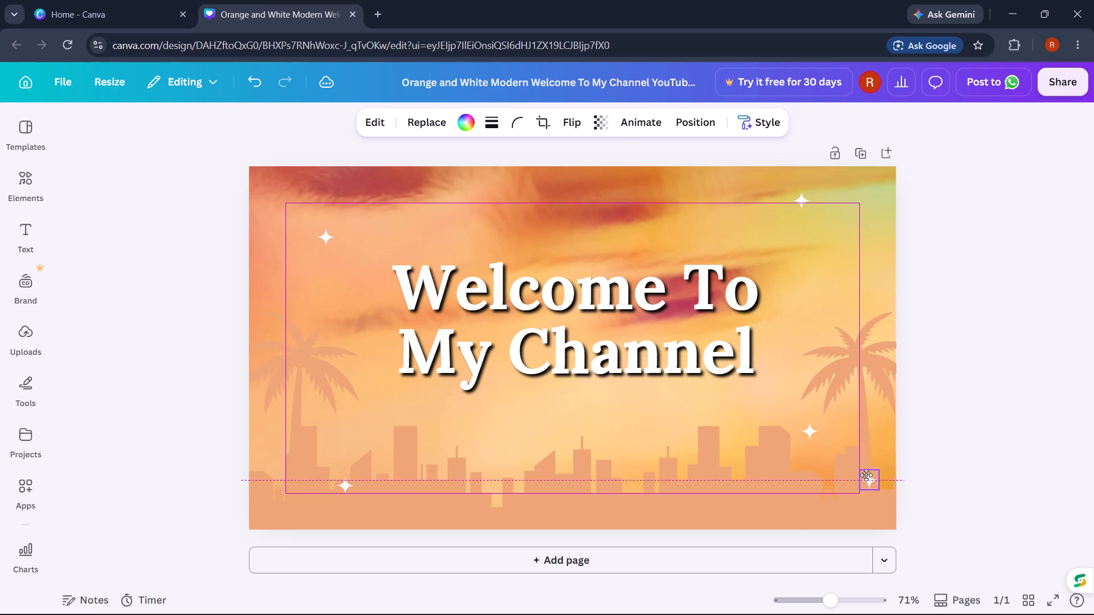
left_click_drag(866, 475, 861, 482)
left_click(798, 331)
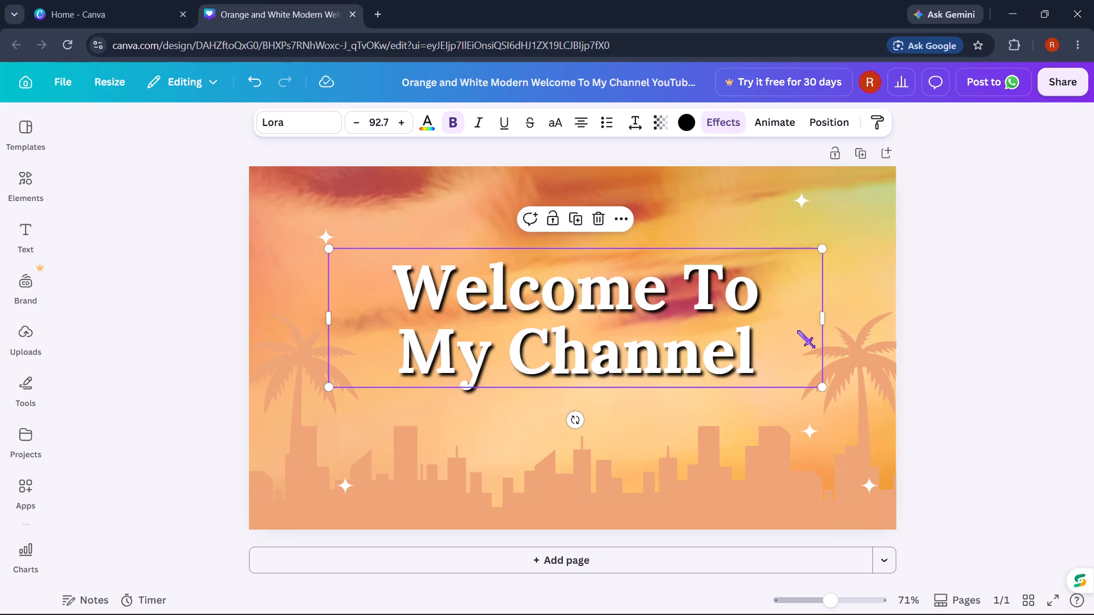
Duplicate the lower-left sparkle and place the copy further left and slightly lower, near the base of the left palm tree.
right_click(353, 489)
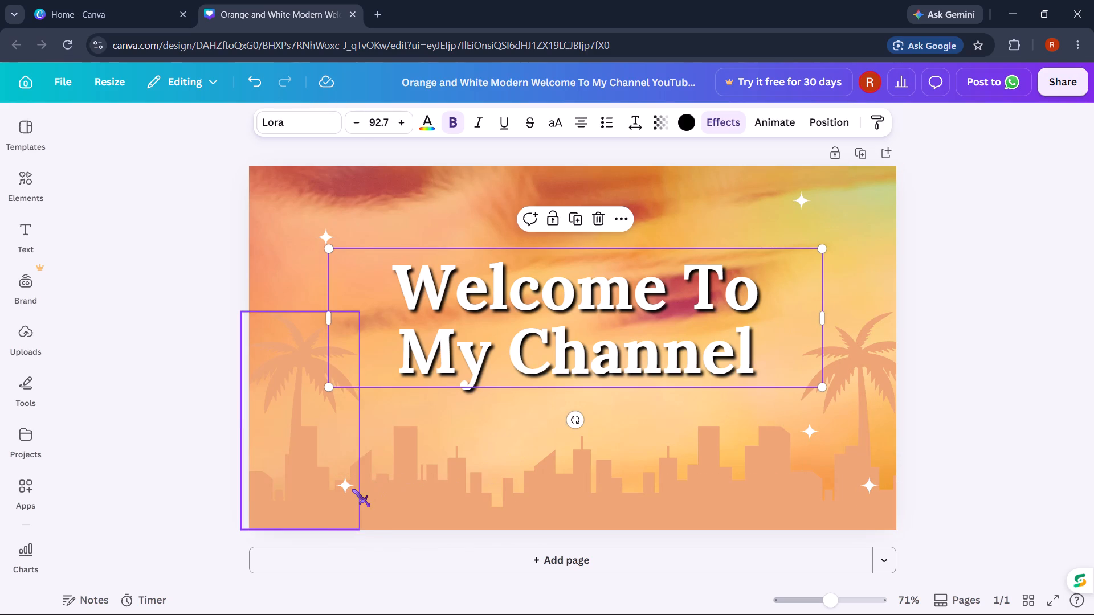
left_click(433, 272)
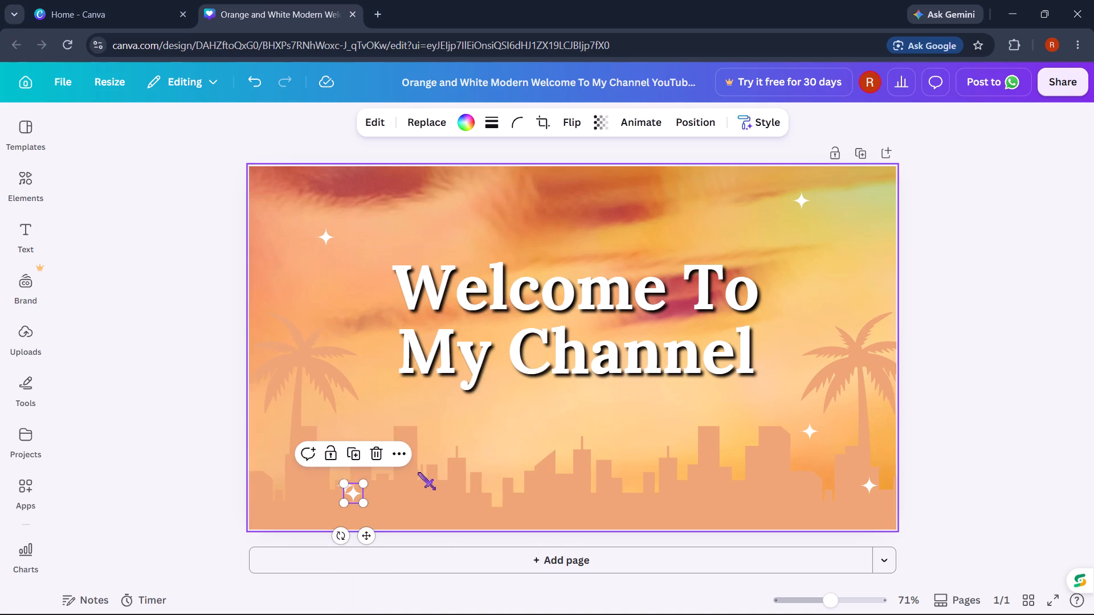
left_click_drag(356, 494, 356, 493)
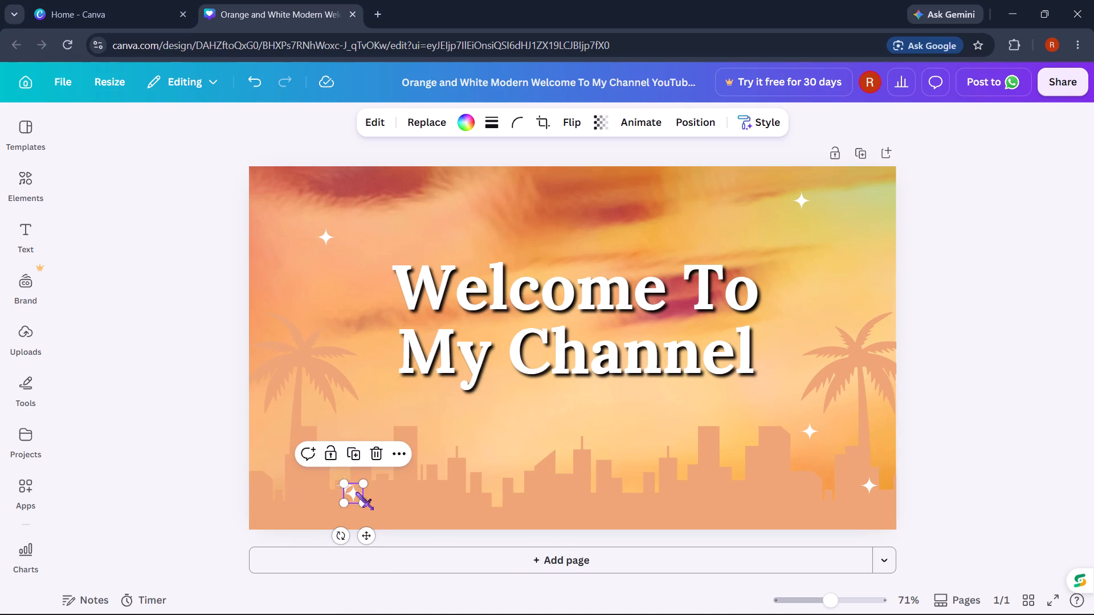
left_click_drag(356, 493, 291, 473)
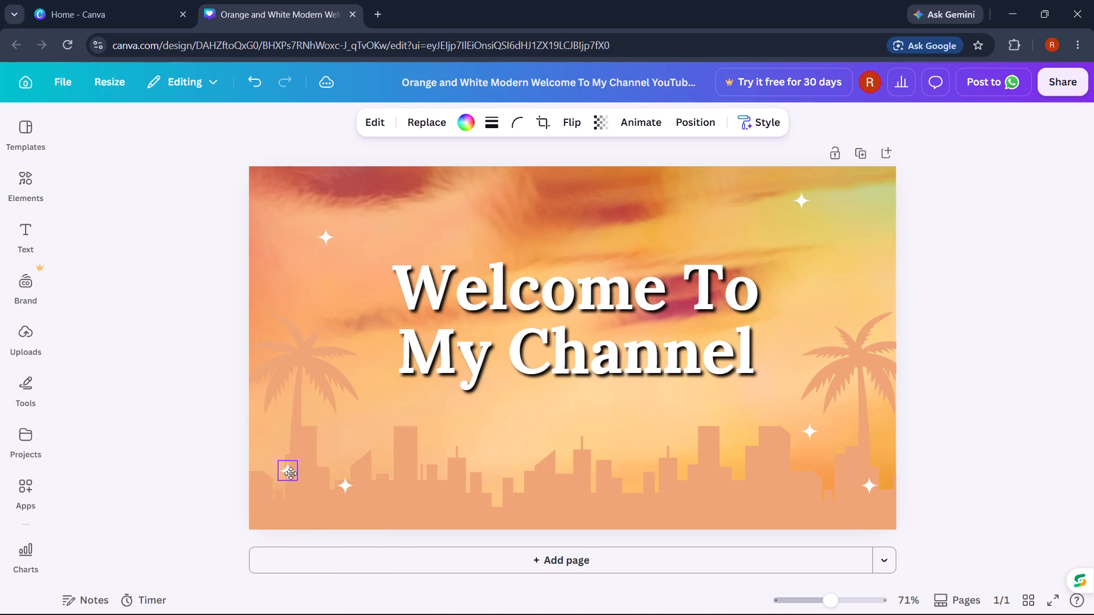
left_click_drag(291, 473, 292, 484)
left_click(408, 403)
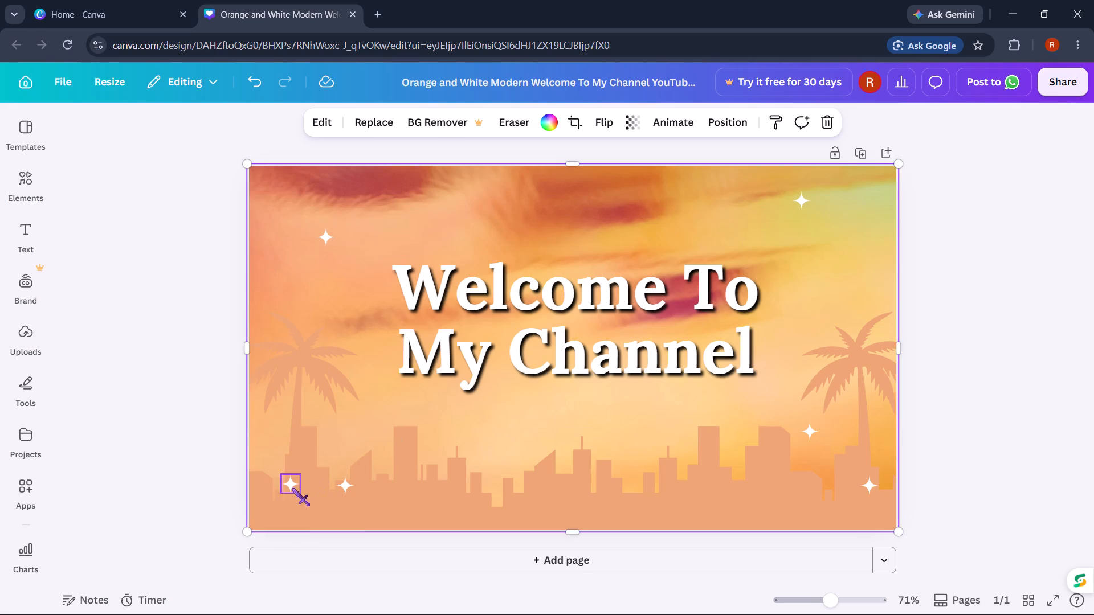
left_click_drag(285, 489, 284, 503)
left_click(454, 405)
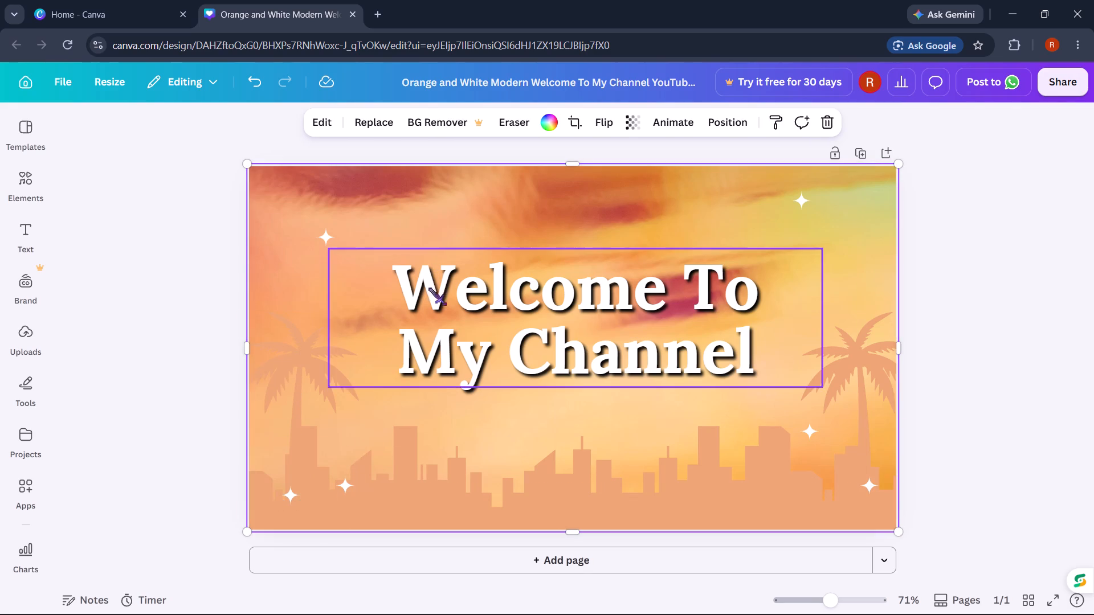
Duplicate the upper-left sparkle and place the copy below and slightly left of the original, above the left palm tree.
right_click(329, 234)
left_click(377, 272)
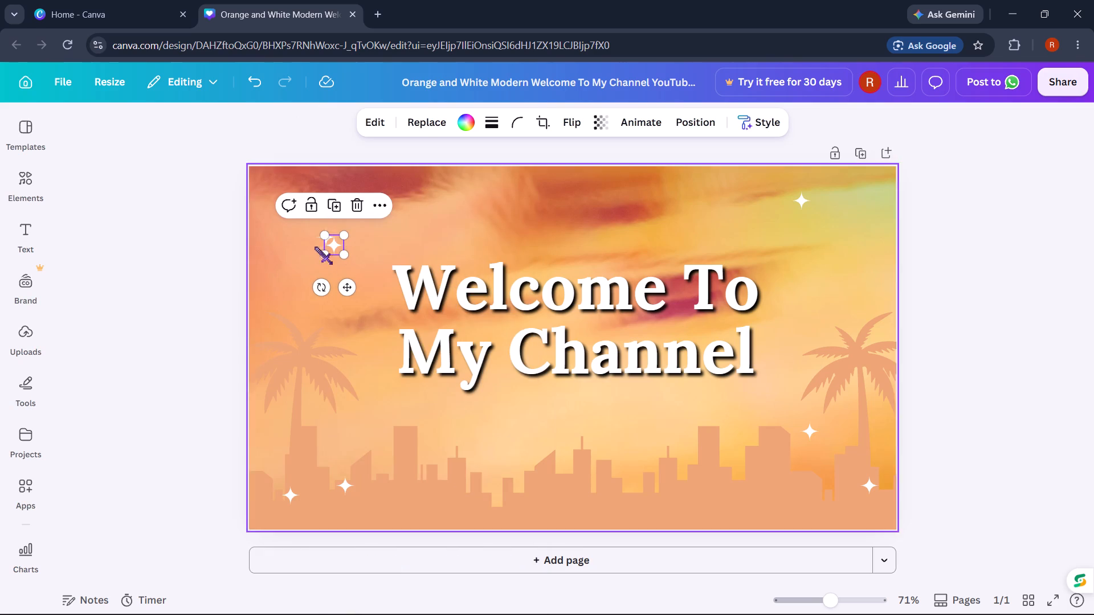
left_click_drag(336, 244, 313, 260)
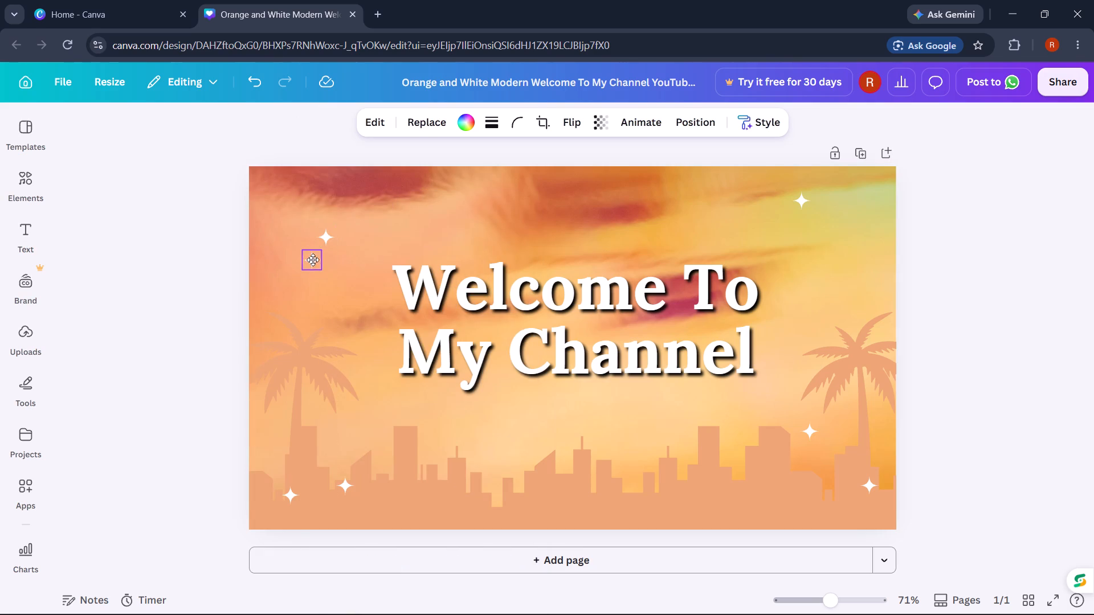
left_click_drag(313, 260, 299, 272)
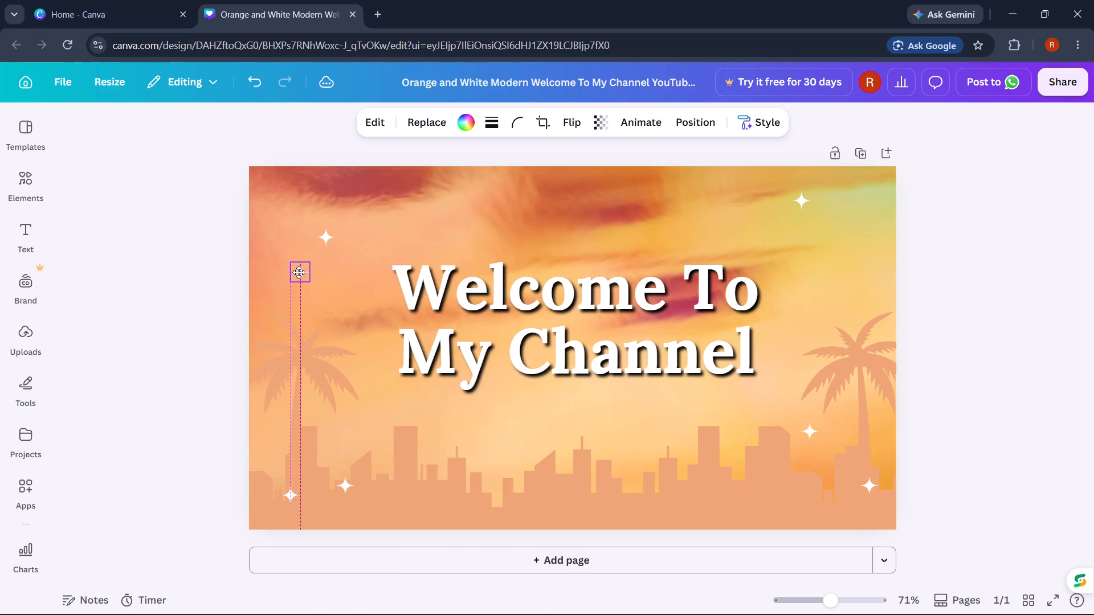
left_click_drag(299, 272, 305, 270)
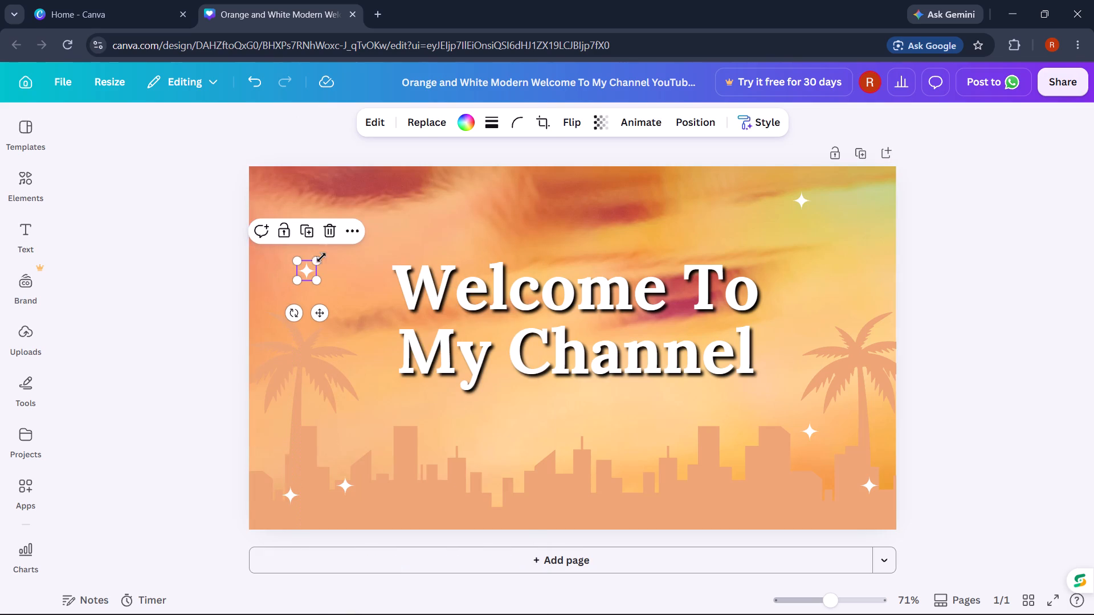
left_click(397, 236)
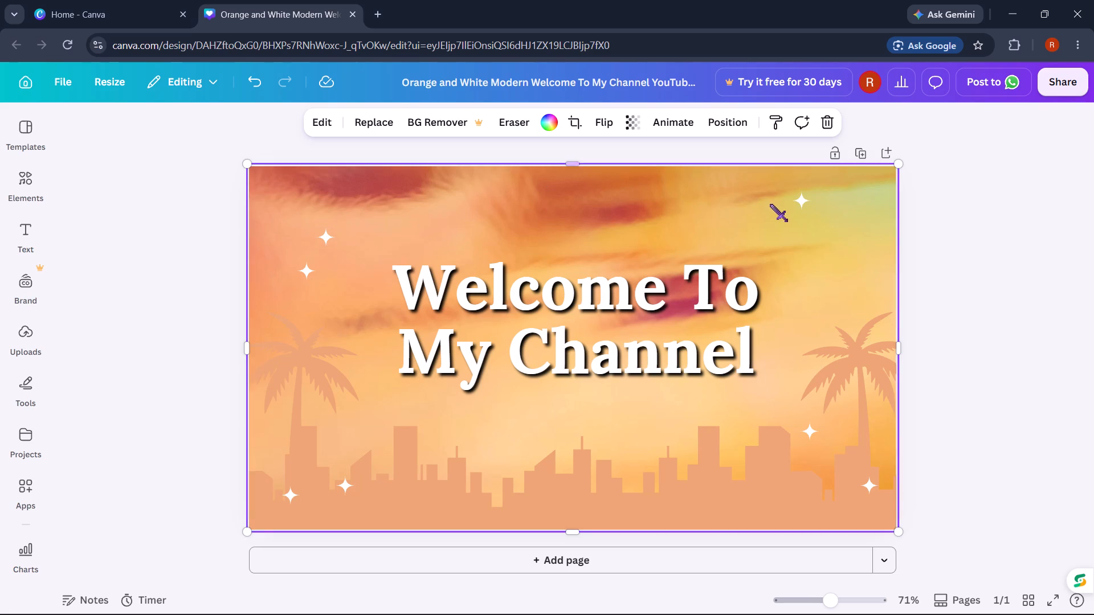
Duplicate the upper-right sparkle and place the copy just below and to the right of the original.
right_click(796, 202)
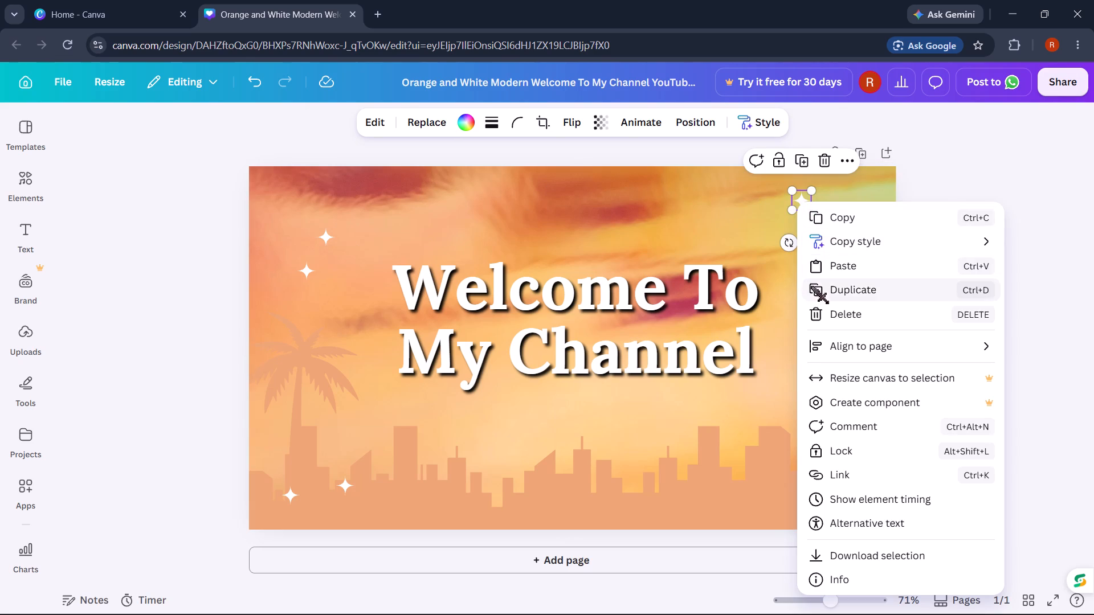
left_click(811, 286)
left_click_drag(810, 208, 824, 222)
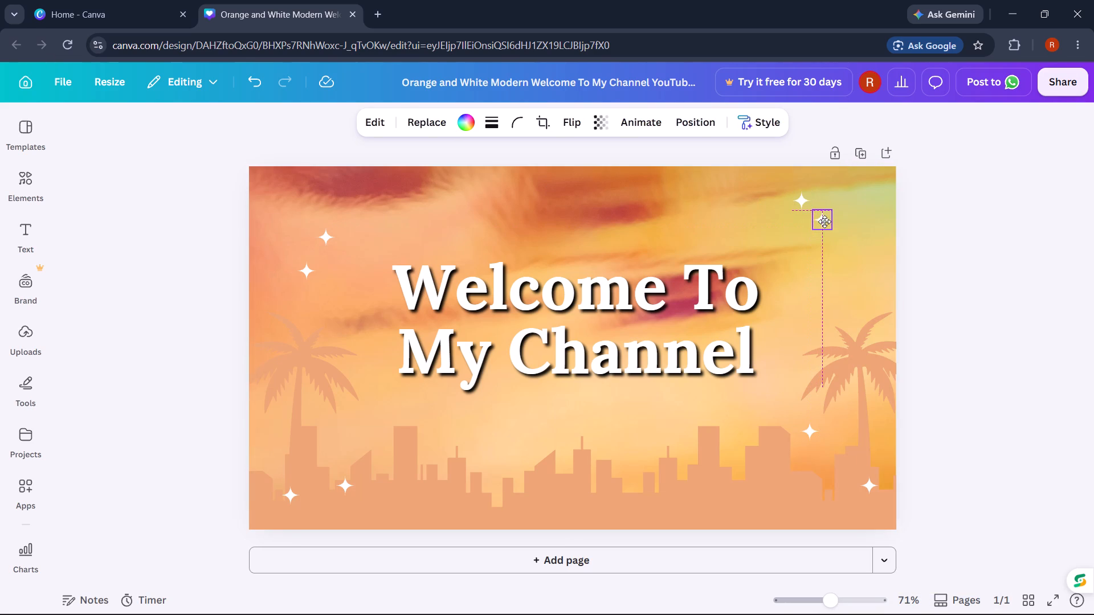
left_click_drag(824, 222, 835, 225)
left_click(1014, 197)
Delete the word "Channel" from the end of the thumbnail's title text.
left_click(619, 293)
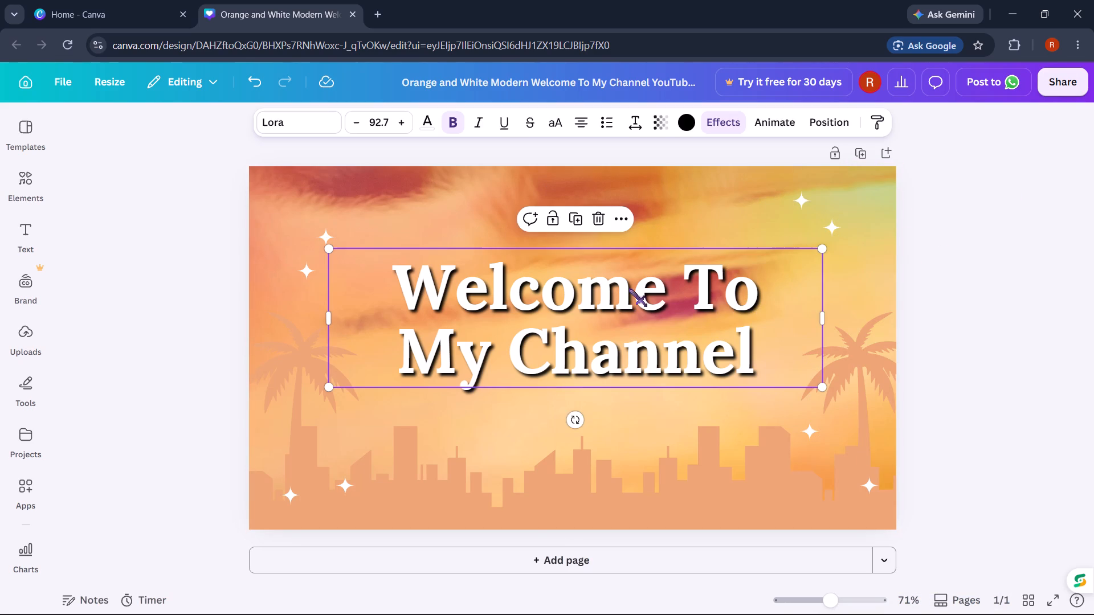
left_click(776, 315)
left_click(771, 338)
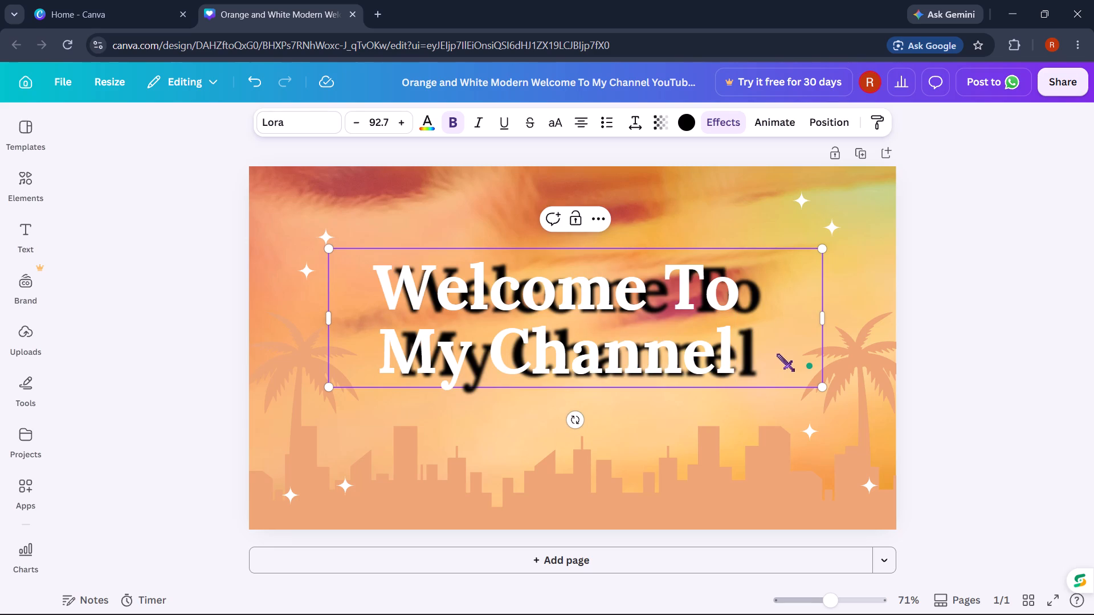
key("BackSpace")
key("BackSpace")
key("BackSpace")
key("BackSpace")
key("BackSpace")
key("BackSpace")
key("BackSpace")
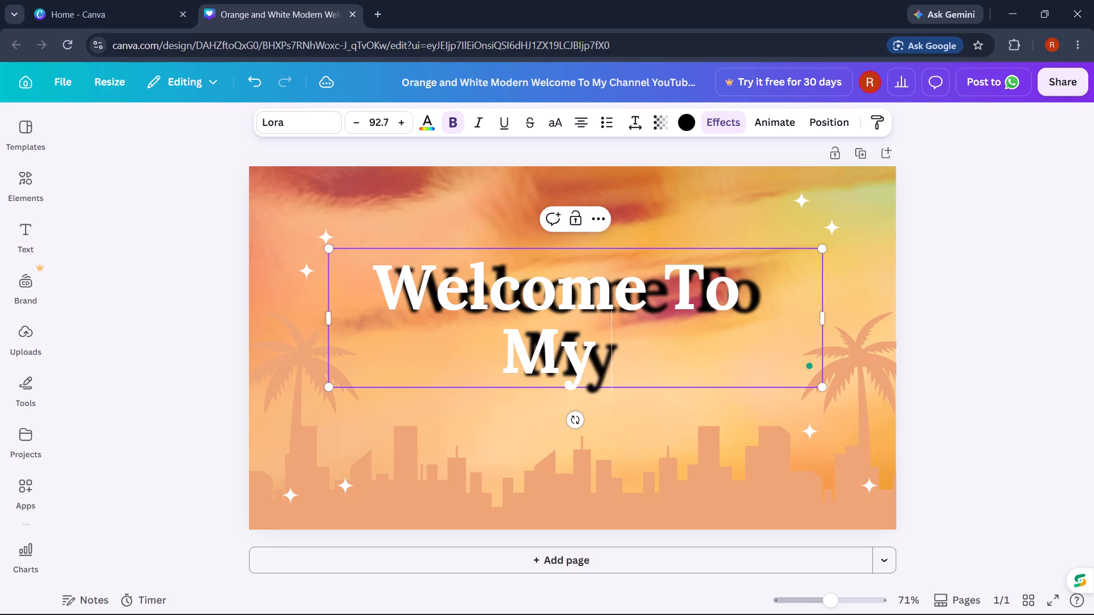
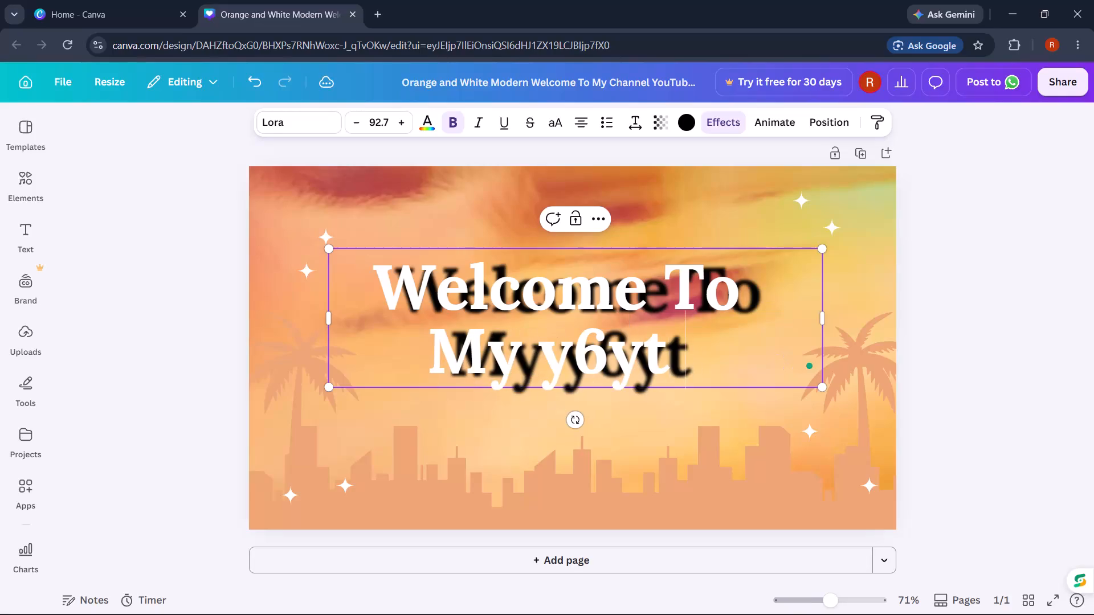
Replace the stray characters after "My" in the title with "Yt channel", so it reads "Welcome To My Yt channel".
key("BackSpace")
key("BackSpace")
key("BackSpace")
key("BackSpace")
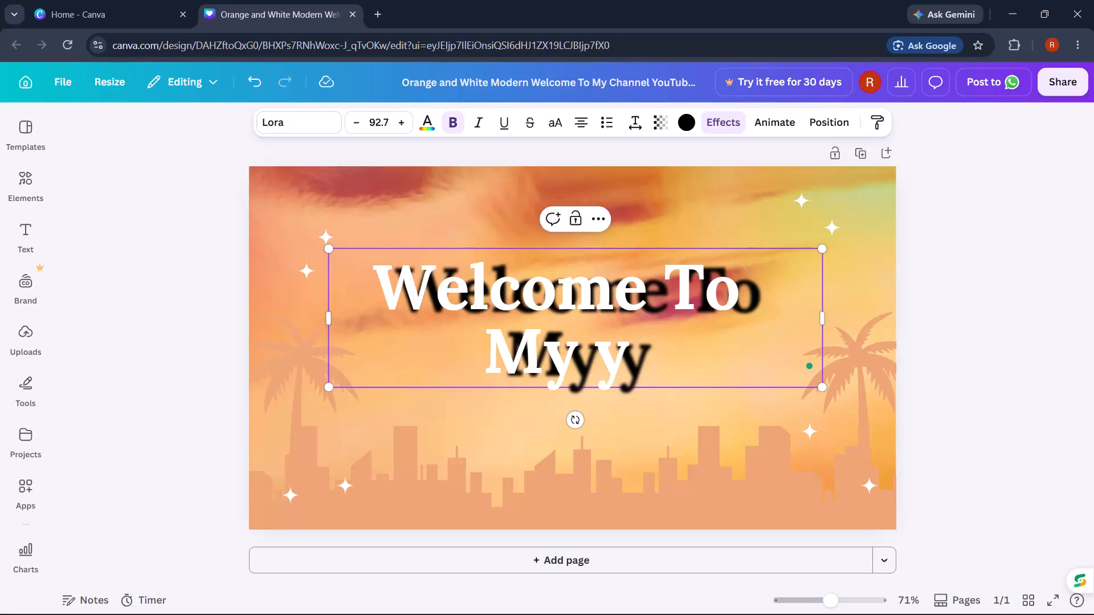
key("BackSpace")
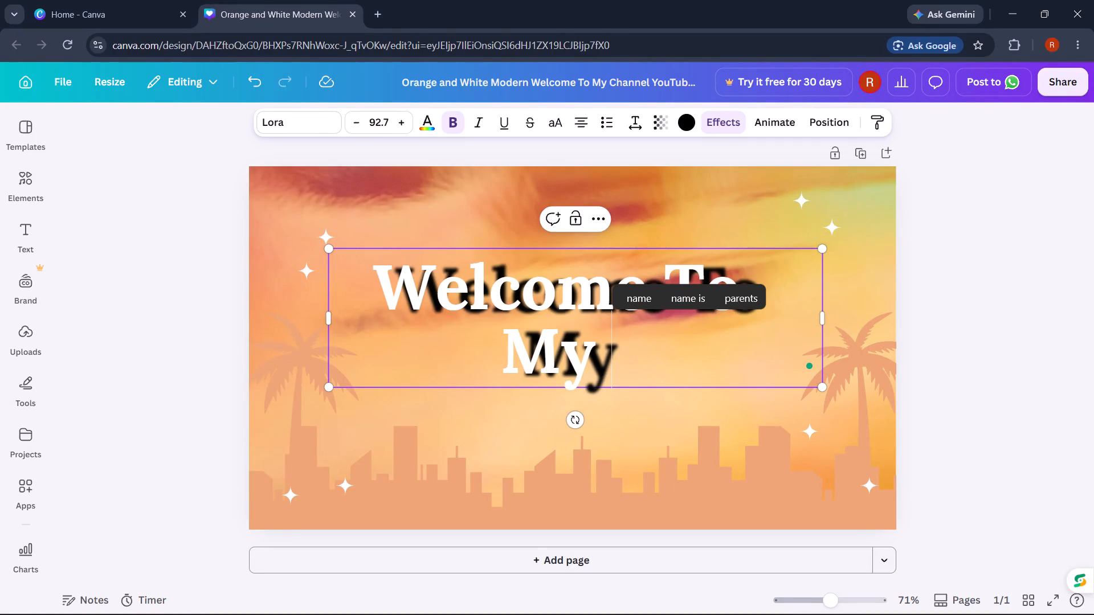
key("space")
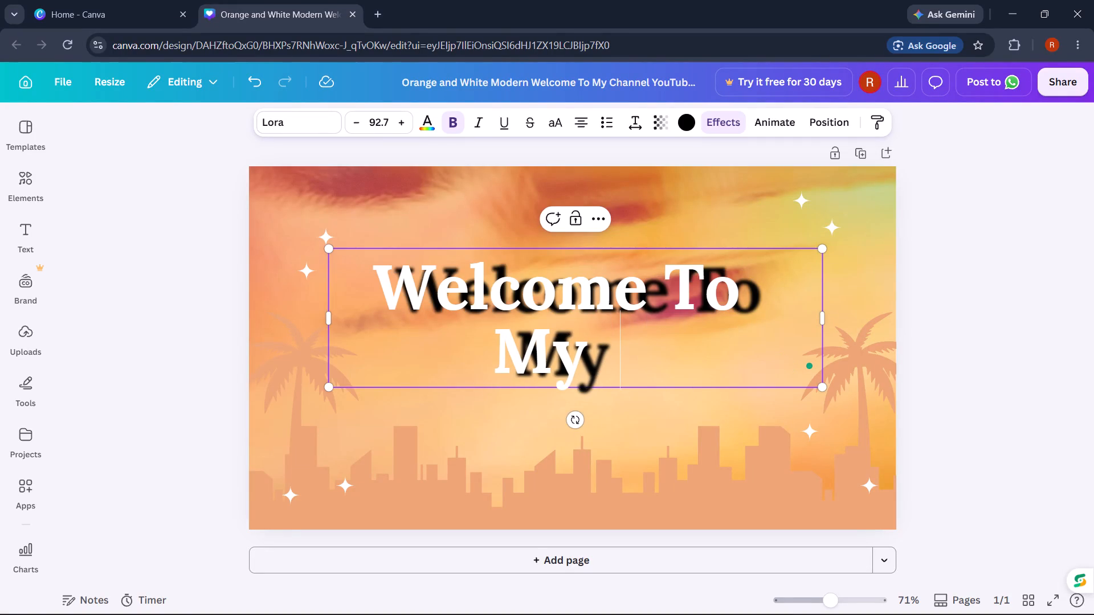
key("y")
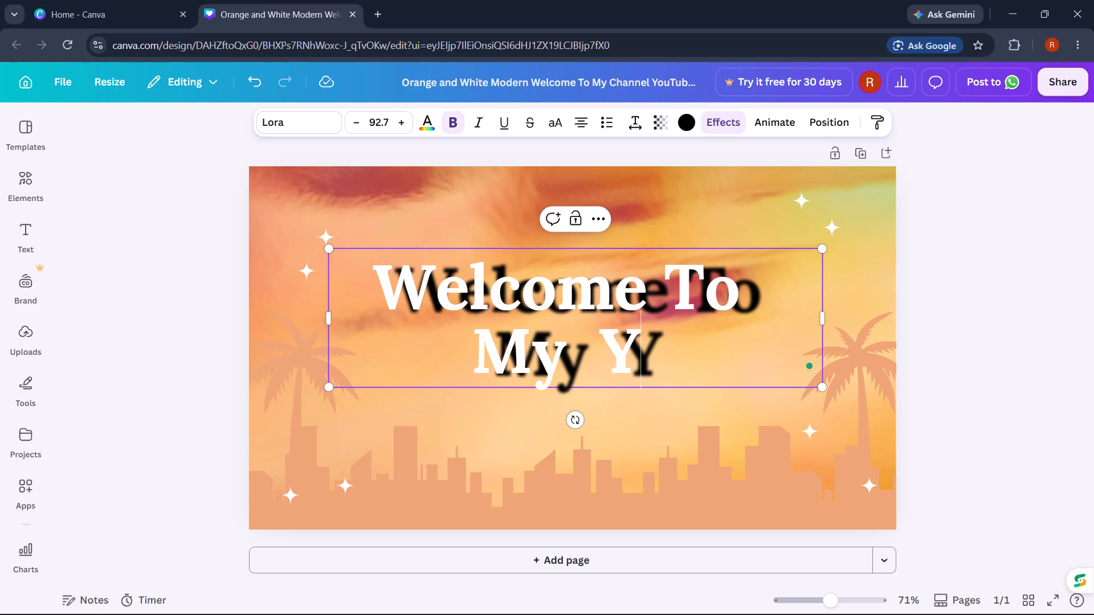
key("t")
key("space")
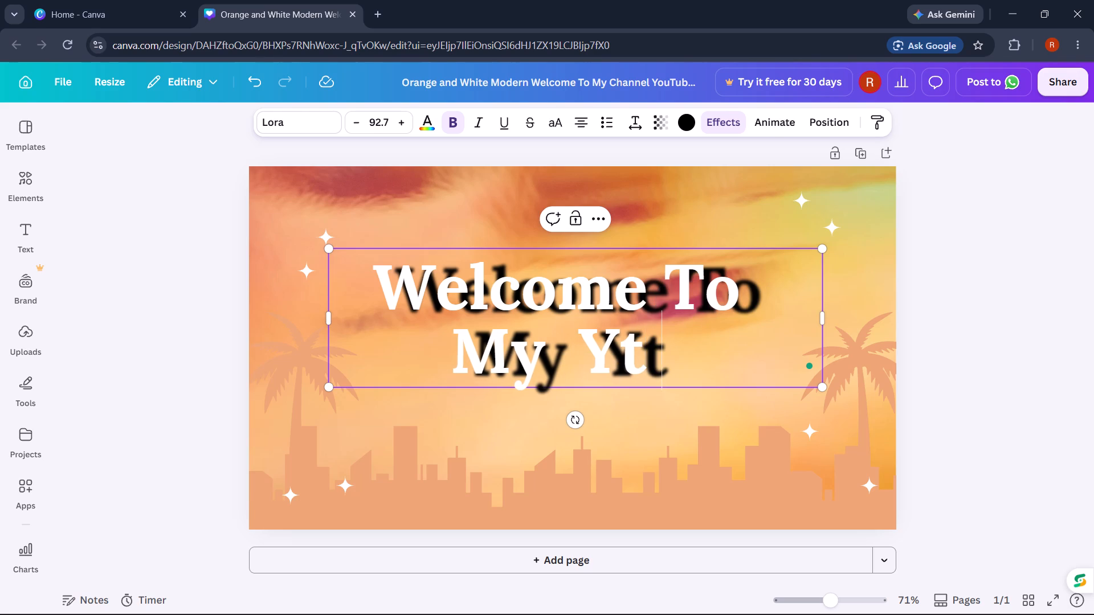
type("channelll")
key("BackSpace")
key("BackSpace")
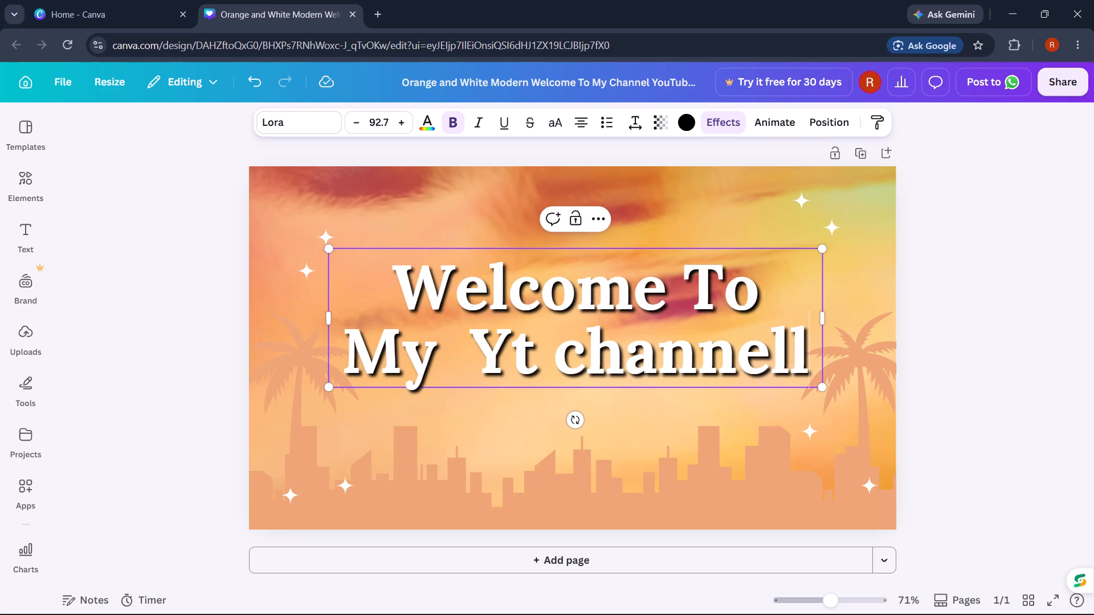
Enlarge the city skyline graphic slightly from its upper-right corner so it extends further past the thumbnail's right edge.
left_click(684, 458)
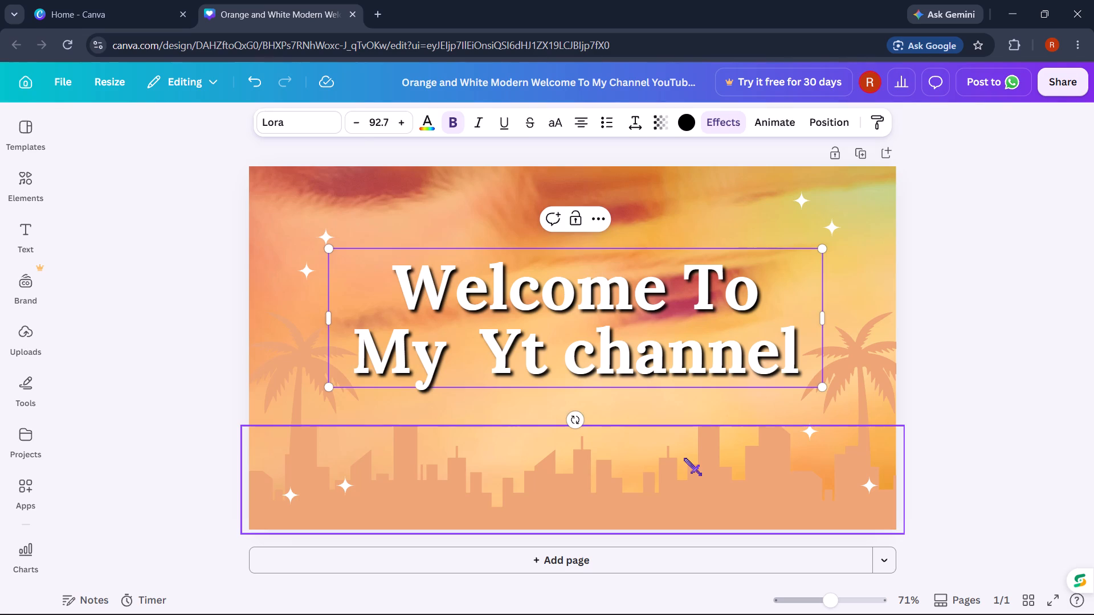
scroll(684, 458, "up", 2)
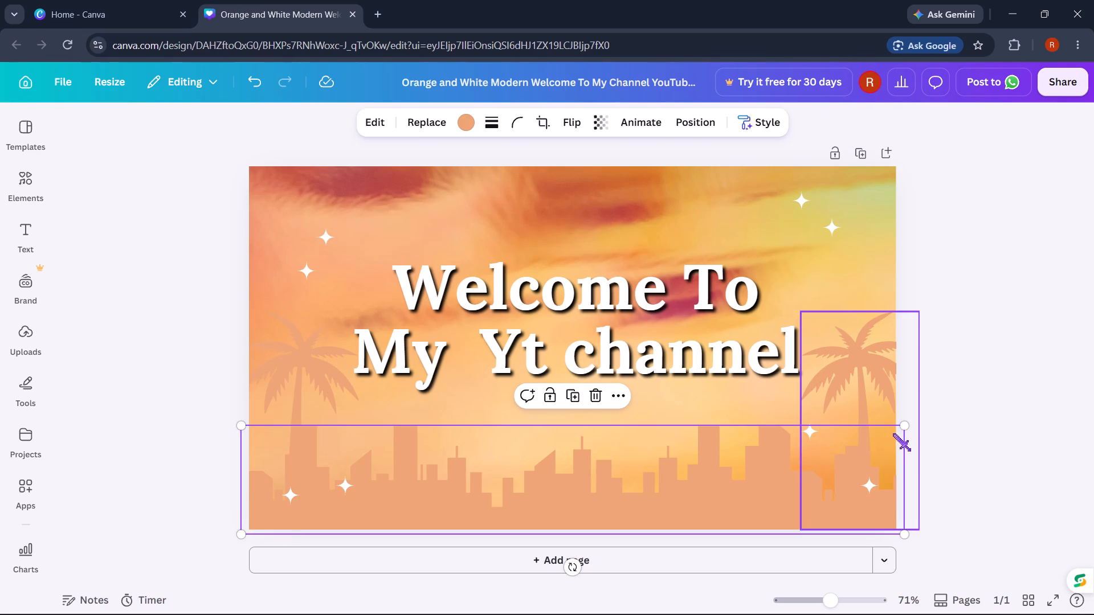
left_click_drag(909, 425, 920, 396)
Move the right palm tree slightly lower, keeping it against the thumbnail's right edge.
left_click(835, 386)
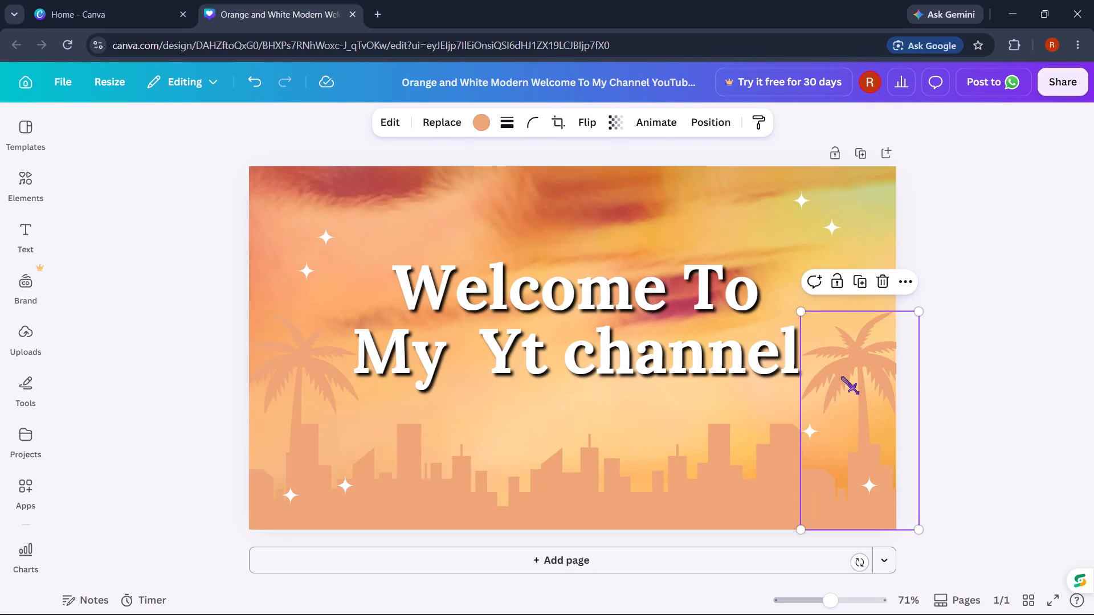
left_click_drag(842, 377, 832, 393)
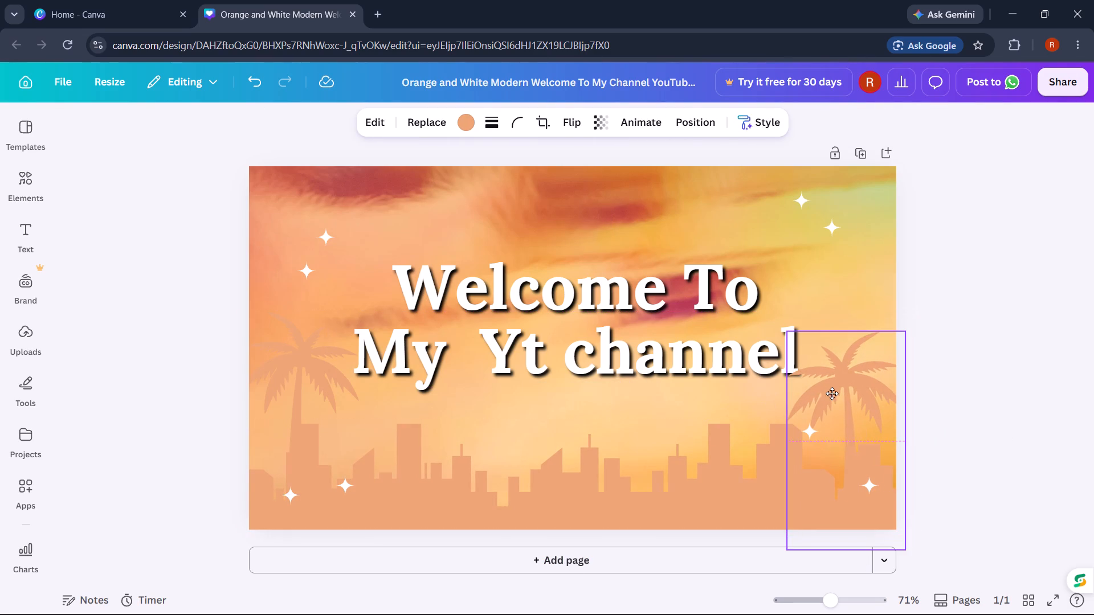
left_click_drag(832, 393, 839, 398)
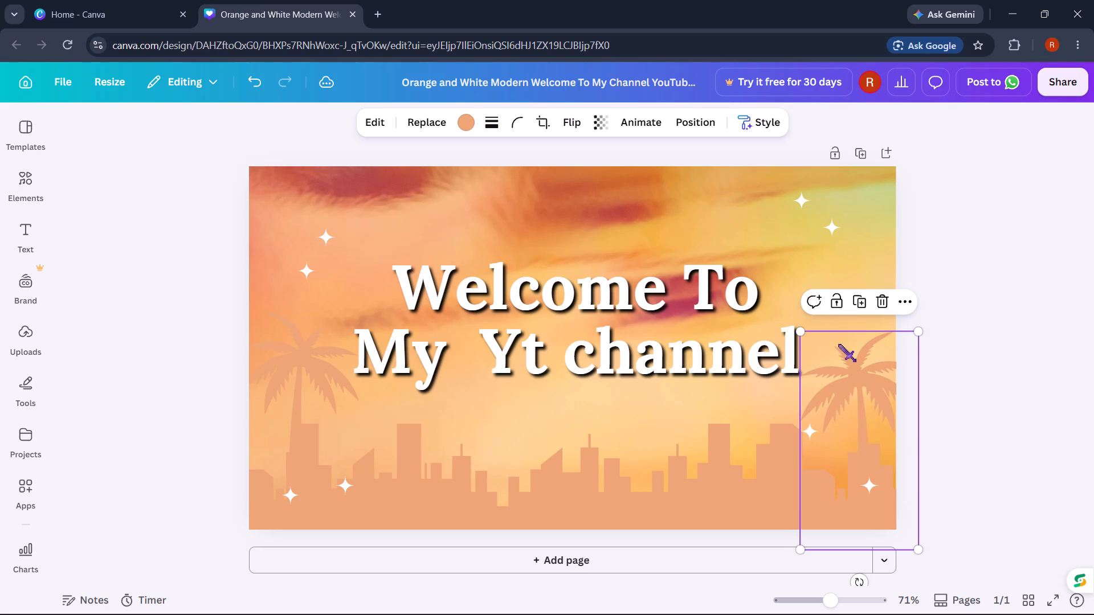
left_click(516, 225)
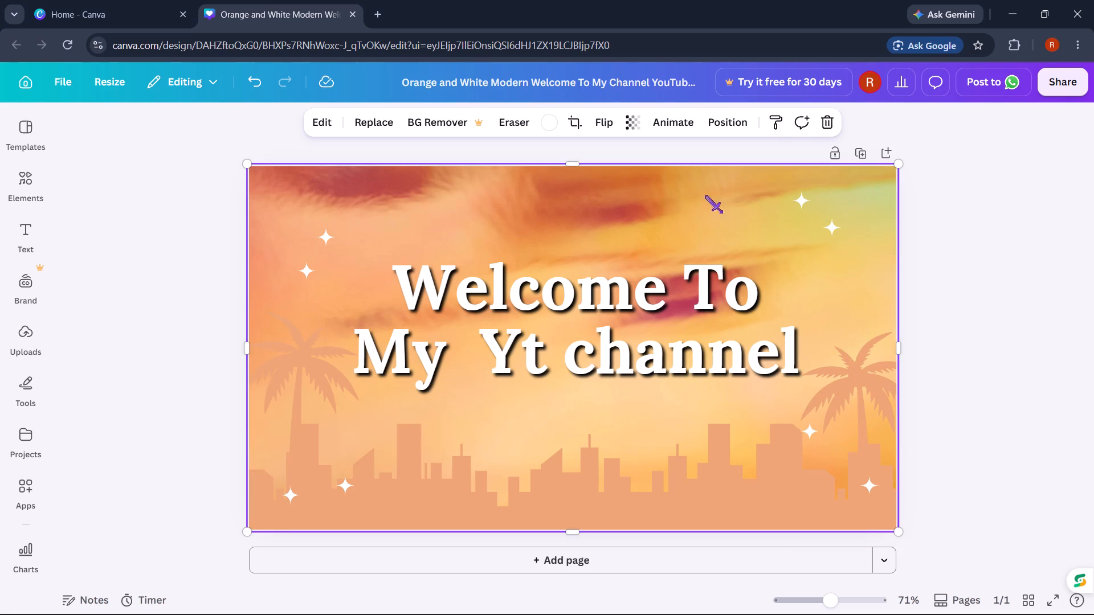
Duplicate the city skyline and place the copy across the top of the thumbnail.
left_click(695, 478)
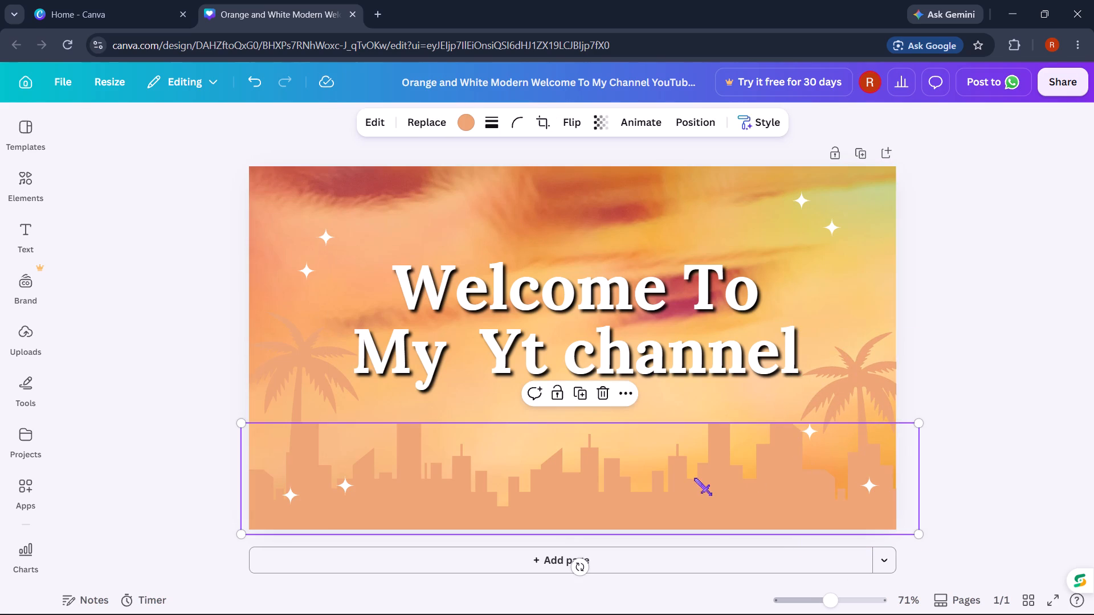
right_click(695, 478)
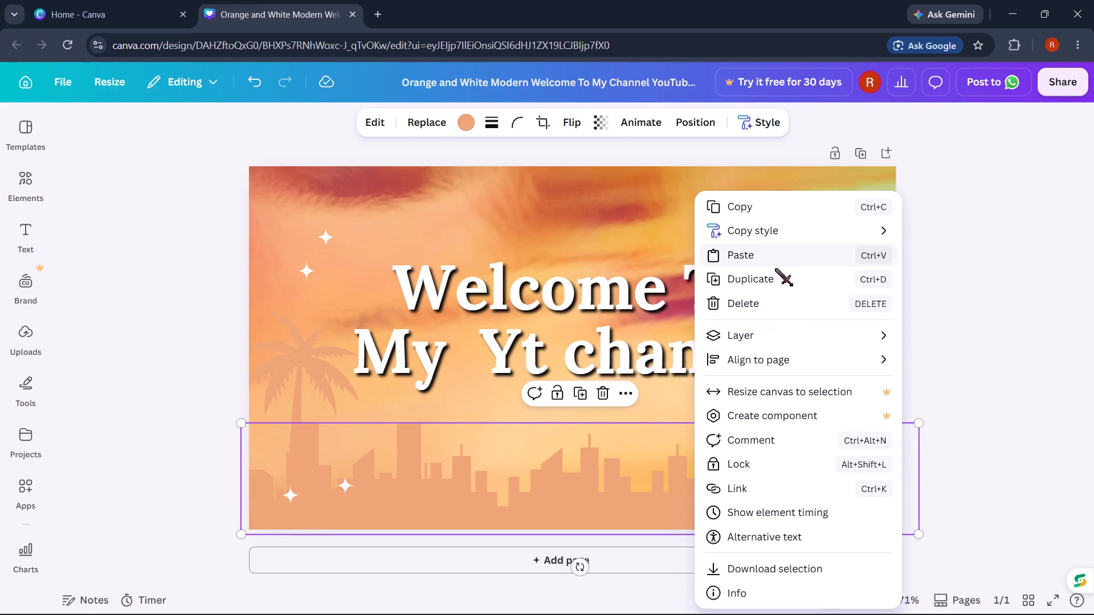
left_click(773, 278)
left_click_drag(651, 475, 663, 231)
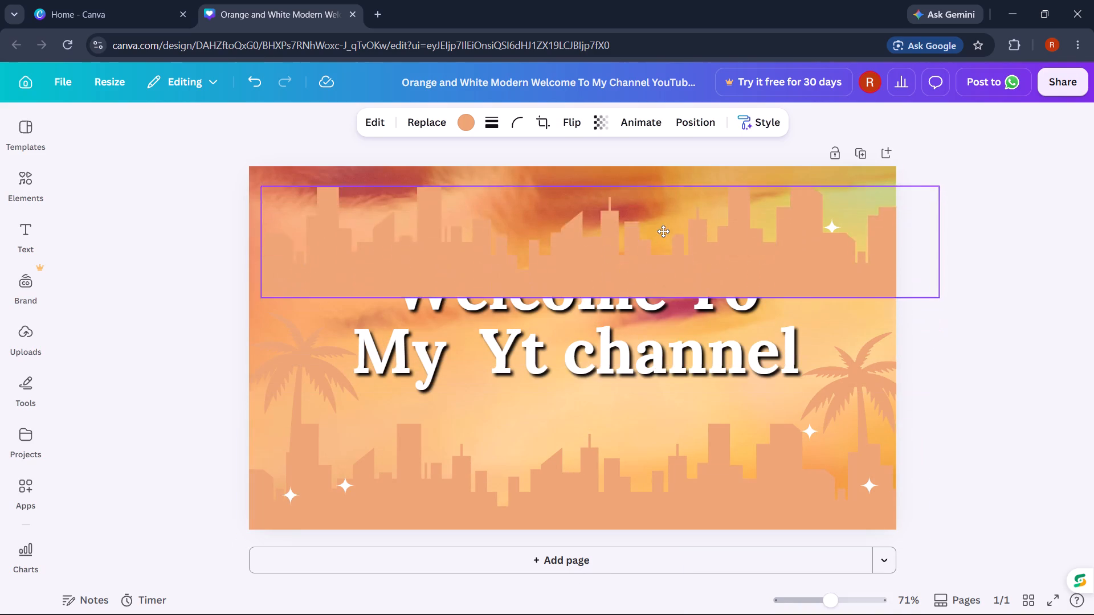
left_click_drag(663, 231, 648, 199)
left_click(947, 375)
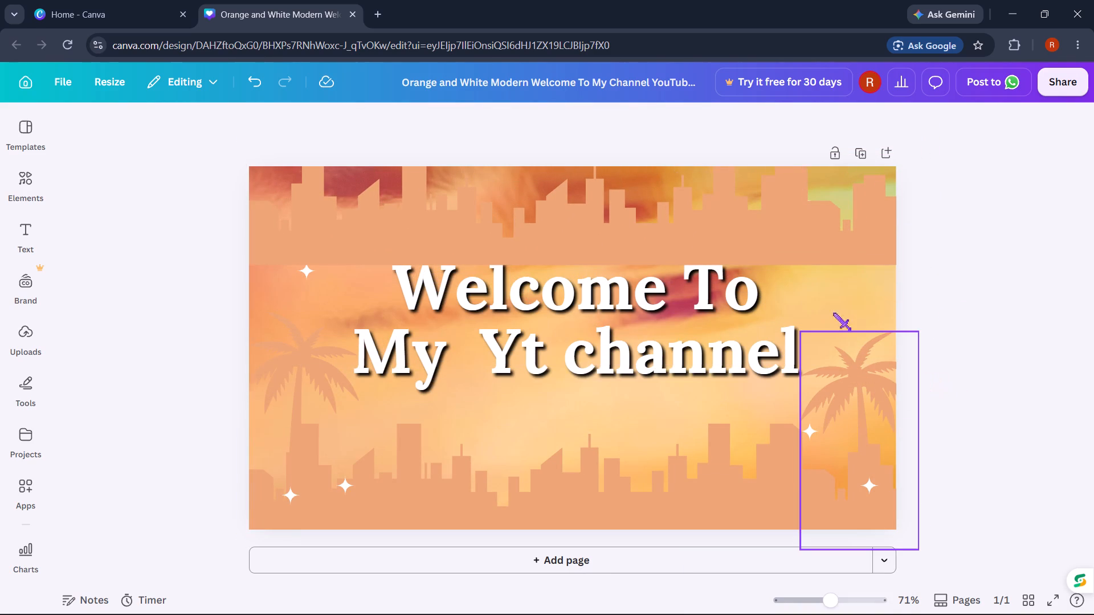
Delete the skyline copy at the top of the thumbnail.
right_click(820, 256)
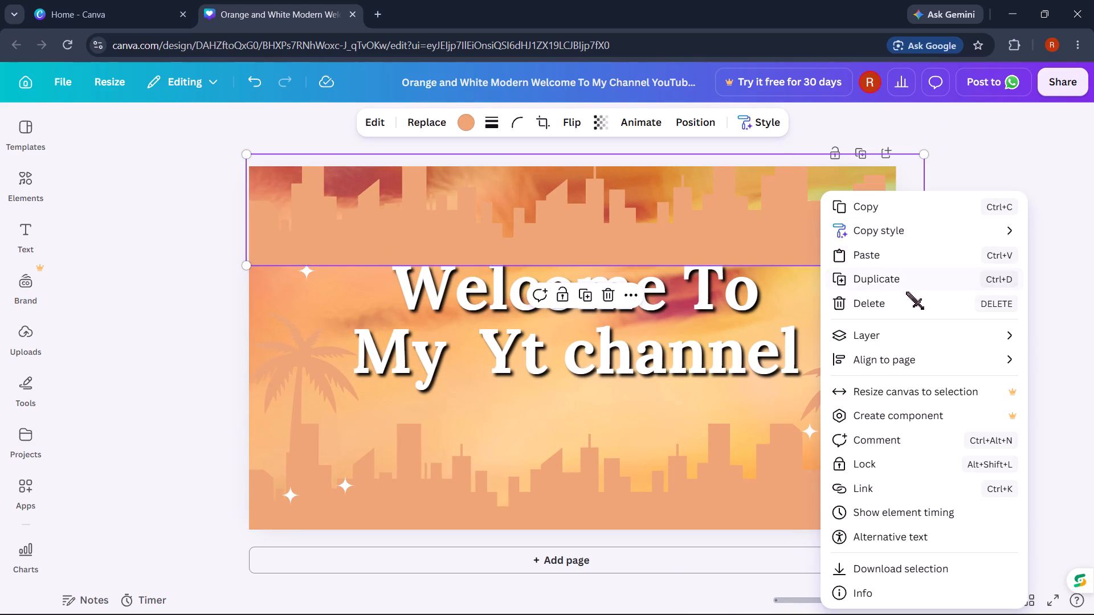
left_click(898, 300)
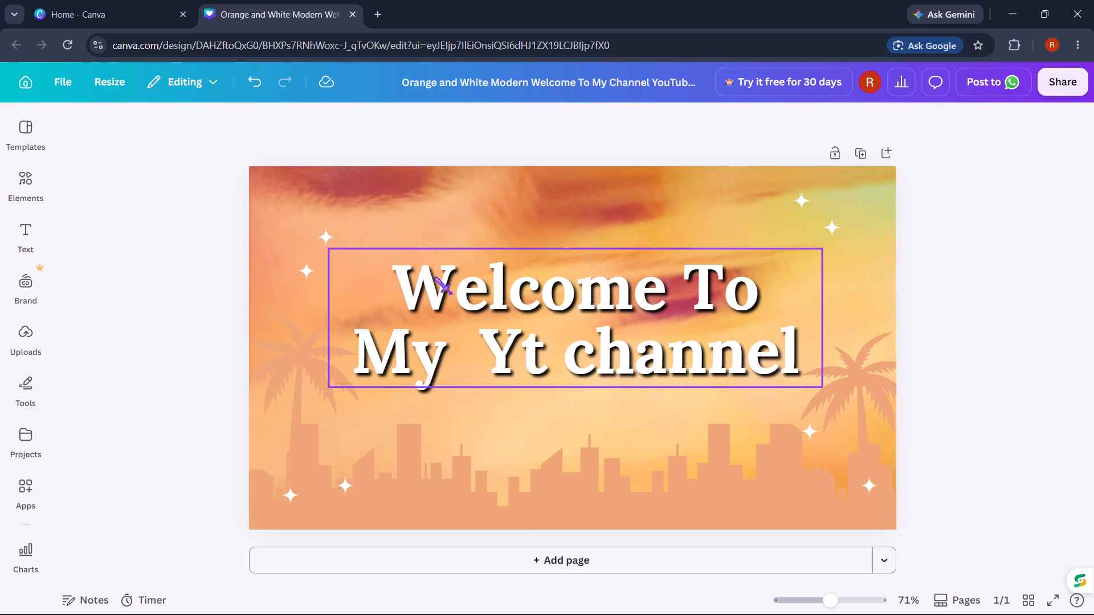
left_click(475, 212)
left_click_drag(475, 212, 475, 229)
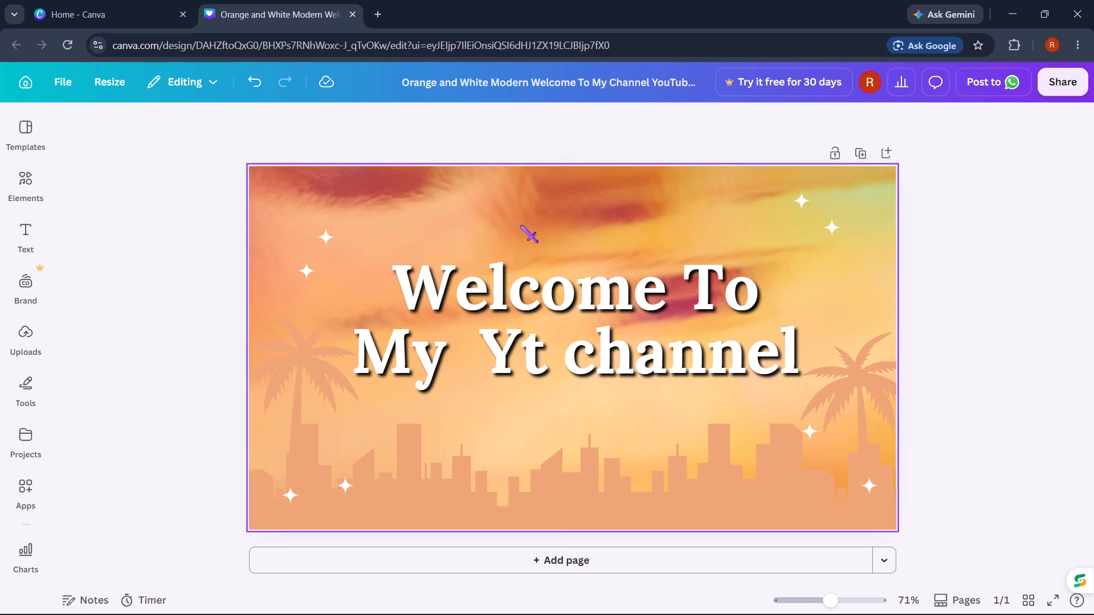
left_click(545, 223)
Add the recommended Ferris wheel graphic and place it at the thumbnail's lower left, over the left palm tree.
left_click(50, 191)
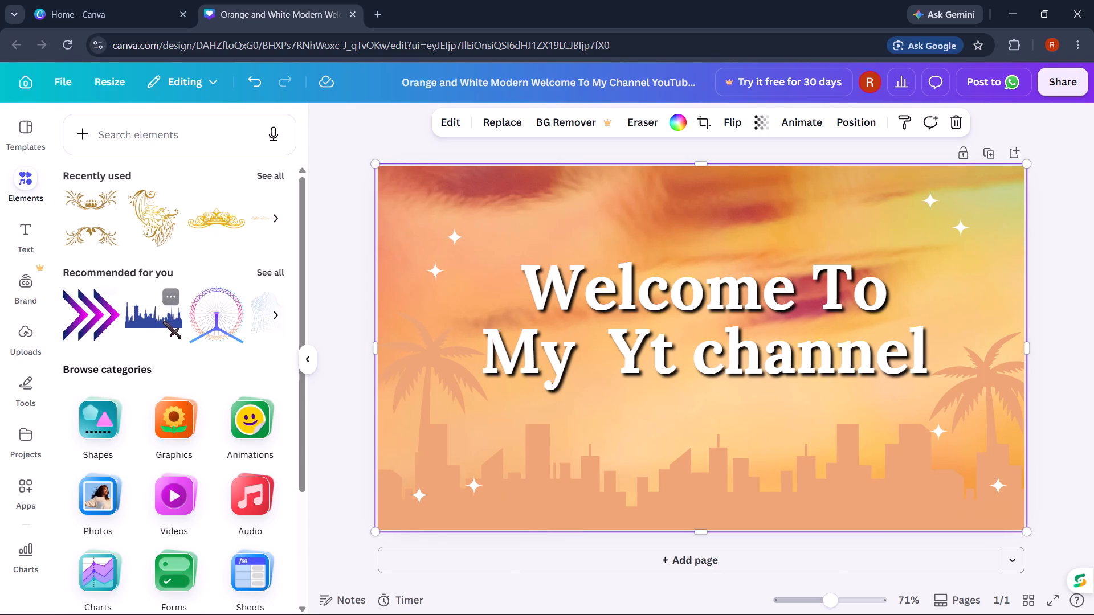
left_click(279, 315)
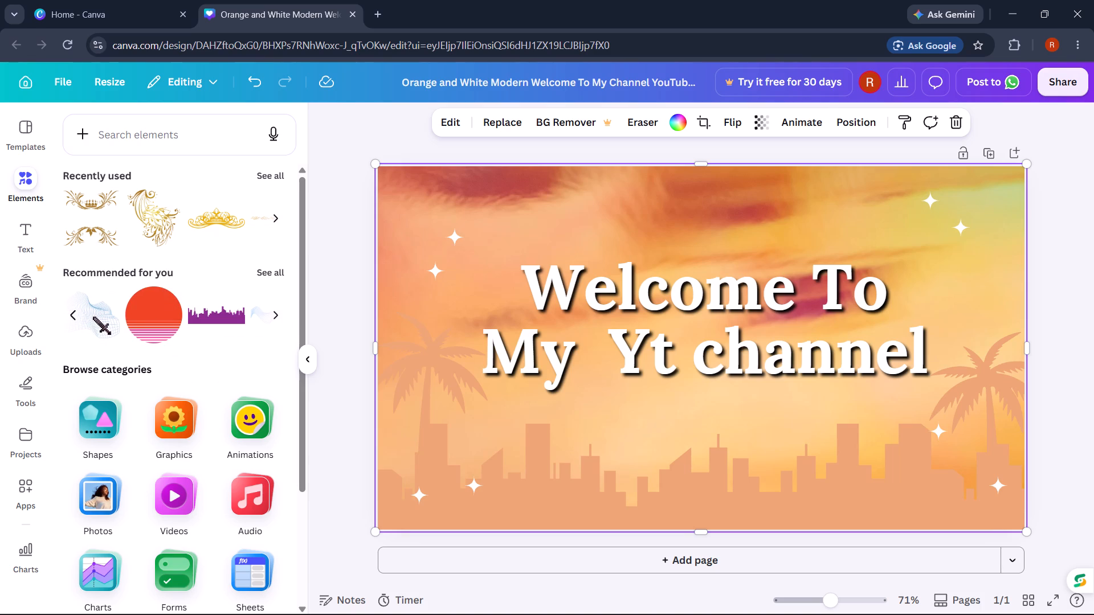
left_click(93, 317)
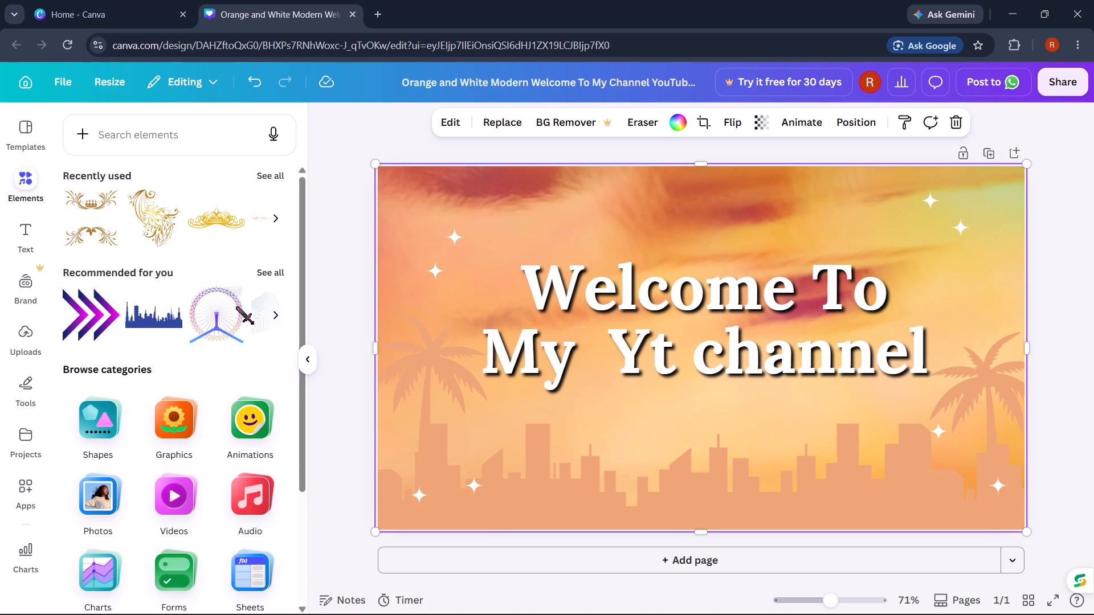
left_click(234, 307)
left_click_drag(667, 381, 607, 400)
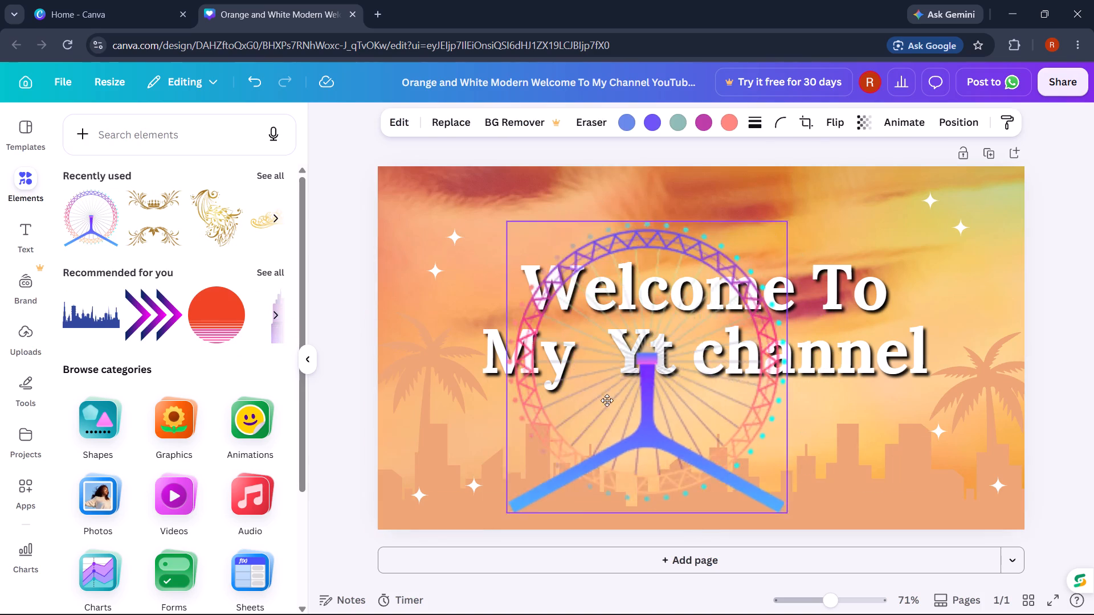
left_click_drag(607, 400, 477, 426)
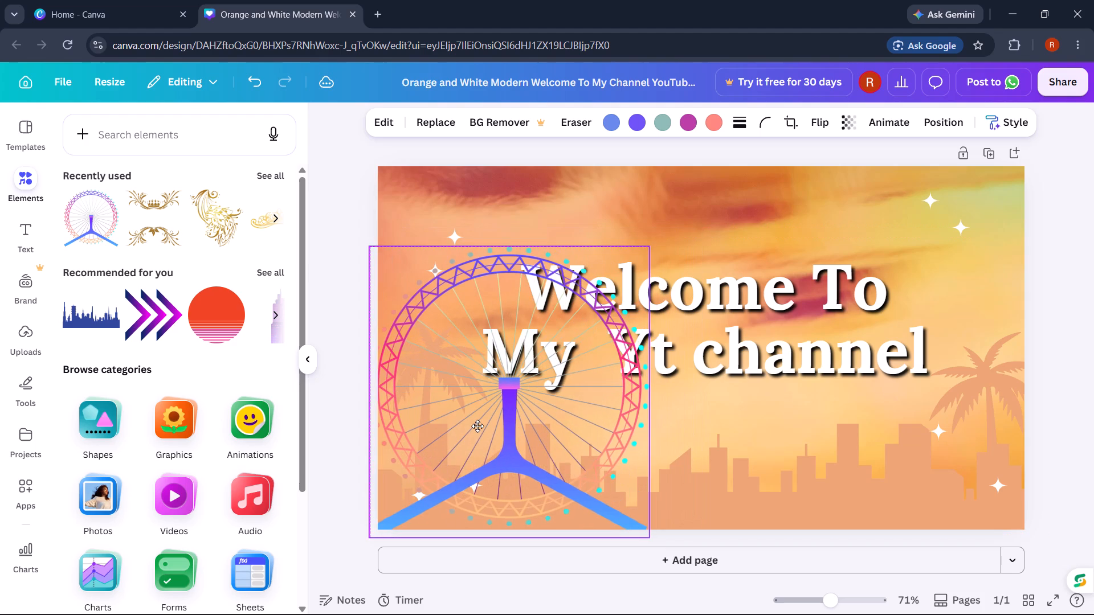
left_click_drag(477, 426, 485, 424)
Nudge the left Ferris wheel slightly and send it to the back, behind the title, palm tree and skyline.
right_click(493, 415)
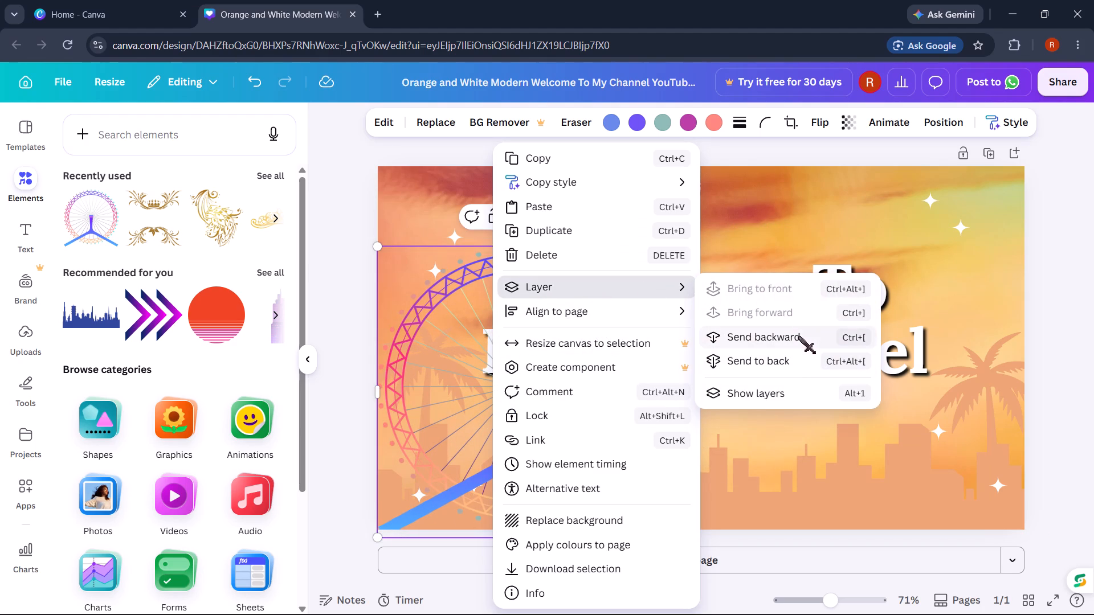
left_click(798, 337)
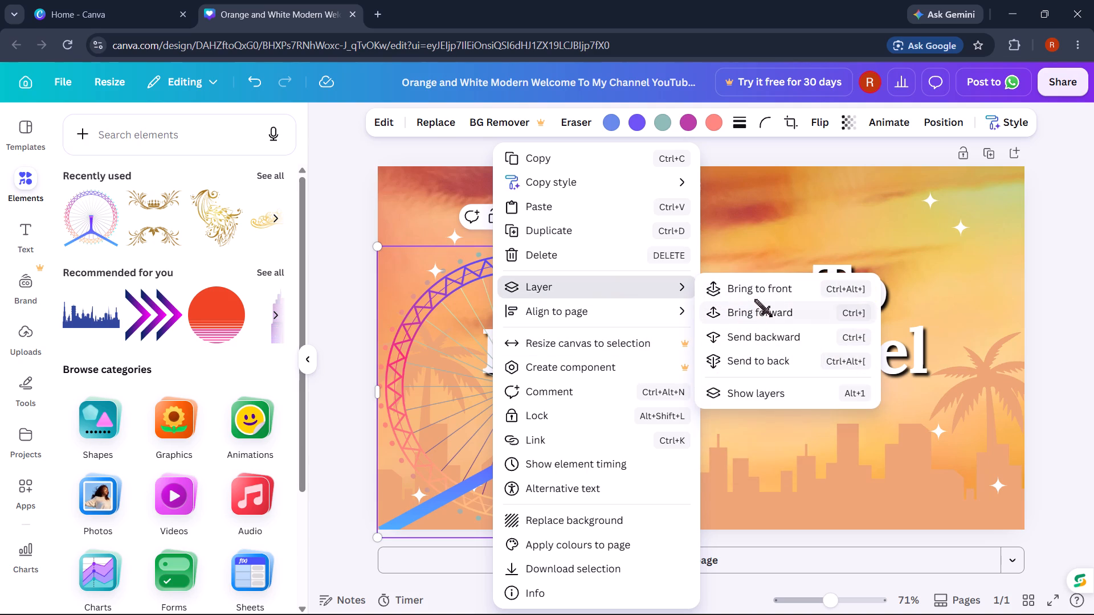
left_click(1009, 309)
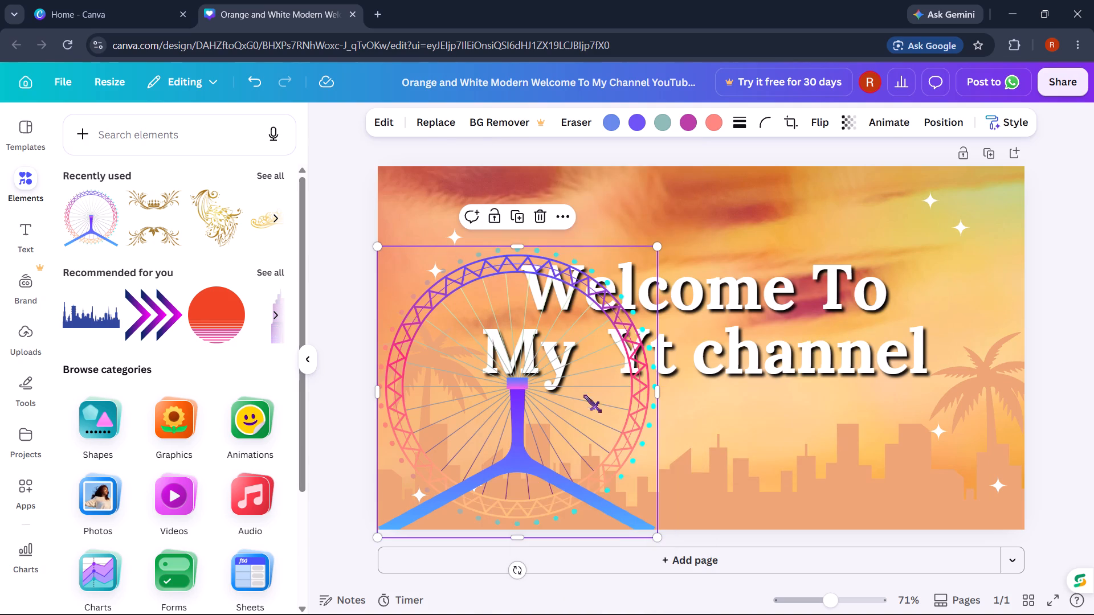
left_click(572, 409)
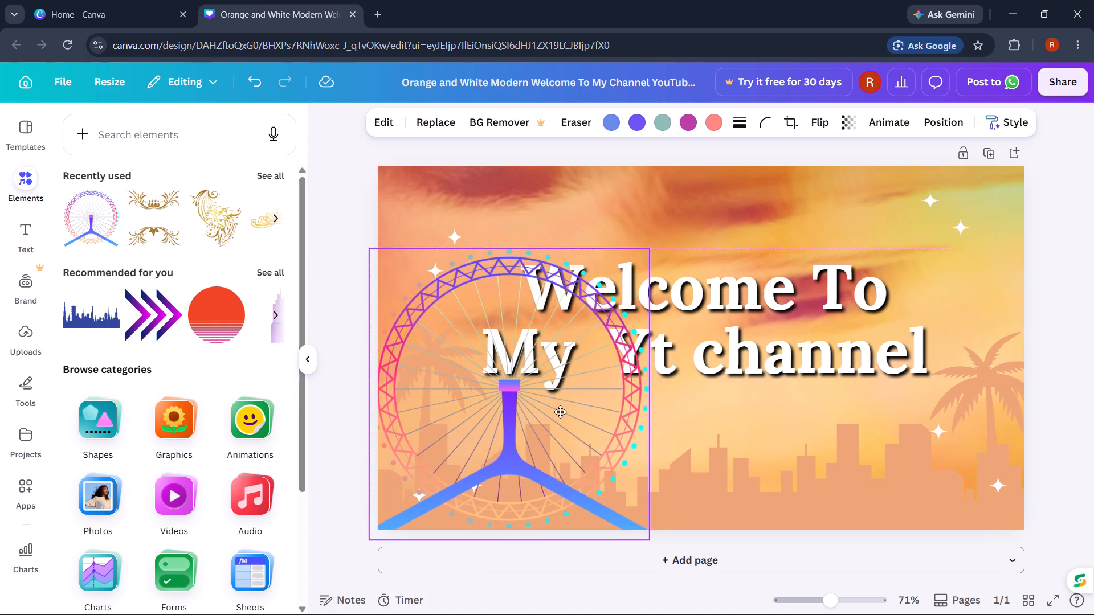
right_click(568, 406)
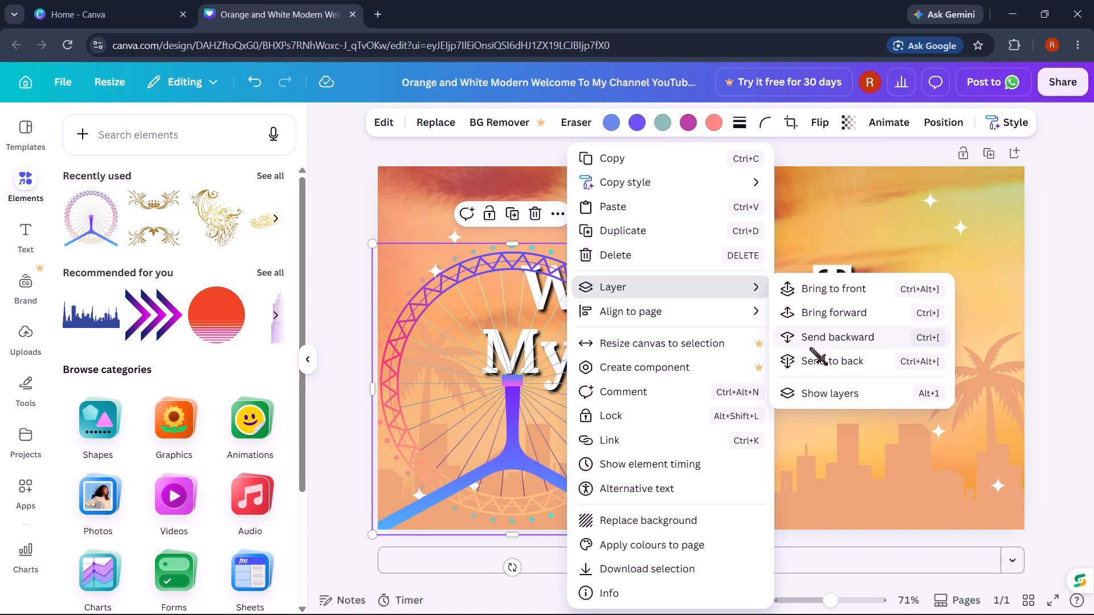
left_click(818, 340)
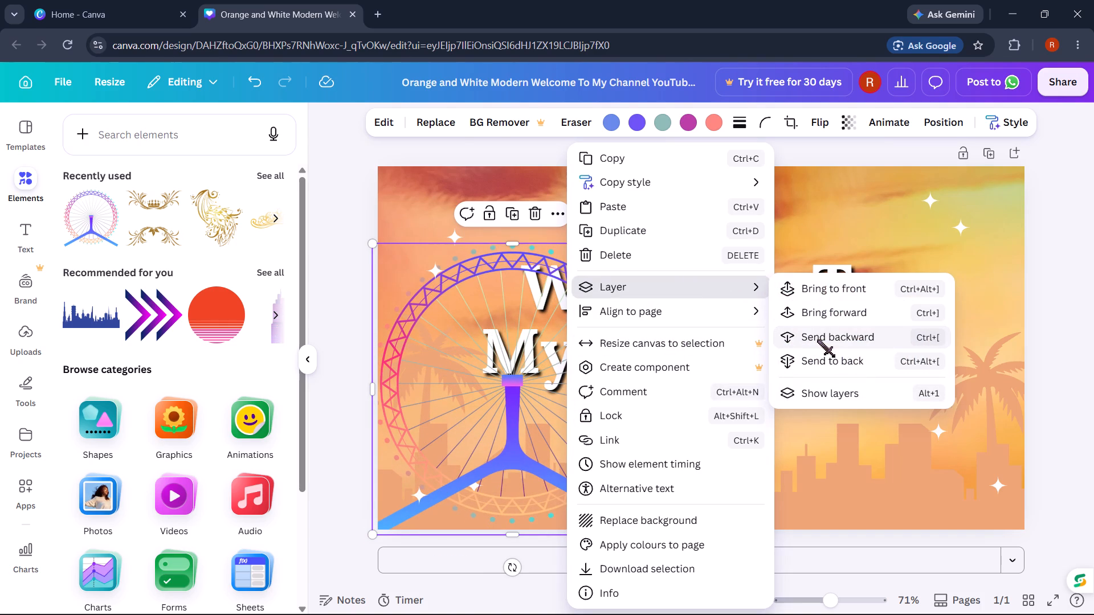
left_click(818, 340)
left_click(812, 356)
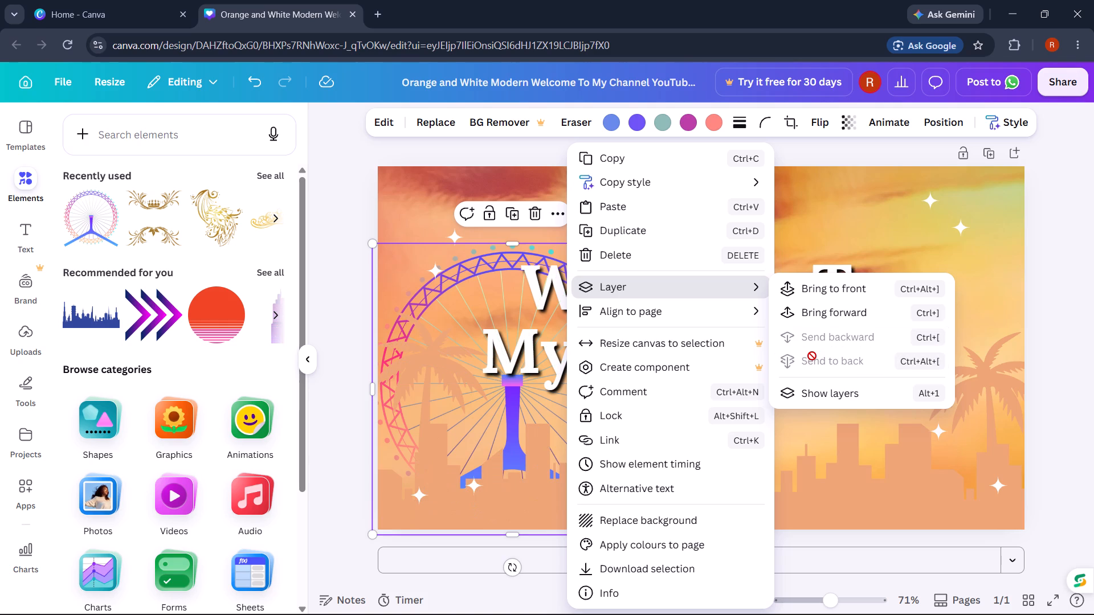
left_click(877, 222)
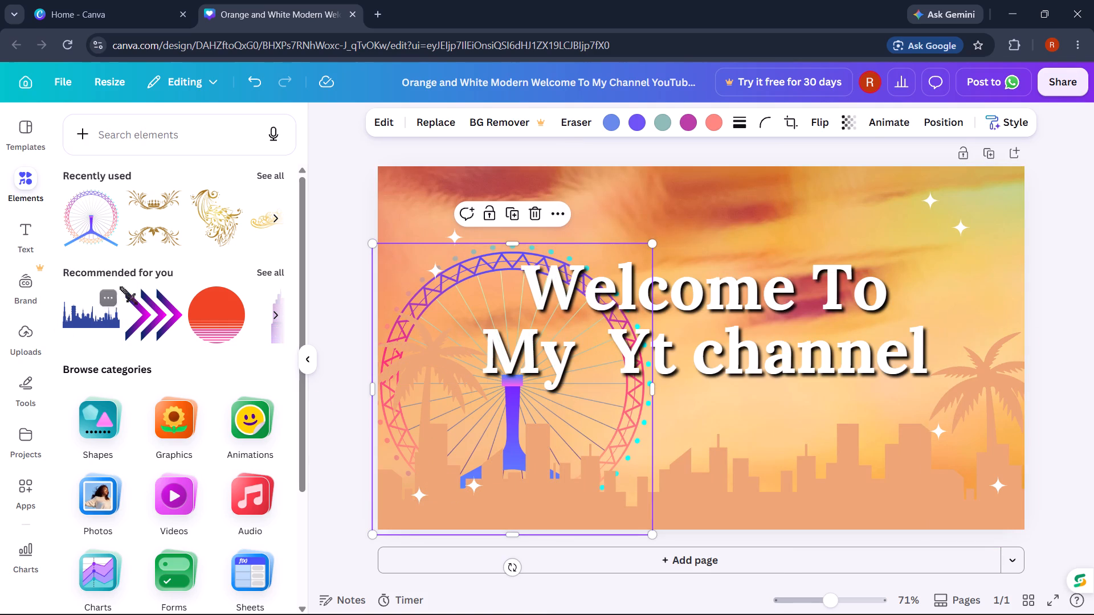
Add a second Ferris wheel from the recently used elements and place it at the thumbnail's lower right.
left_click(101, 218)
left_click_drag(754, 410, 799, 415)
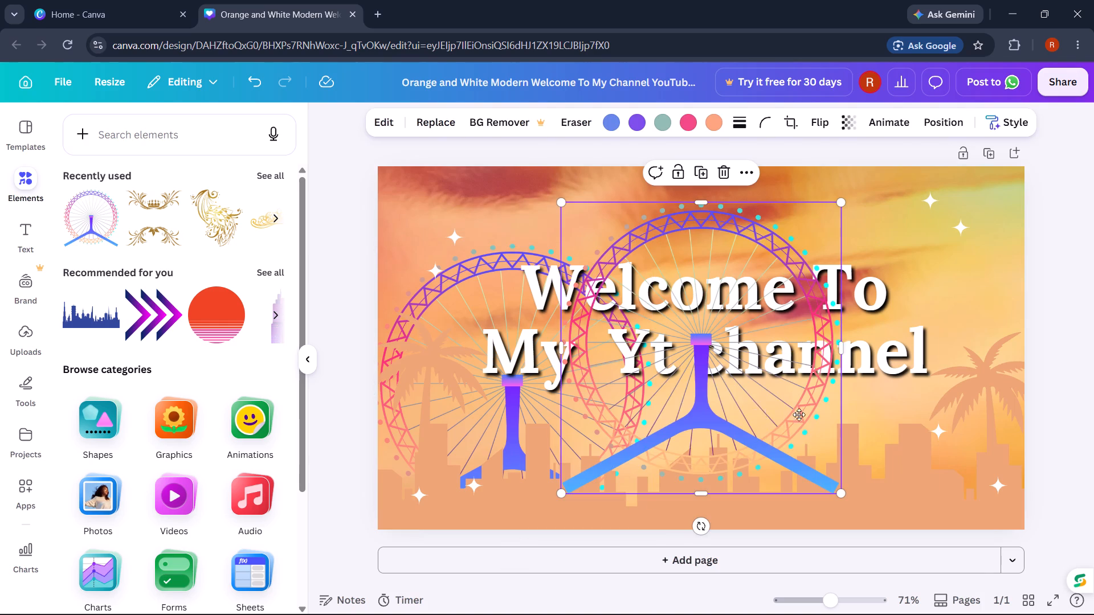
left_click_drag(799, 415, 946, 452)
Send the right Ferris wheel to the back, behind the title, palm tree and skyline.
right_click(913, 425)
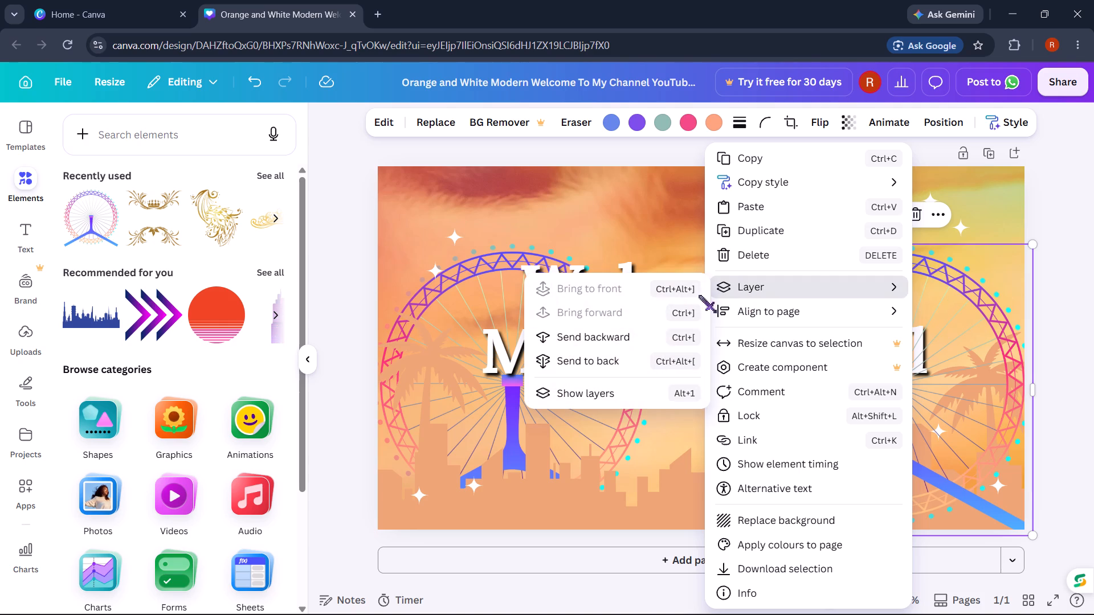
left_click(607, 365)
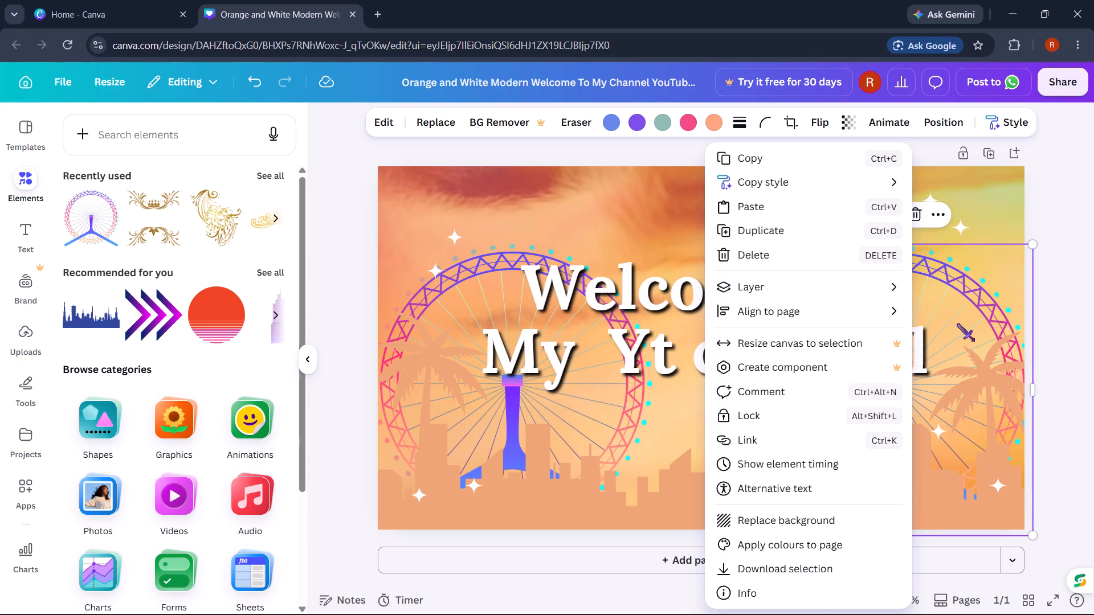
Nudge the right Ferris wheel upward so its base aligns with the thumbnail's bottom edge.
left_click(1005, 319)
left_click(701, 211)
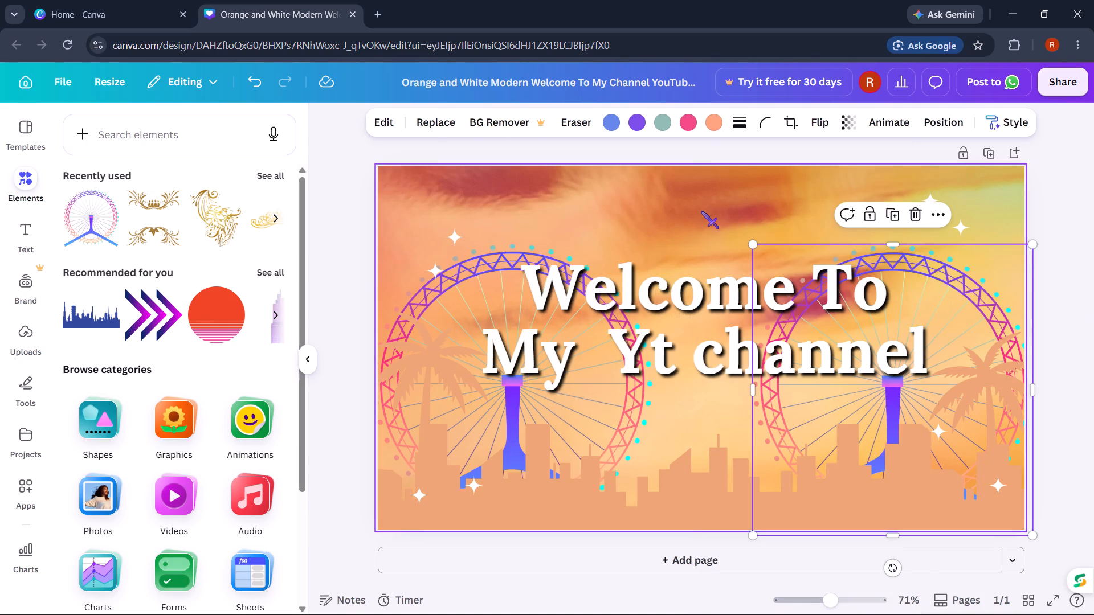
left_click(928, 411)
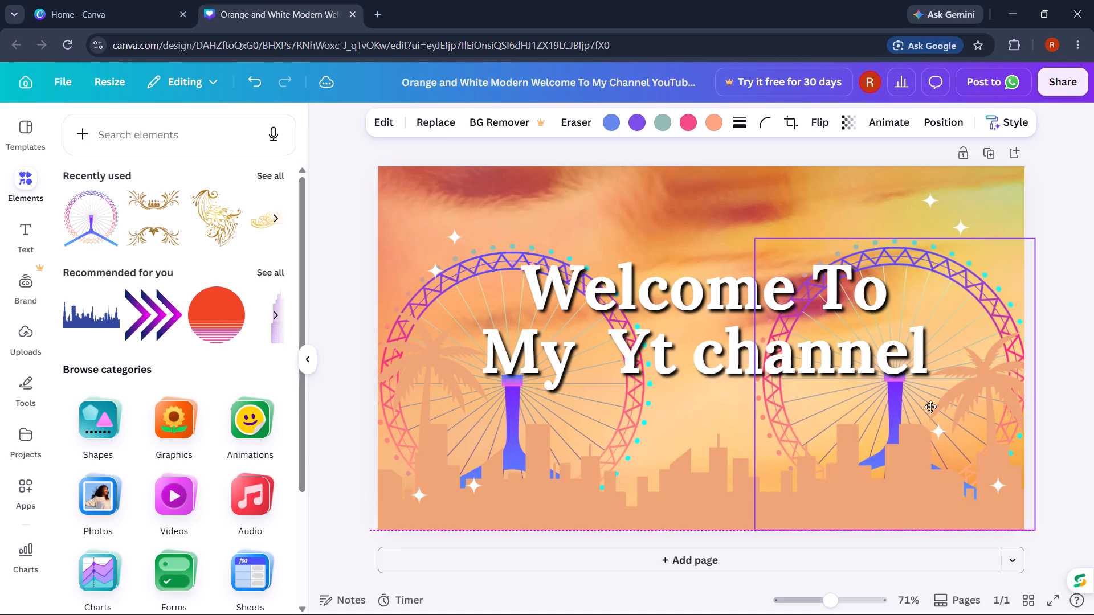
left_click(1093, 252)
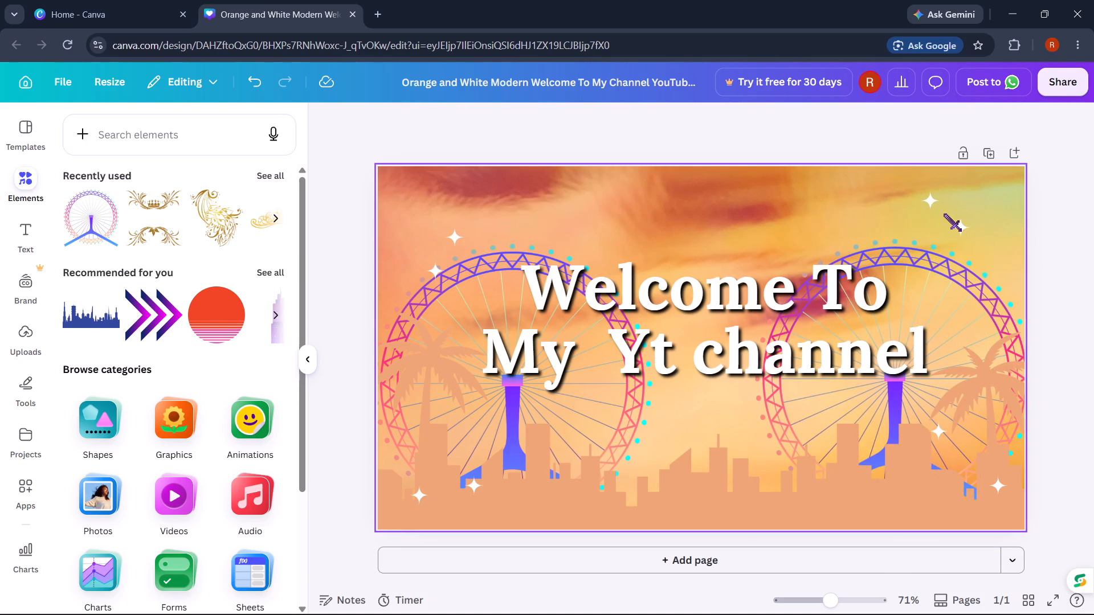
Move the two sparkles above the right Ferris wheel slightly down.
left_click_drag(958, 225, 962, 231)
left_click(929, 218)
left_click_drag(930, 201, 930, 204)
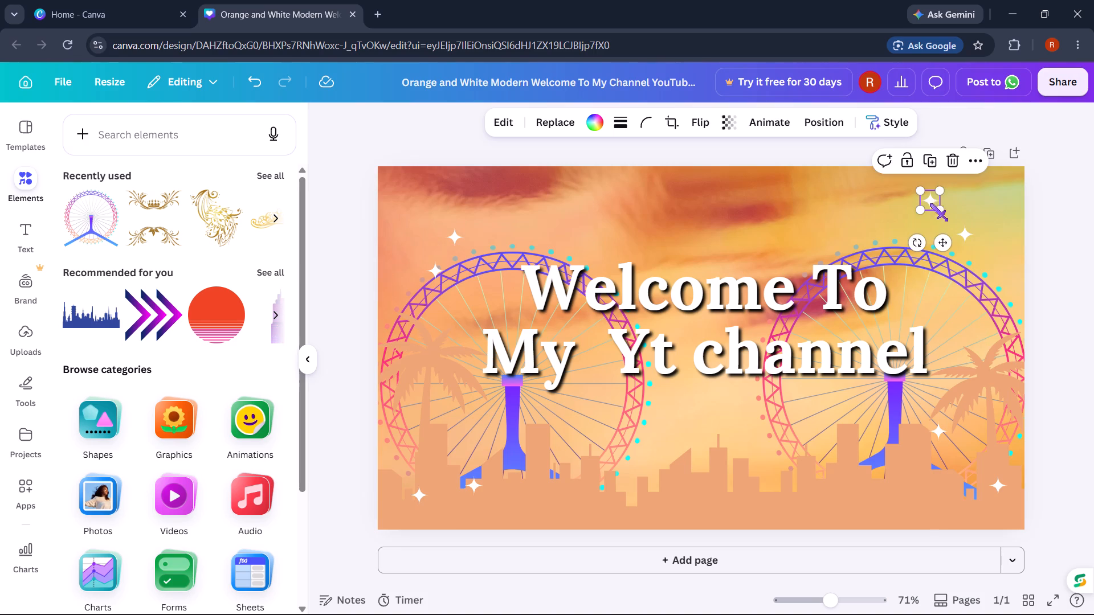
left_click_drag(930, 204, 930, 211)
left_click(825, 200)
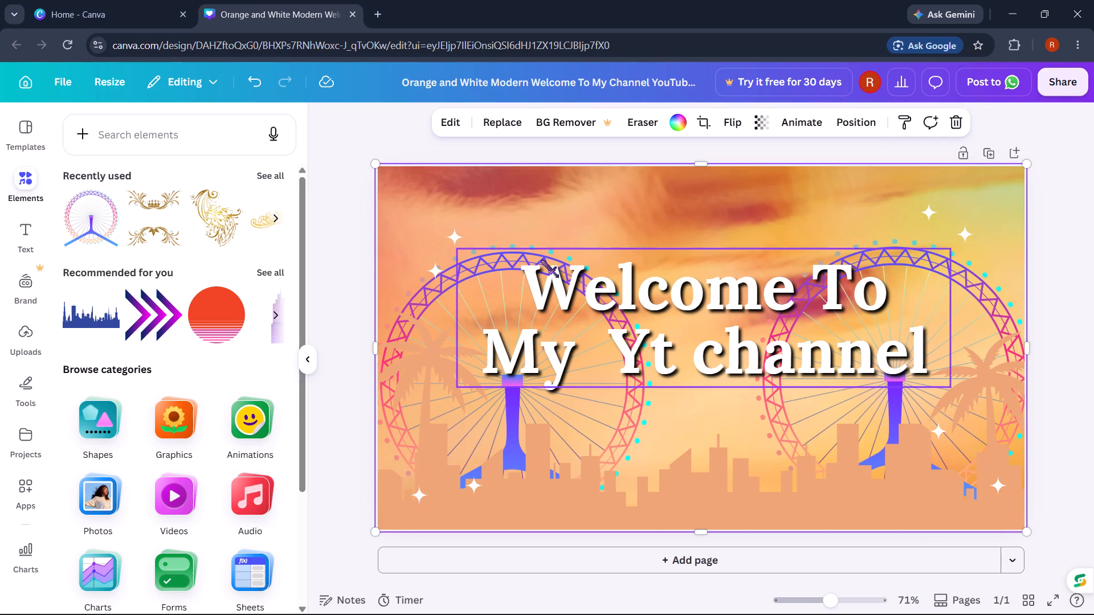
Add the recommended red striped sun graphic, shrink it and place it at the thumbnail's top centre, just above the title.
left_click(223, 316)
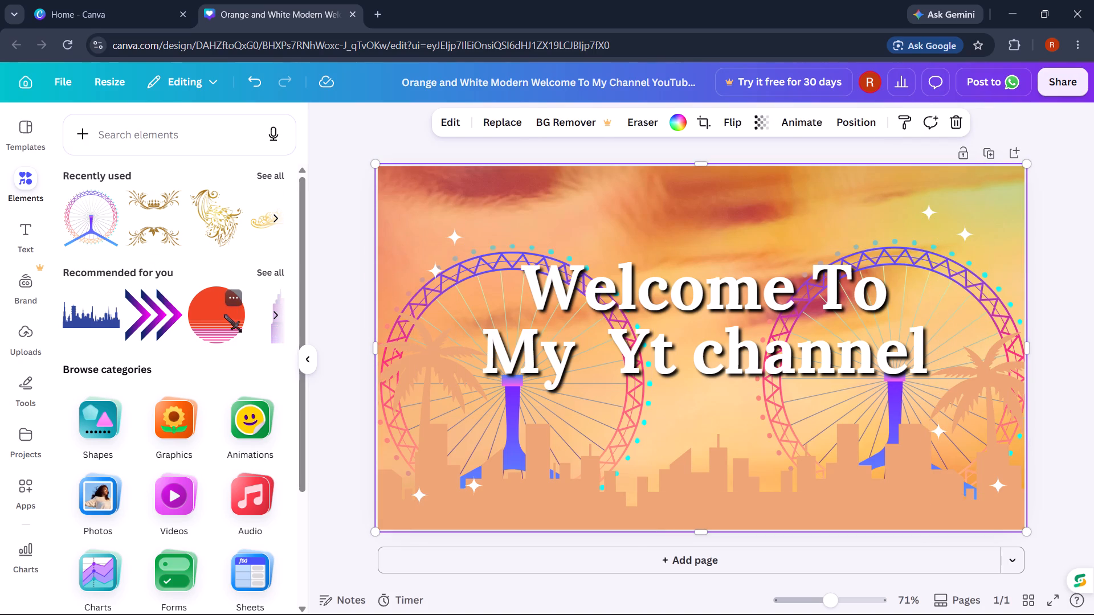
left_click_drag(667, 336, 649, 243)
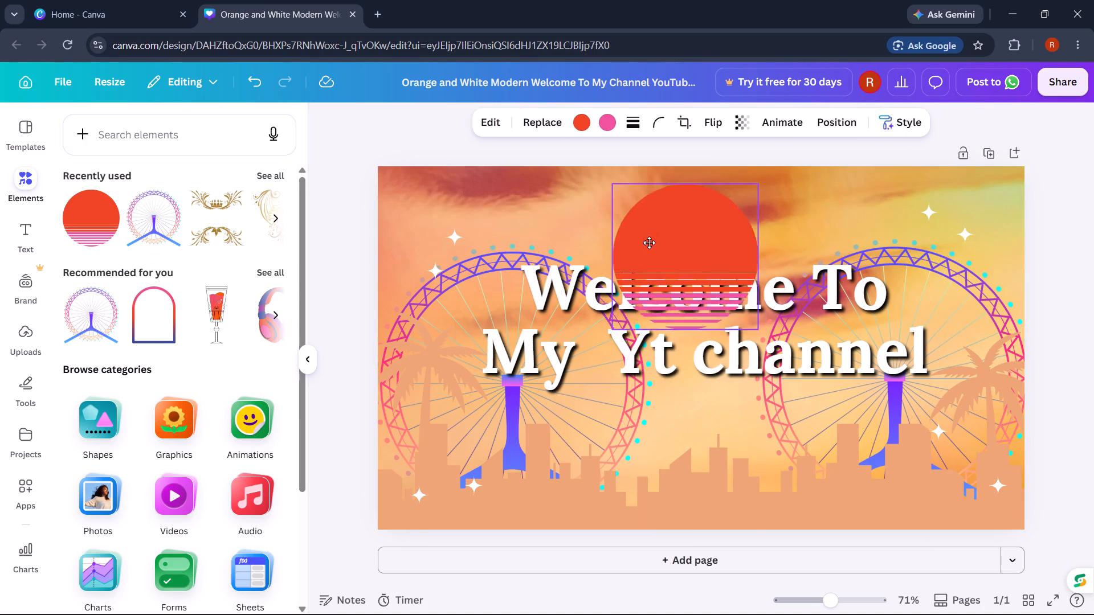
left_click_drag(649, 243, 519, 219)
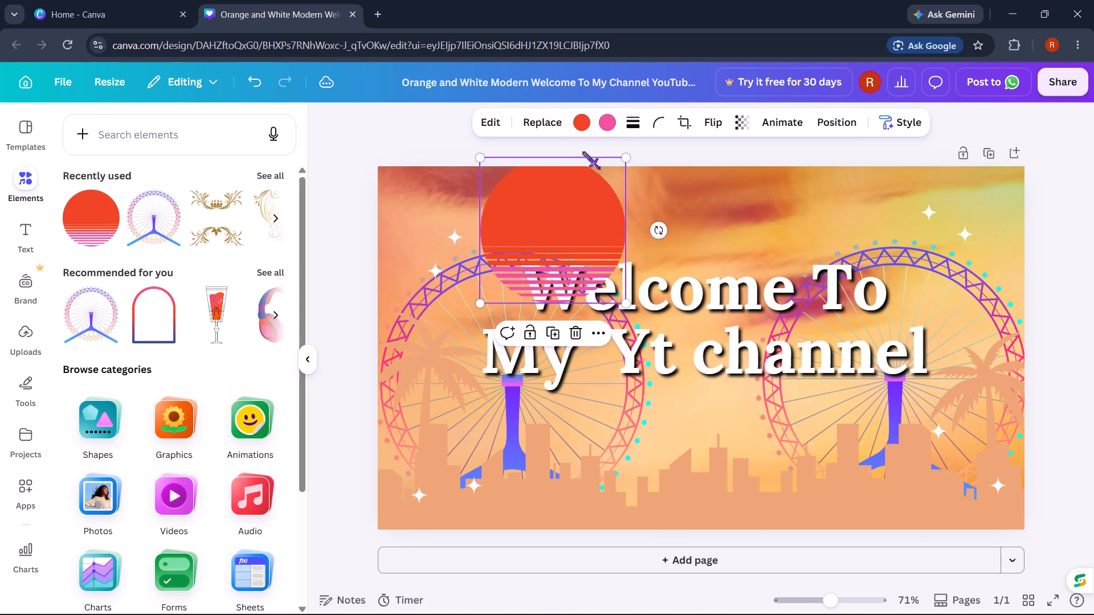
left_click_drag(627, 155, 597, 202)
left_click_drag(524, 247, 671, 213)
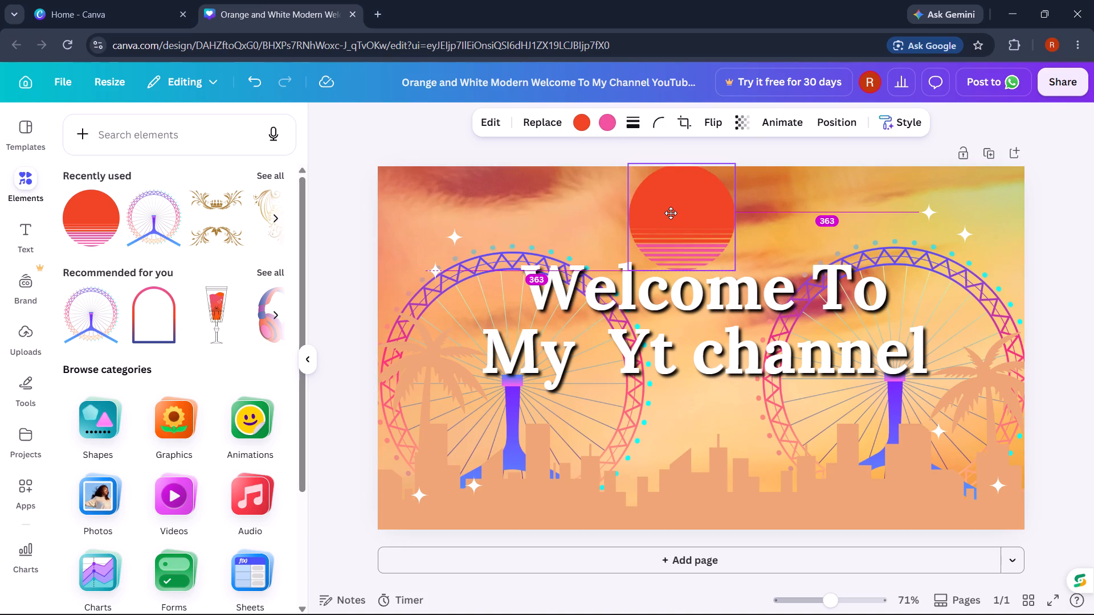
left_click_drag(671, 213, 671, 221)
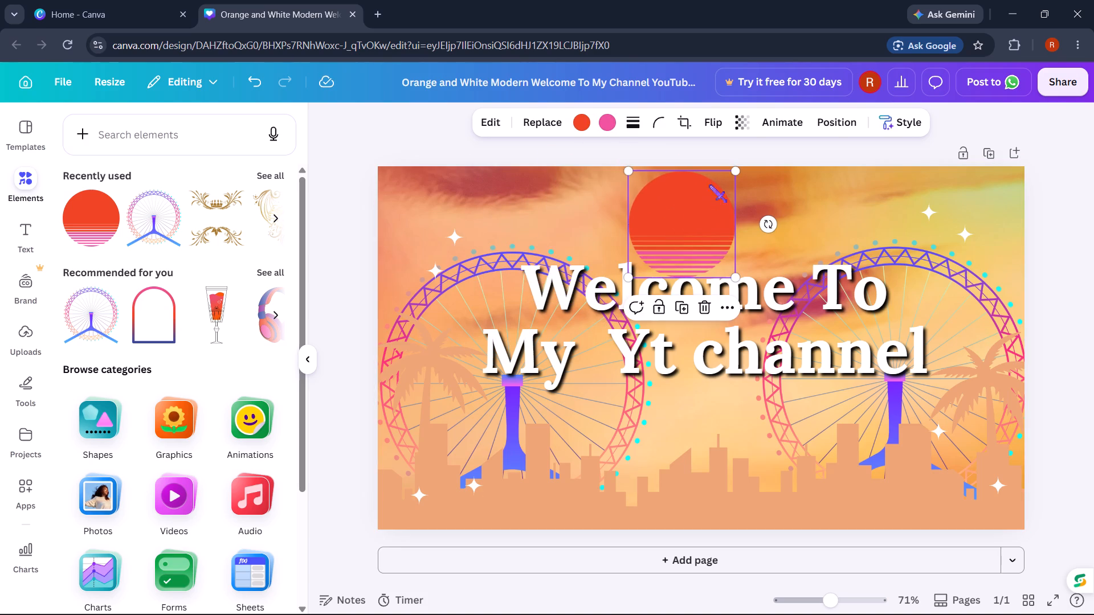
left_click_drag(733, 169, 731, 179)
left_click_drag(689, 219, 693, 216)
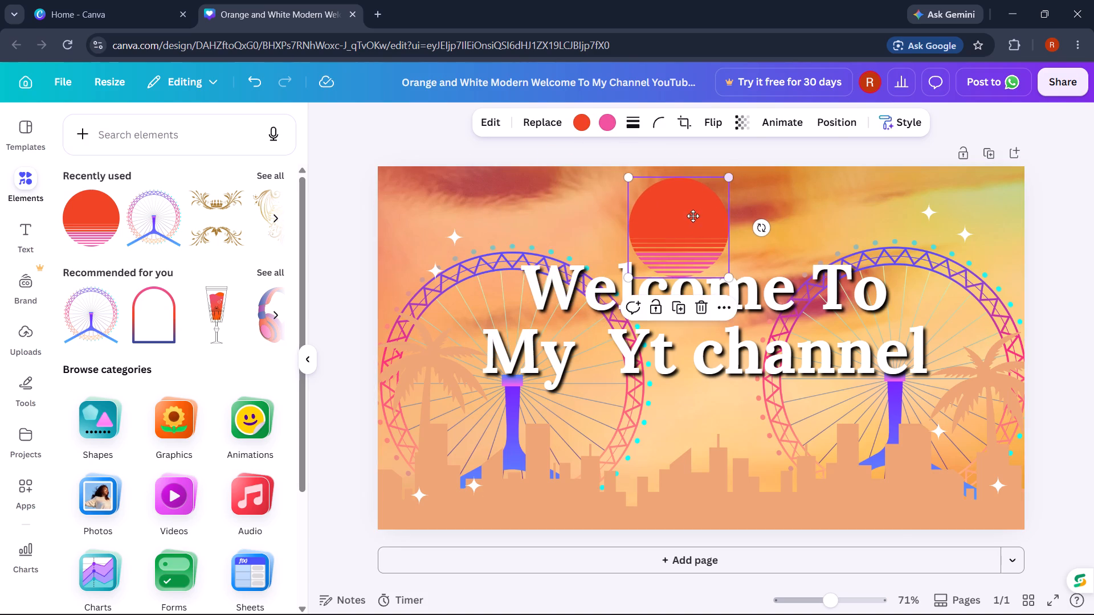
left_click_drag(693, 216, 695, 214)
Send the red sun to the back, behind the title text.
right_click(695, 214)
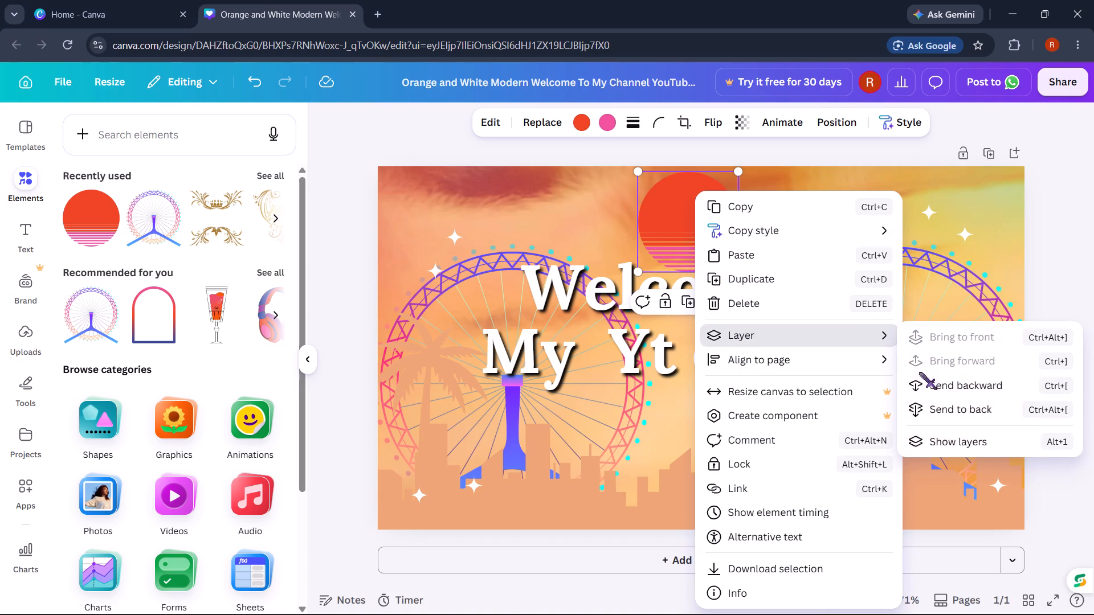
left_click(929, 407)
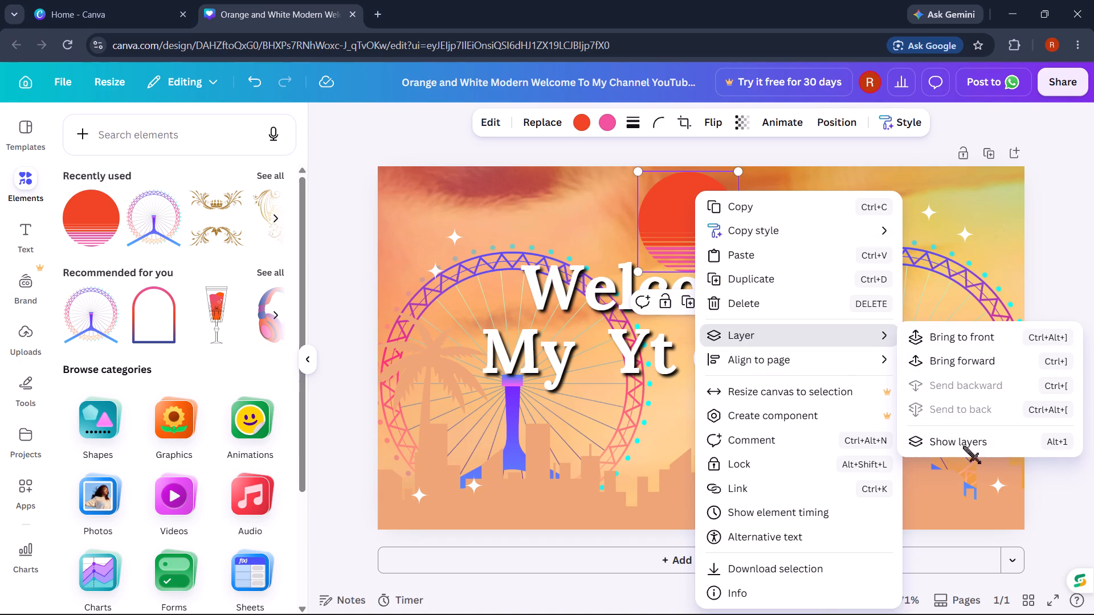
left_click(949, 272)
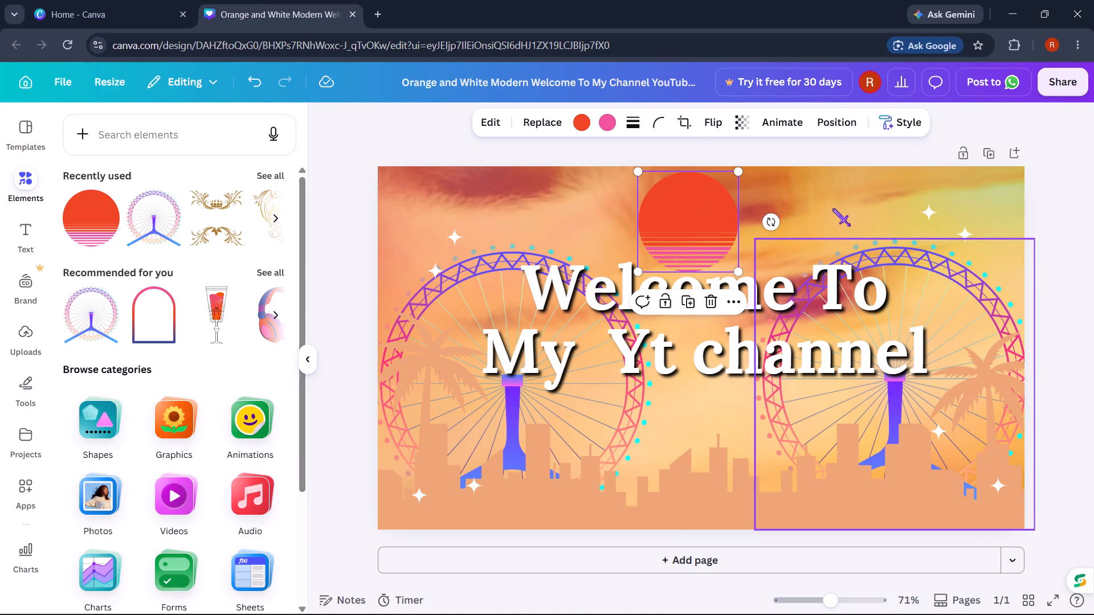
left_click(833, 209)
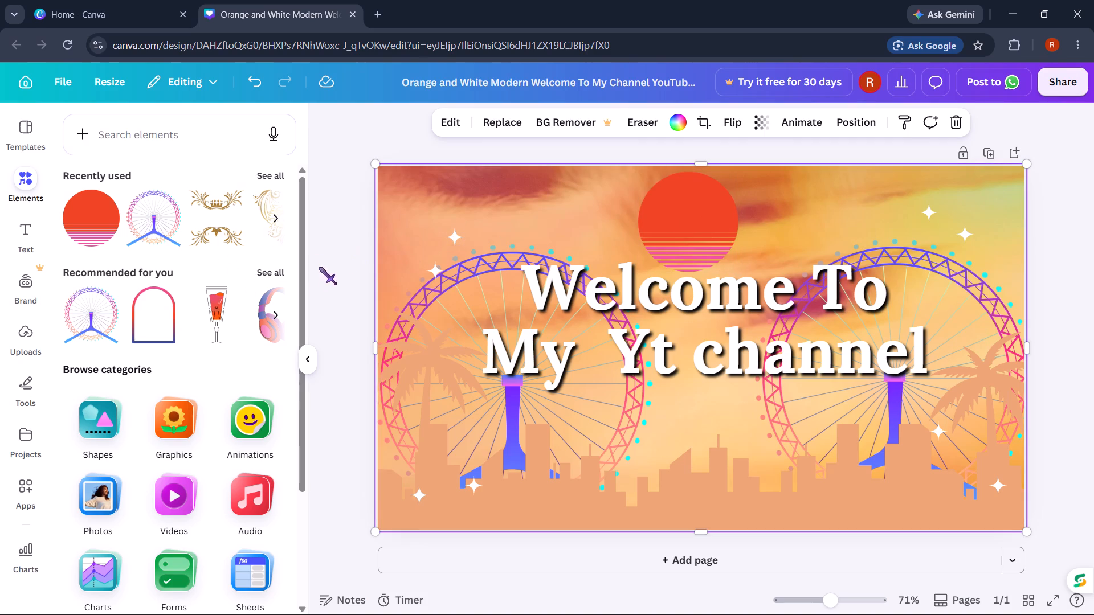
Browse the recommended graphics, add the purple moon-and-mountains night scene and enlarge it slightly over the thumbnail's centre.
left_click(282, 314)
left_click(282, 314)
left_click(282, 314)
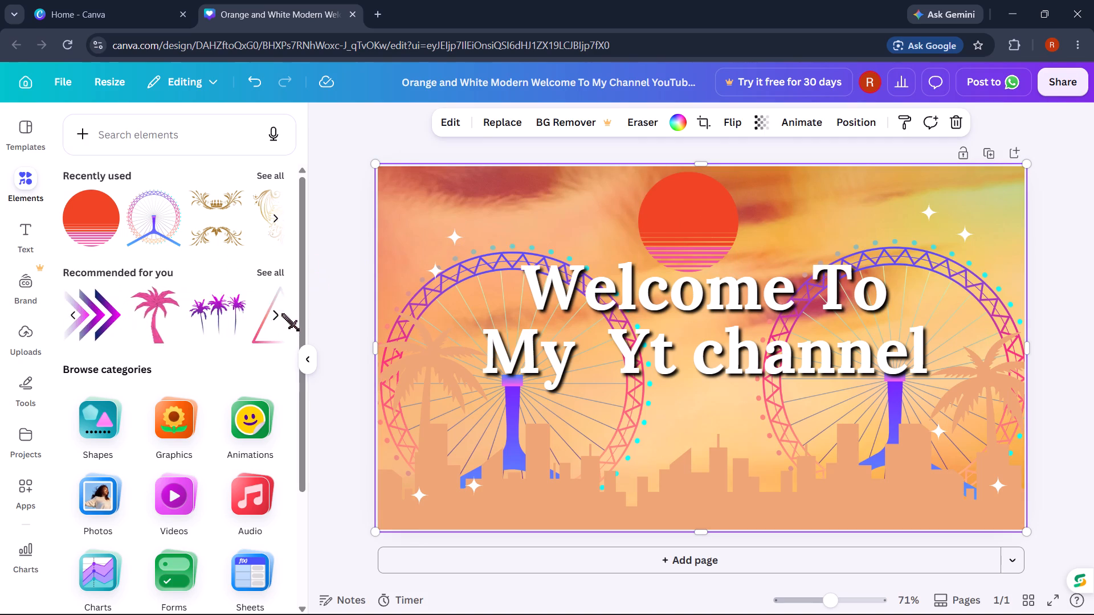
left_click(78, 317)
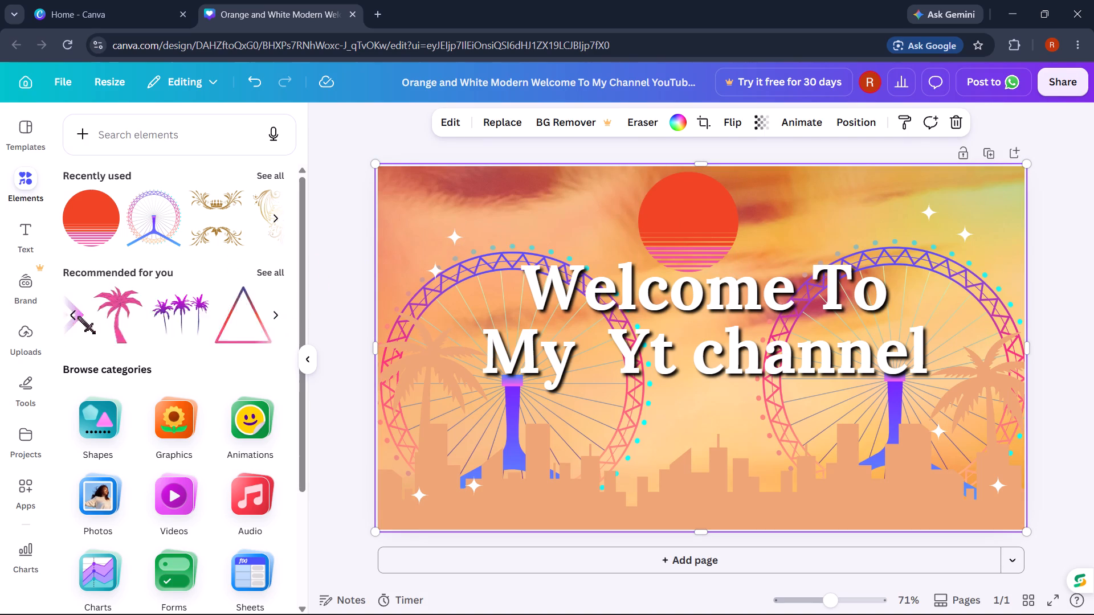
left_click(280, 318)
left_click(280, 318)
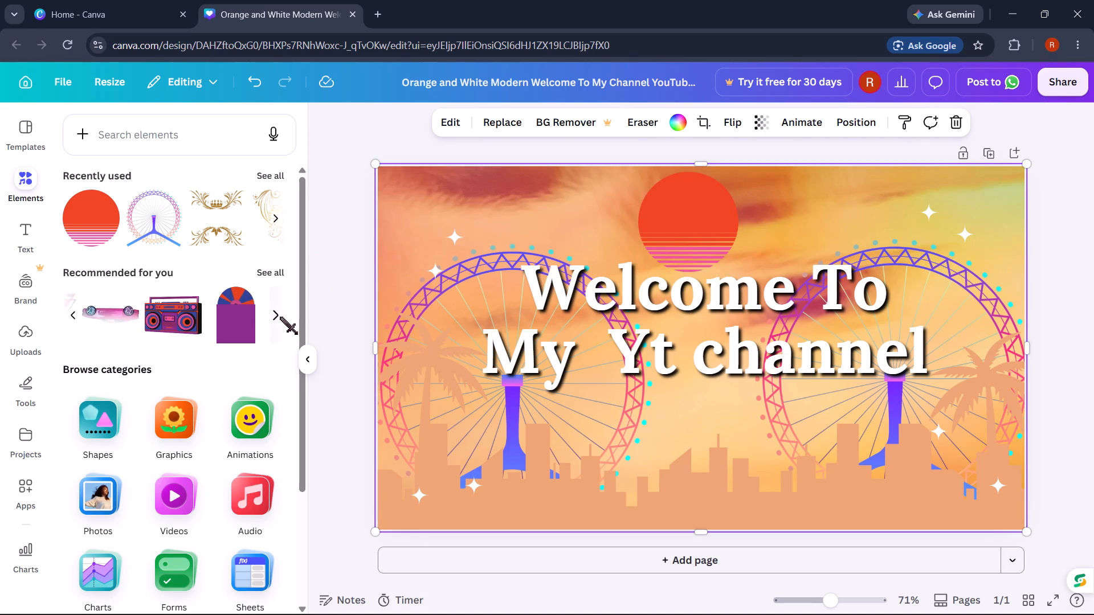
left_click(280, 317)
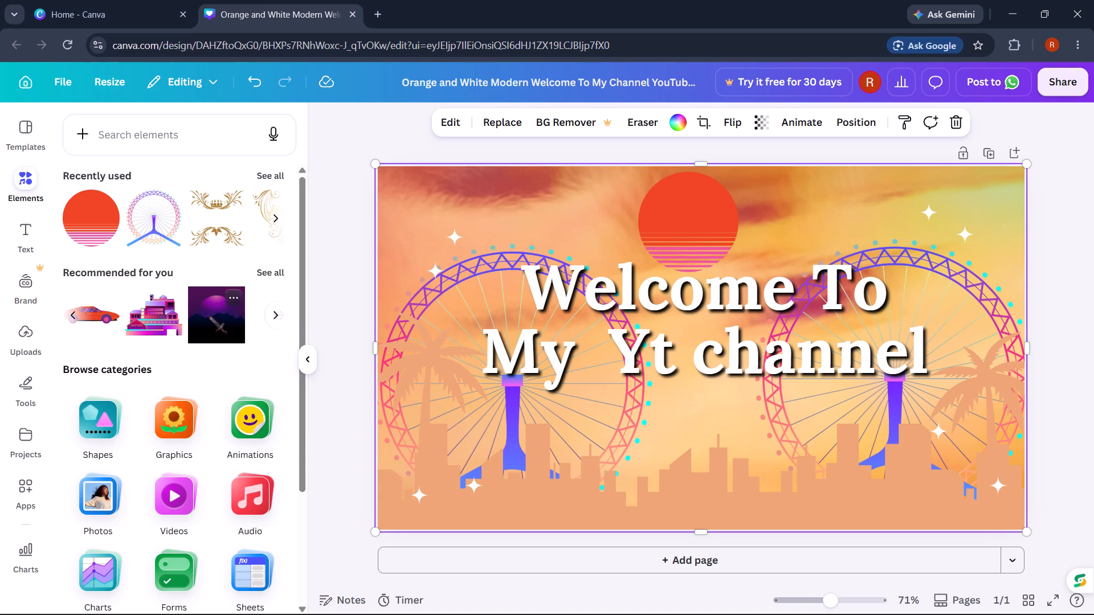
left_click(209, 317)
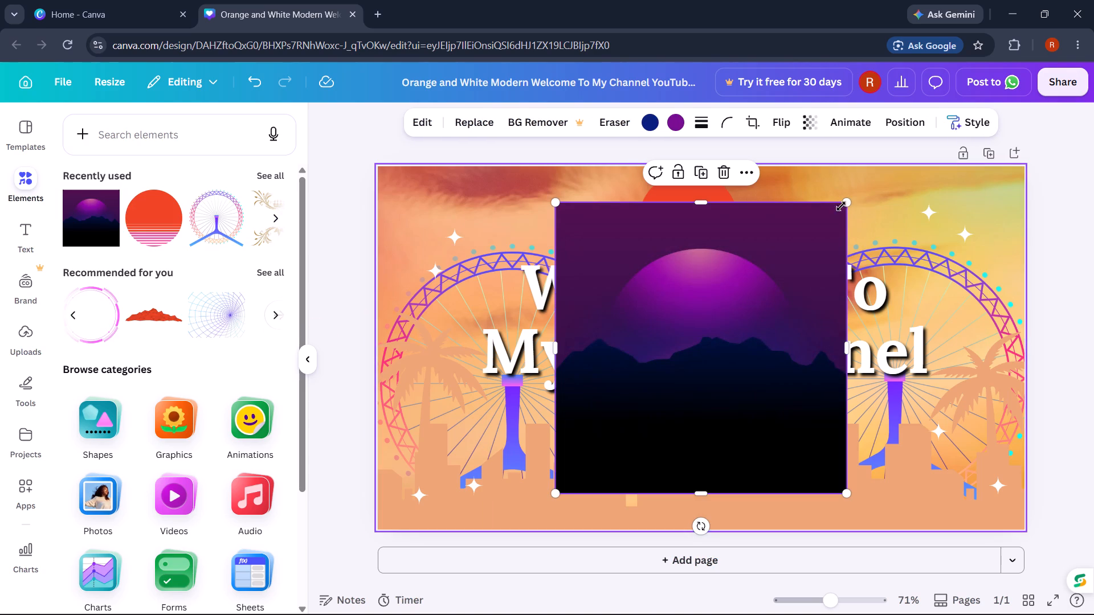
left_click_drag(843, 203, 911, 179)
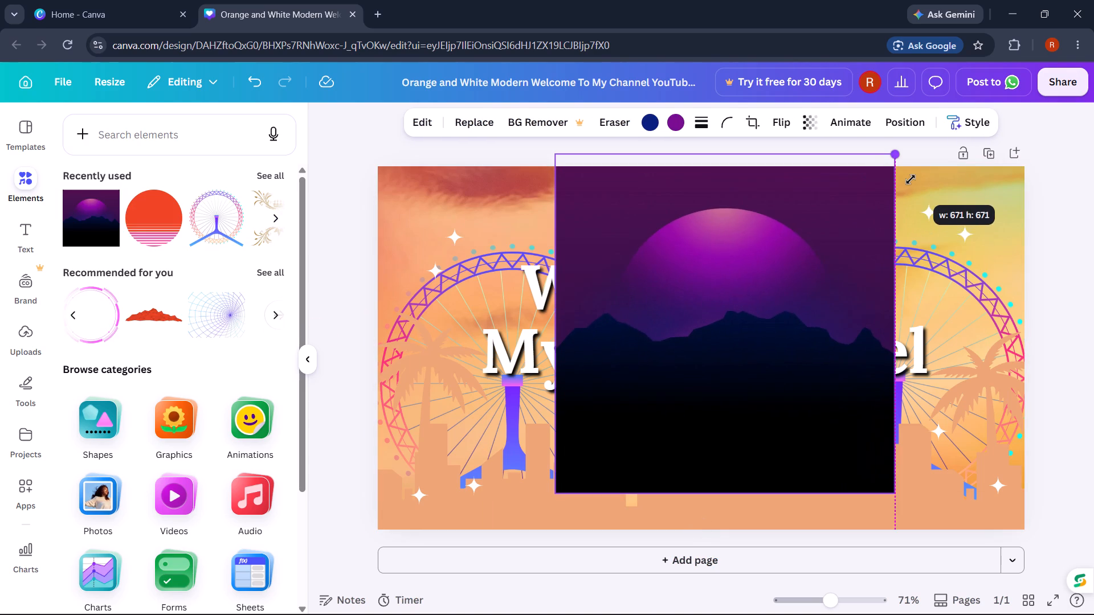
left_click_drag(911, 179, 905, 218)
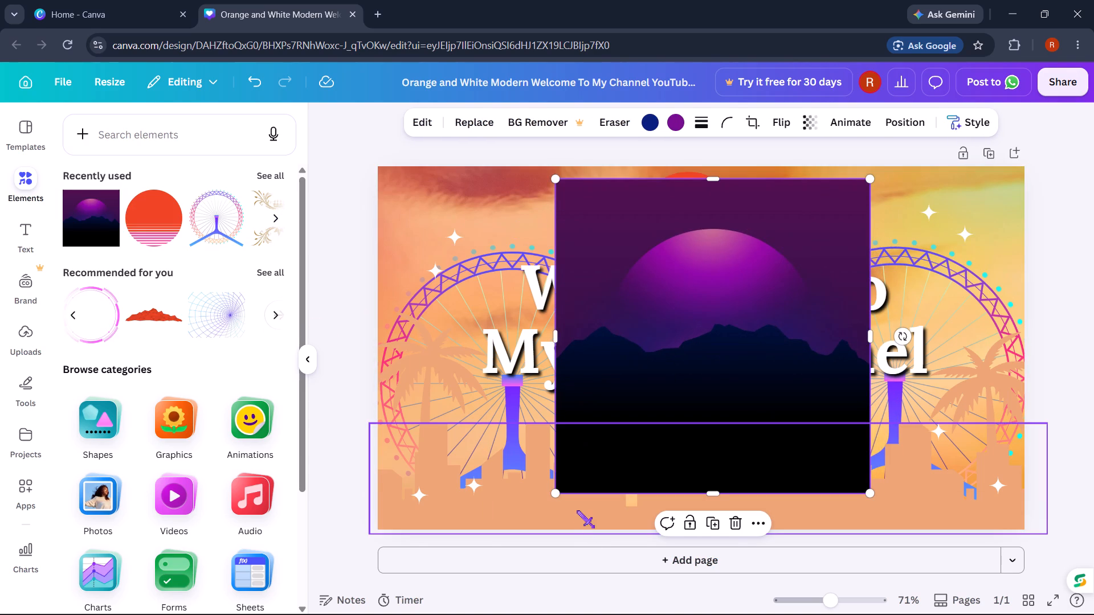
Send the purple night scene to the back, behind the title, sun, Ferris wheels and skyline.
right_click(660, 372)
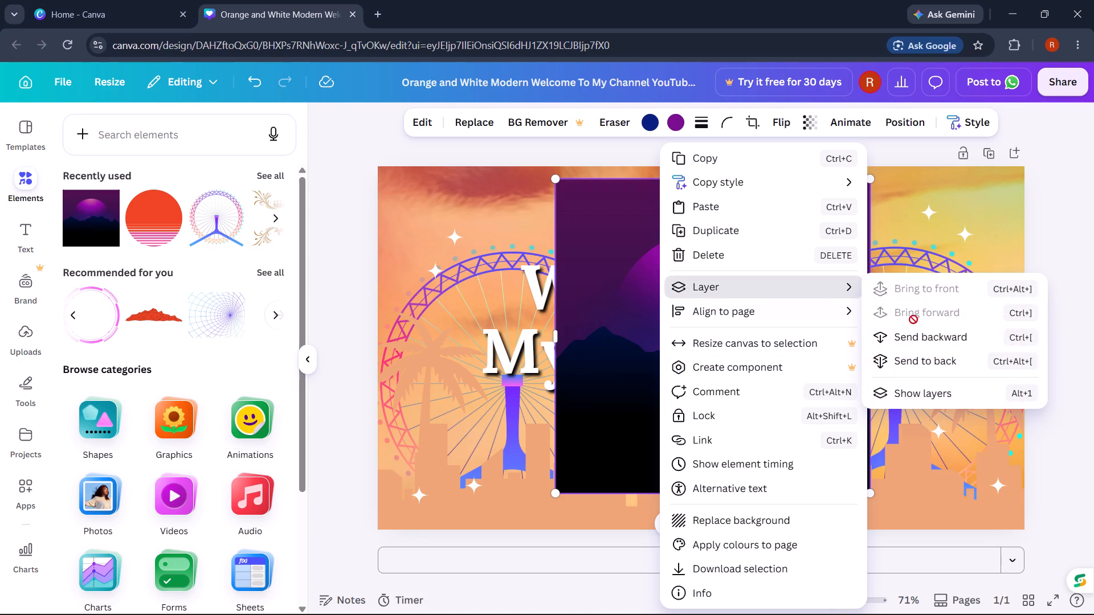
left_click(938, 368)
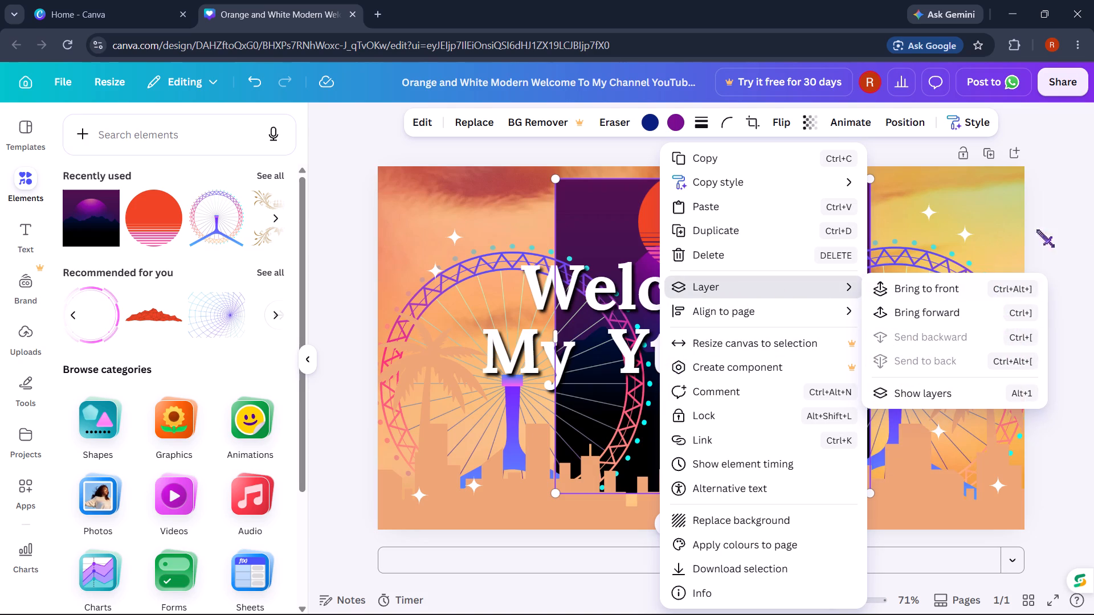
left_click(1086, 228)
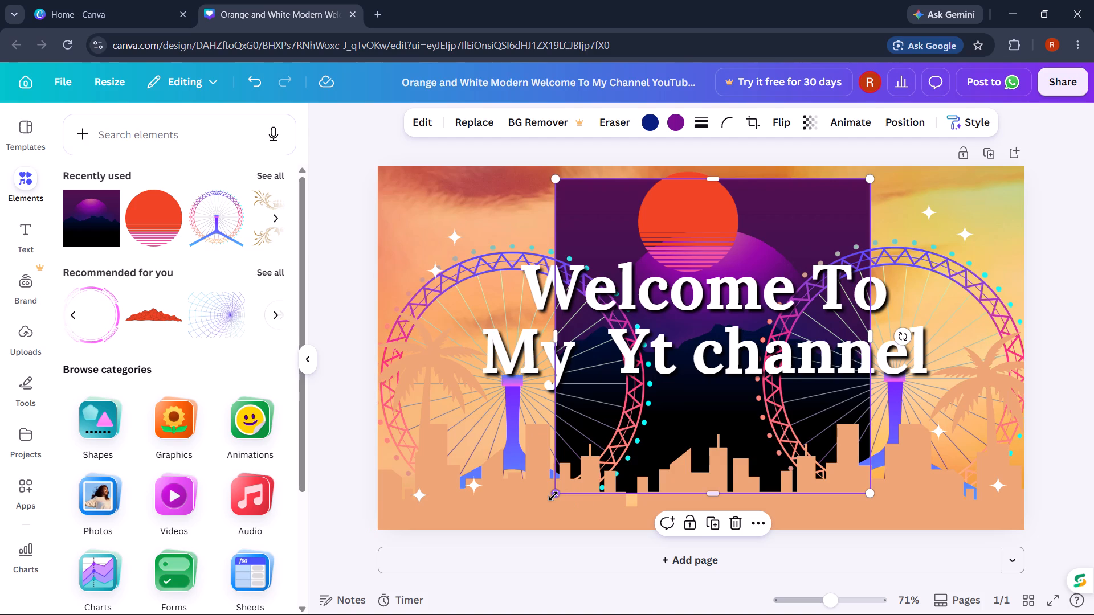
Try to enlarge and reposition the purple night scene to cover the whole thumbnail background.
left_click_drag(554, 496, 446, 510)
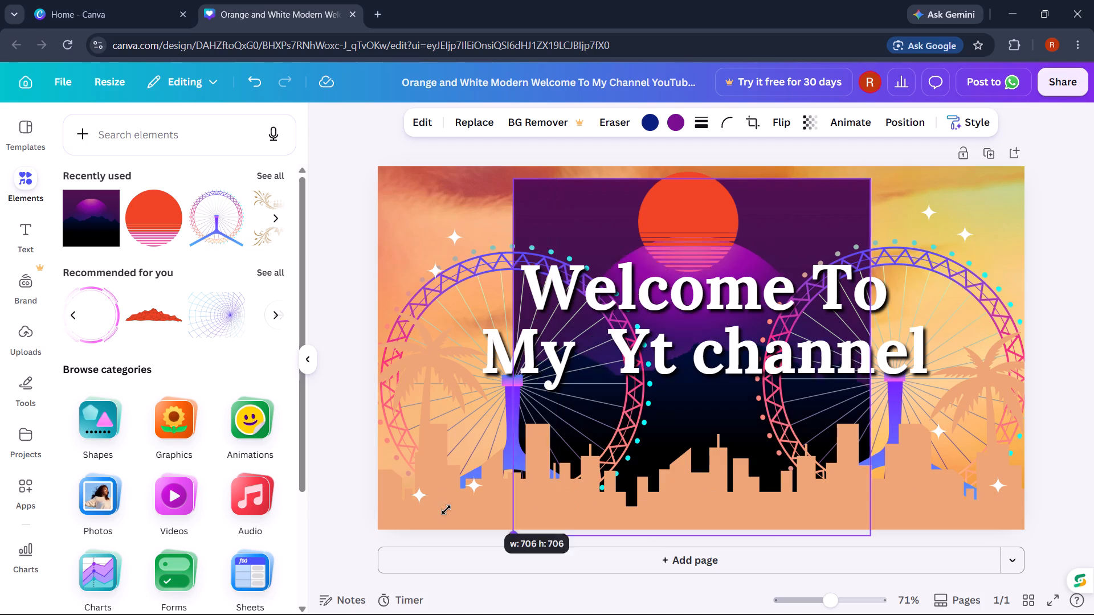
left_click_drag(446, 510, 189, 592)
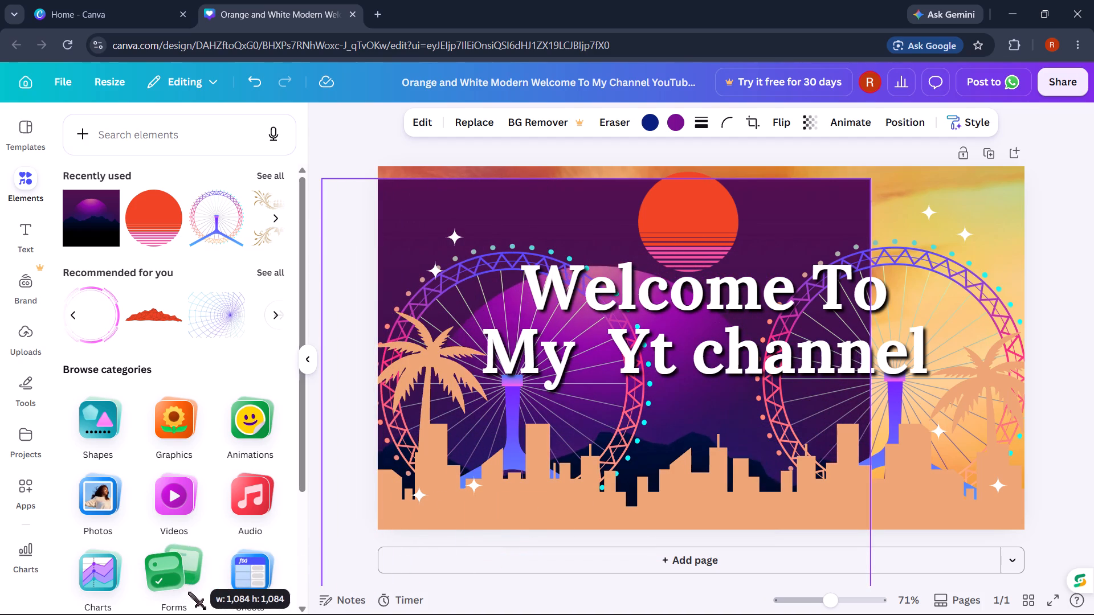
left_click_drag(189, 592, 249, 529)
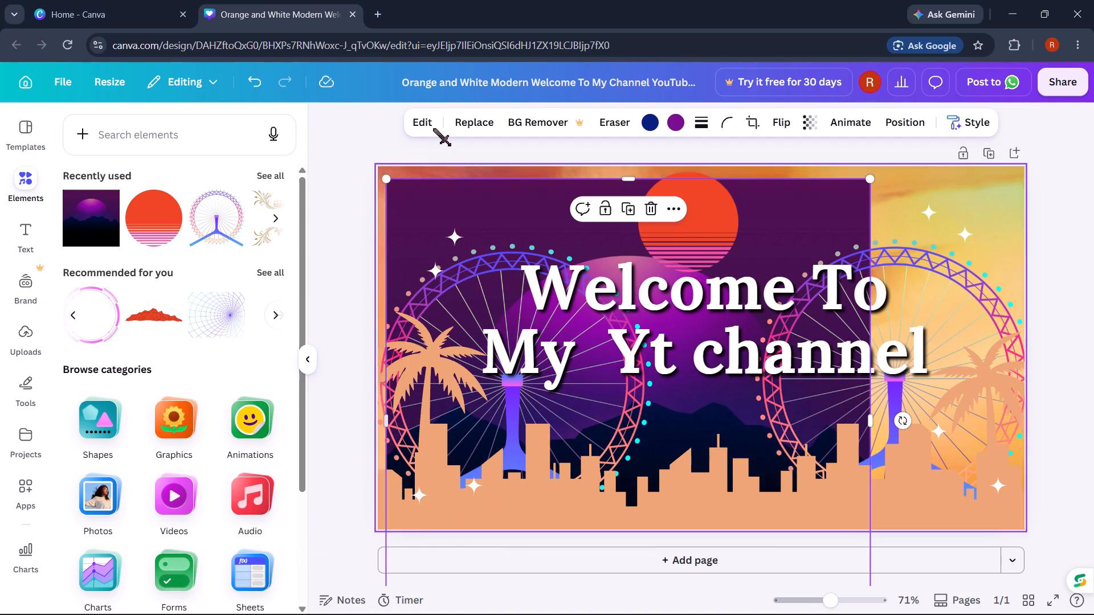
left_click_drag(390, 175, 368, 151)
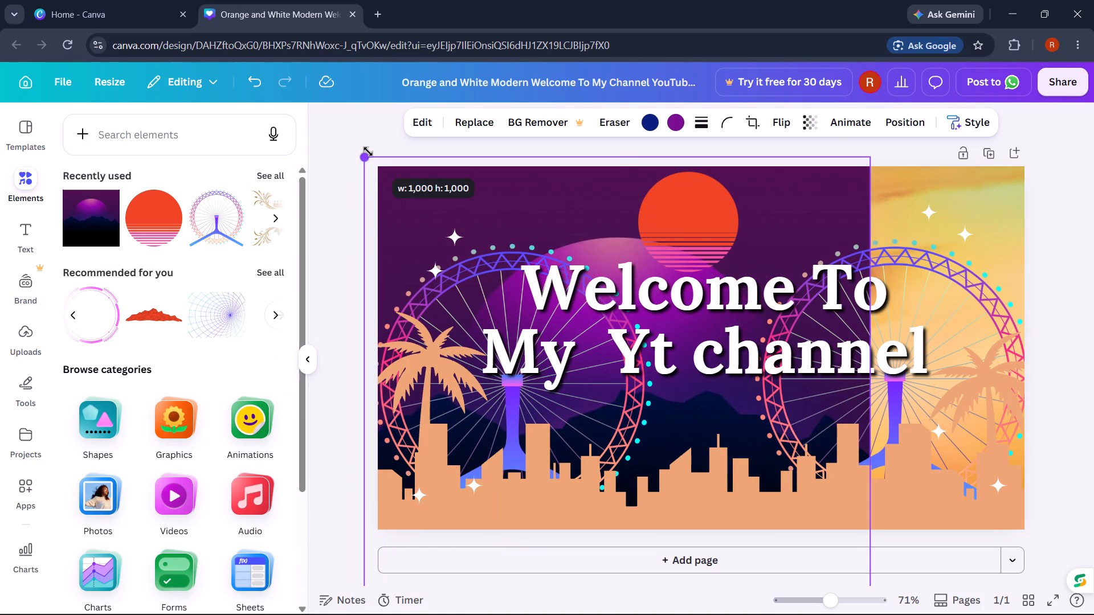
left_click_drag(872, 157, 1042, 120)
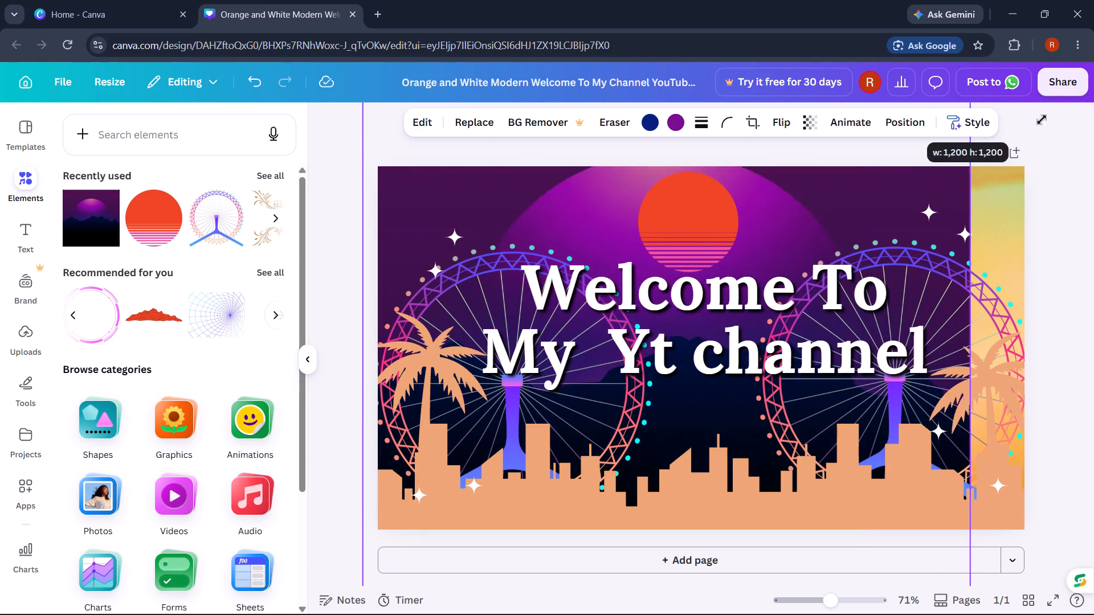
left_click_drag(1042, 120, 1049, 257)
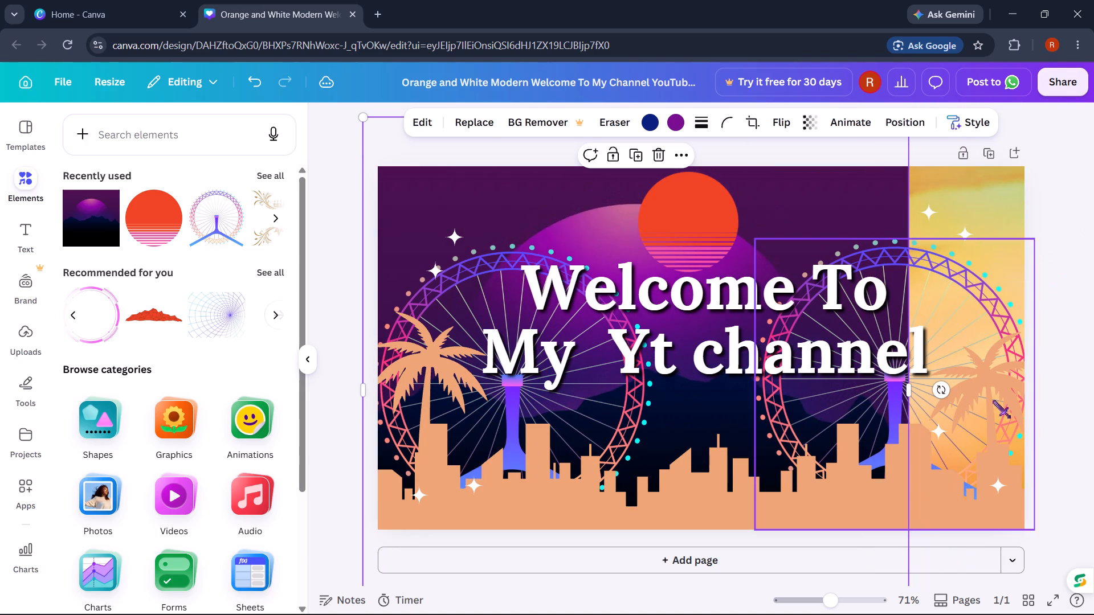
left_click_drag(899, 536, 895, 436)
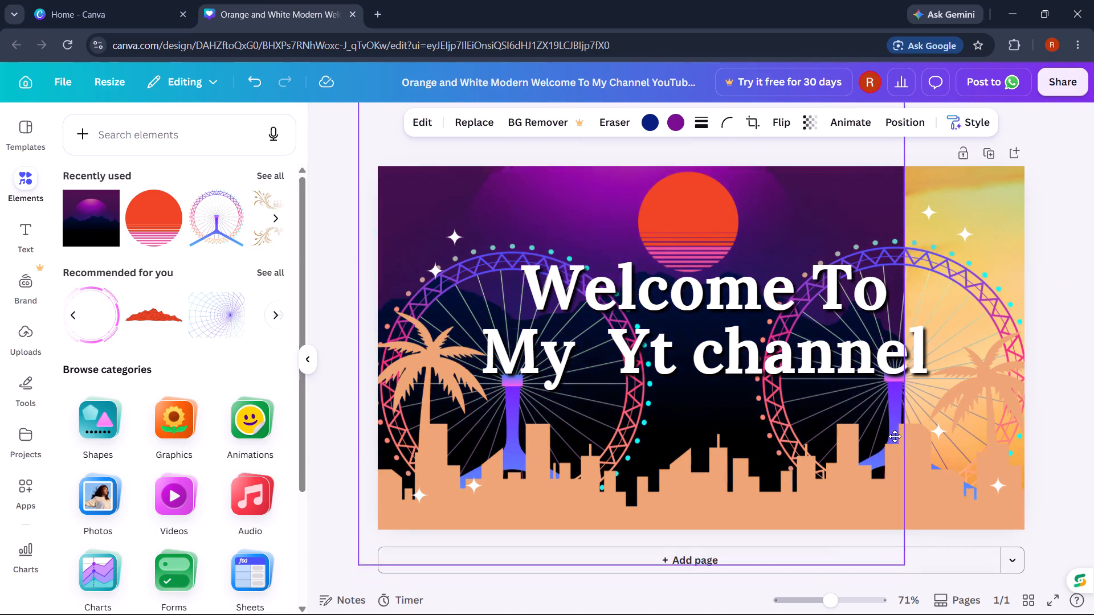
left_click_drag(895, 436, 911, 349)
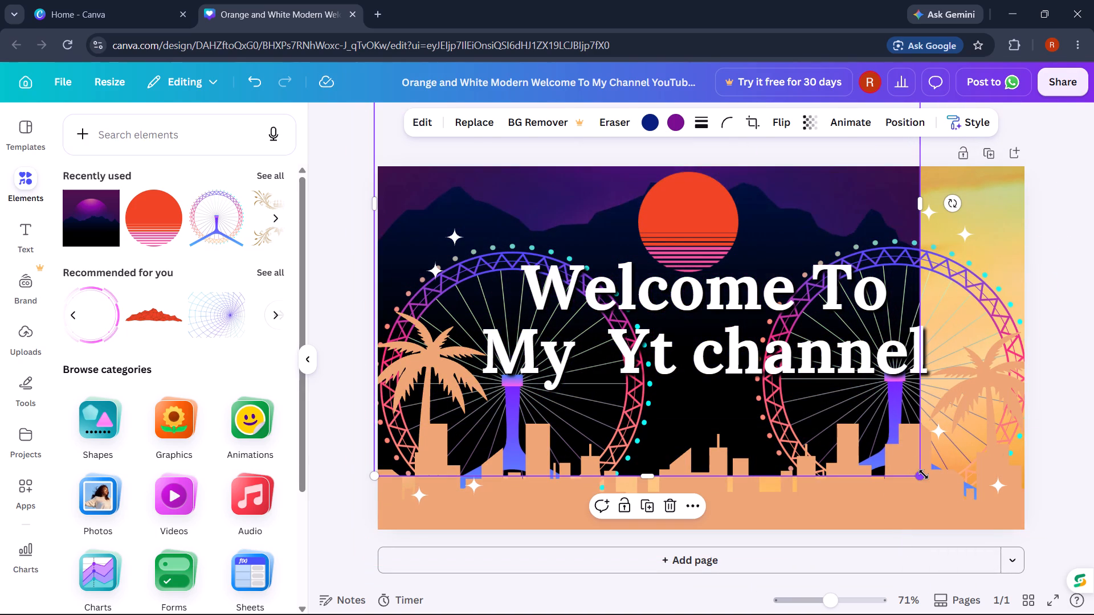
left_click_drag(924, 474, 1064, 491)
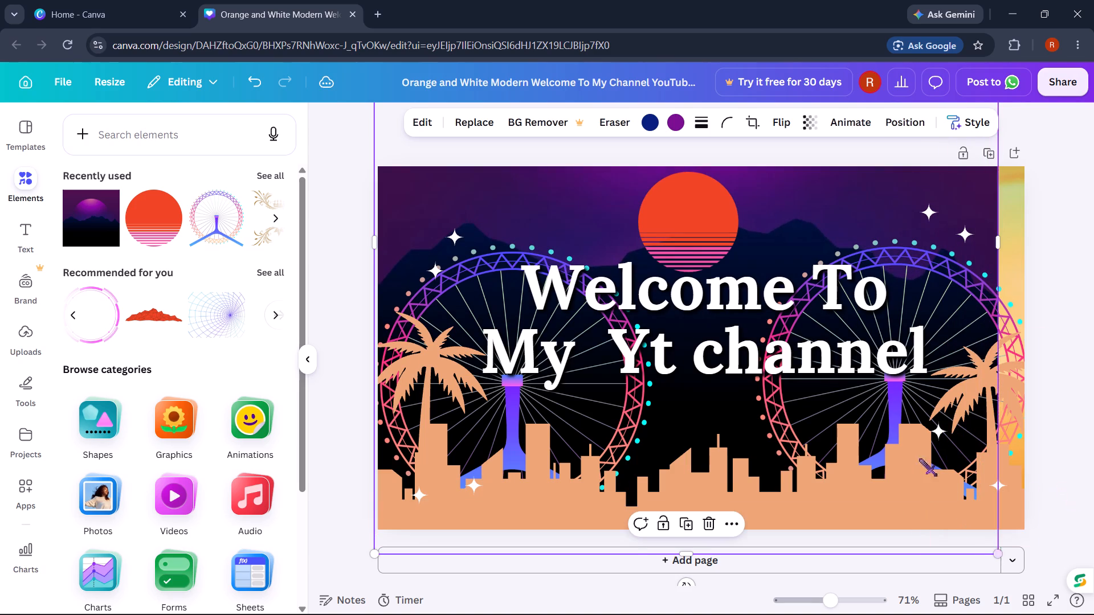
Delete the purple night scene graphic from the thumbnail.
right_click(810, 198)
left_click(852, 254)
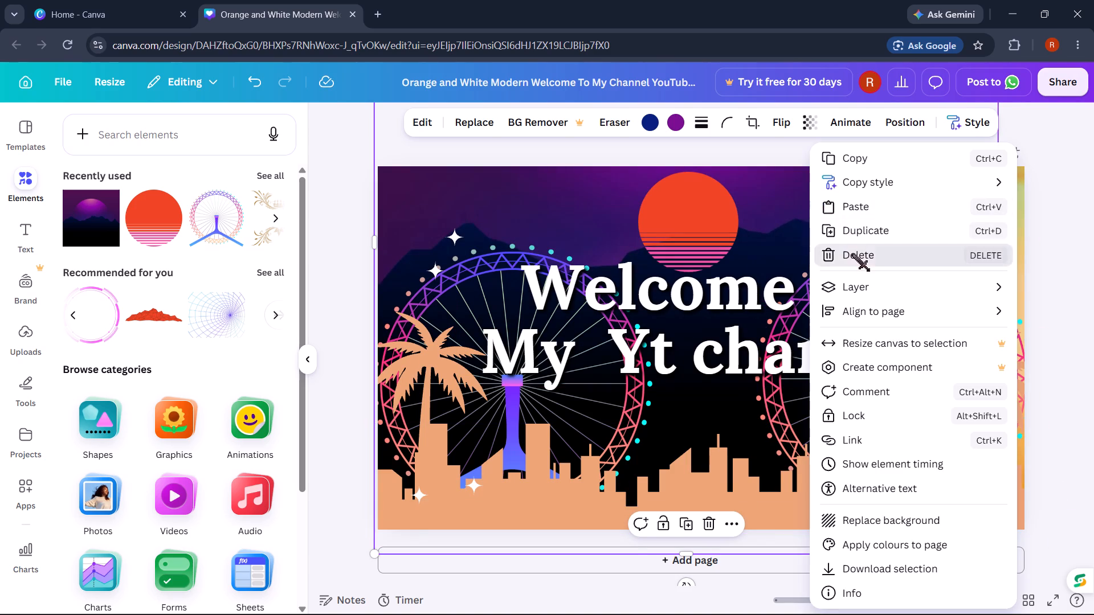
Add the purple night scene again and enlarge it until it spans the thumbnail's full height.
left_click(109, 235)
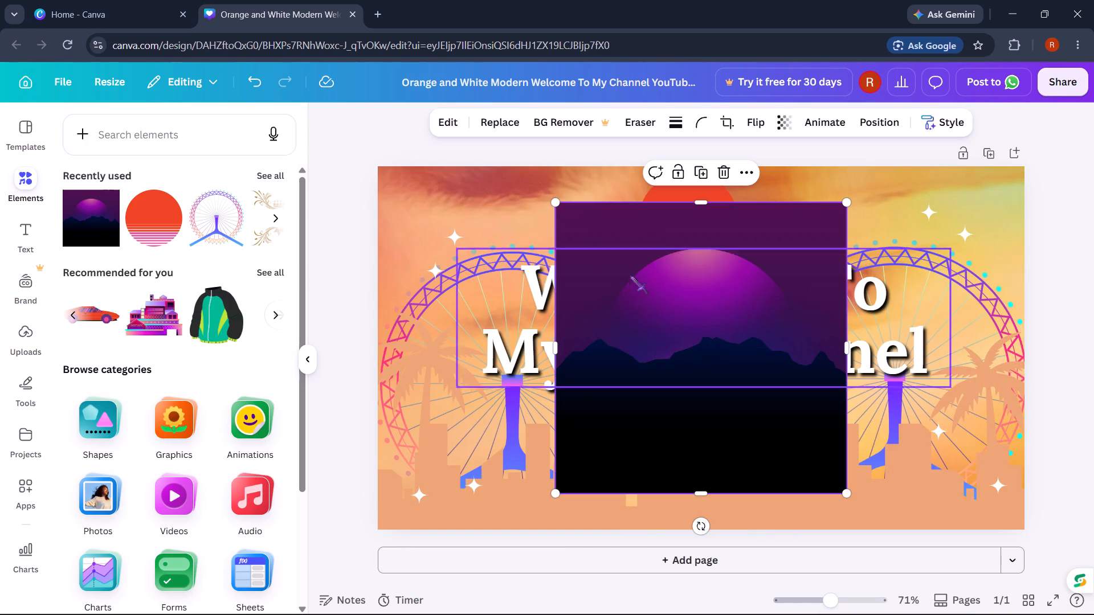
left_click_drag(846, 206, 930, 283)
left_click(867, 491)
left_click(855, 490)
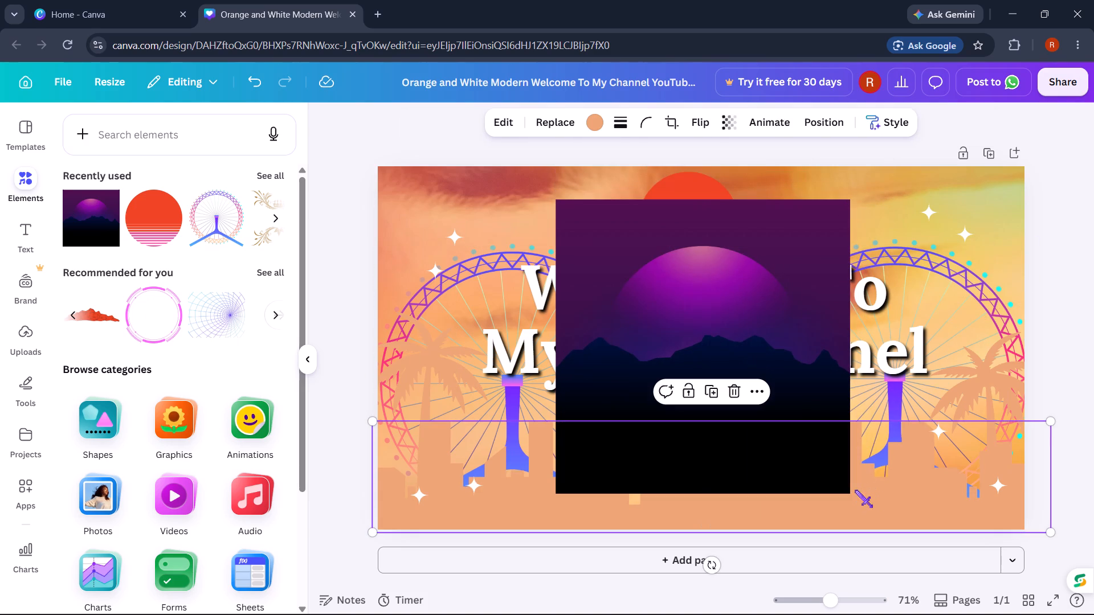
left_click(800, 470)
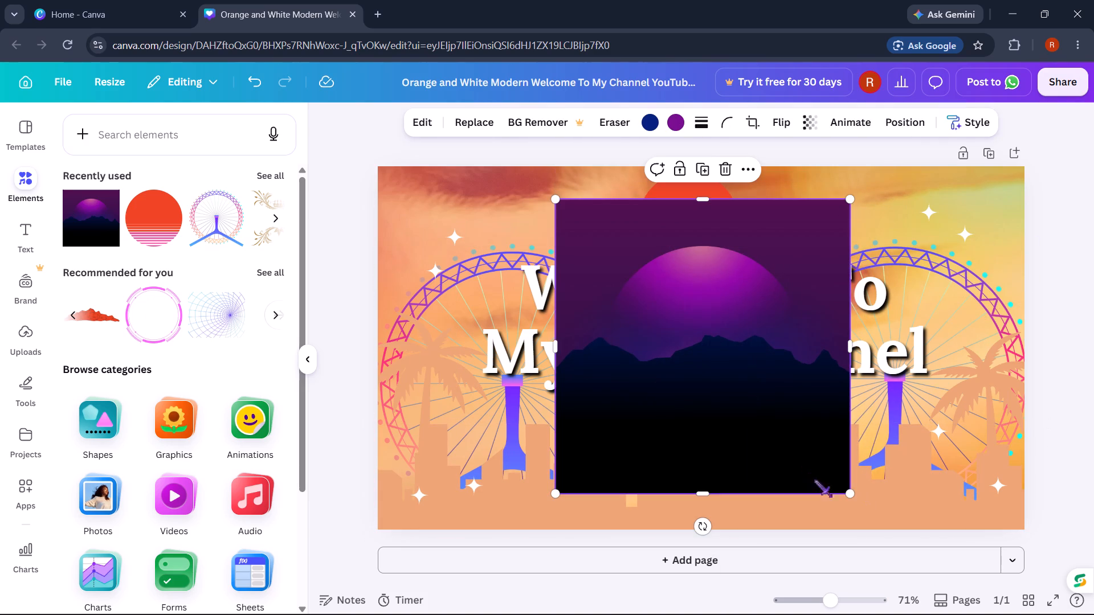
left_click_drag(852, 492, 895, 482)
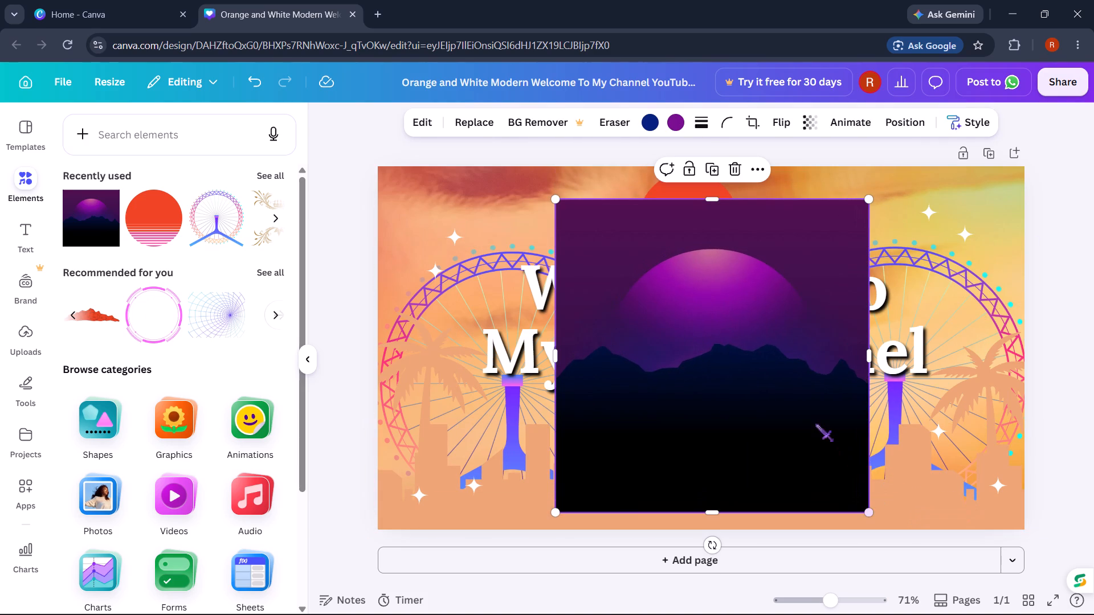
left_click_drag(867, 202, 1002, 193)
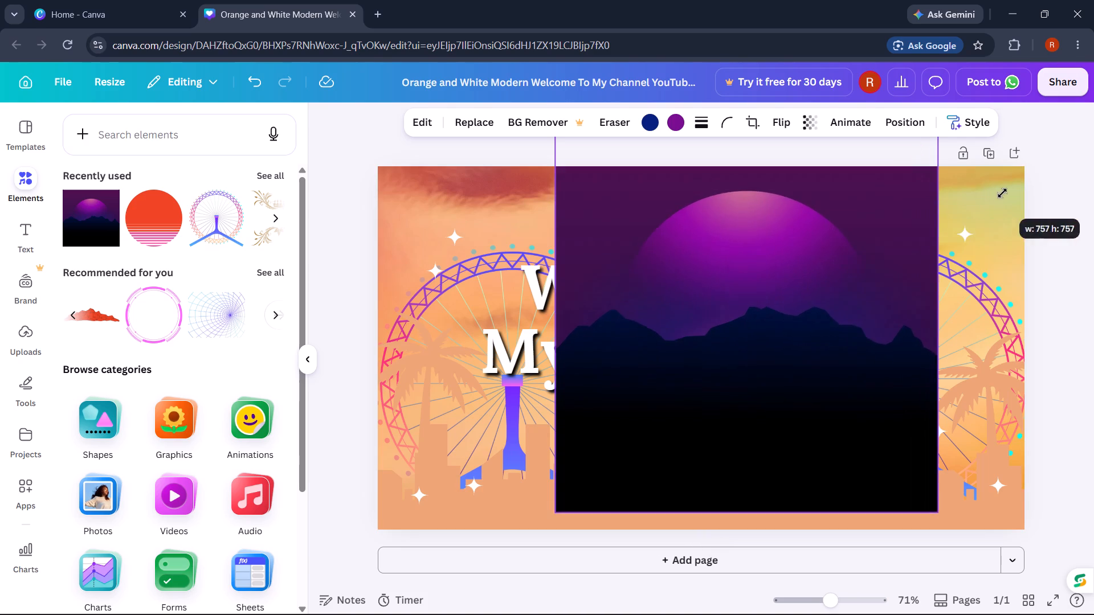
left_click_drag(1002, 193, 1010, 208)
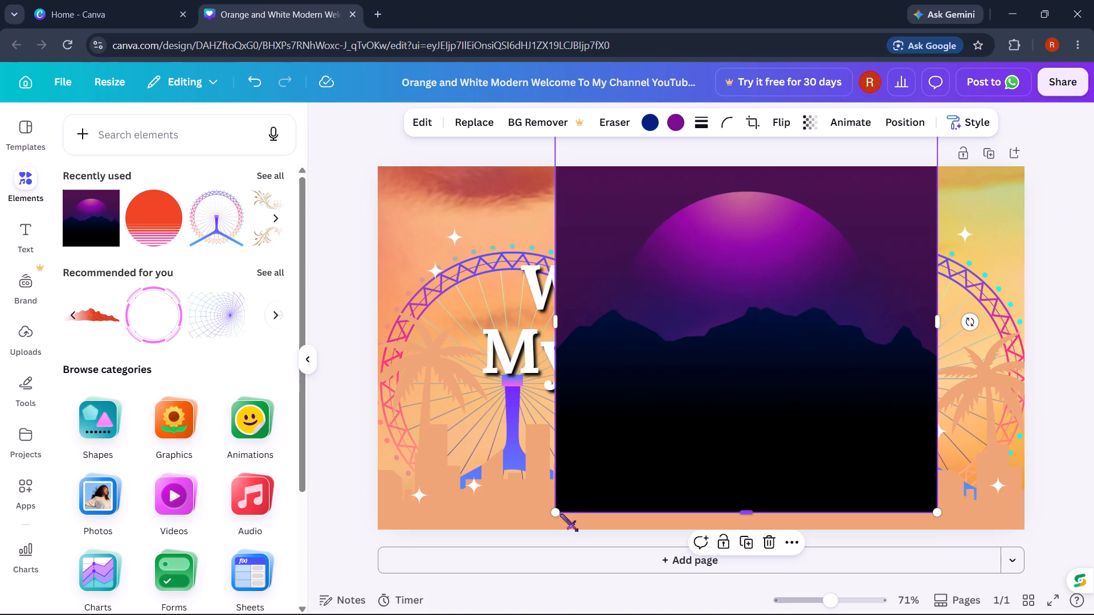
left_click_drag(560, 514, 524, 473)
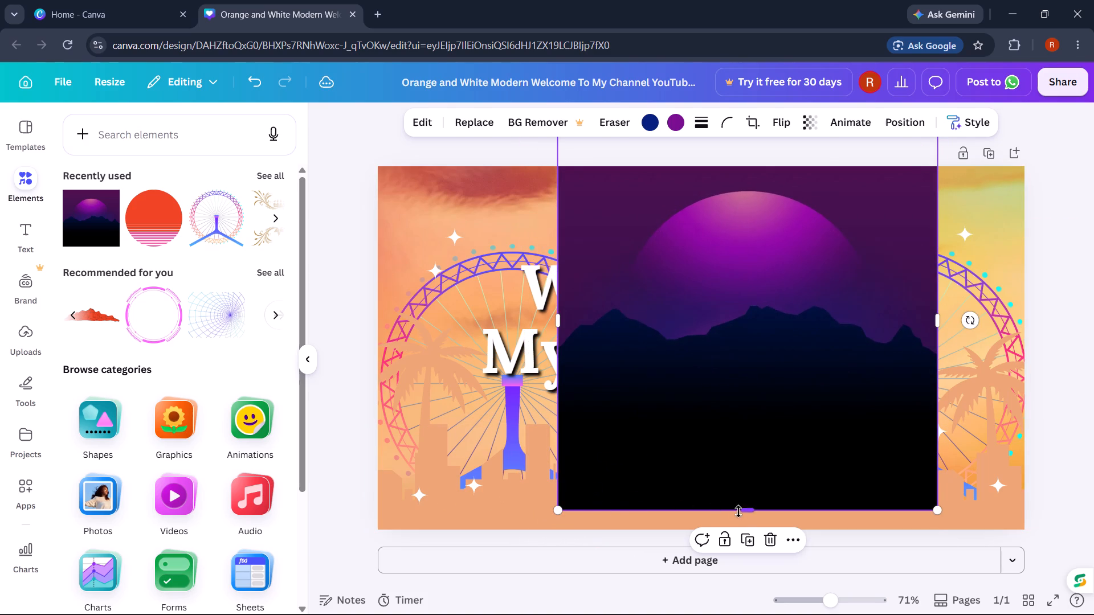
left_click_drag(744, 513, 745, 536)
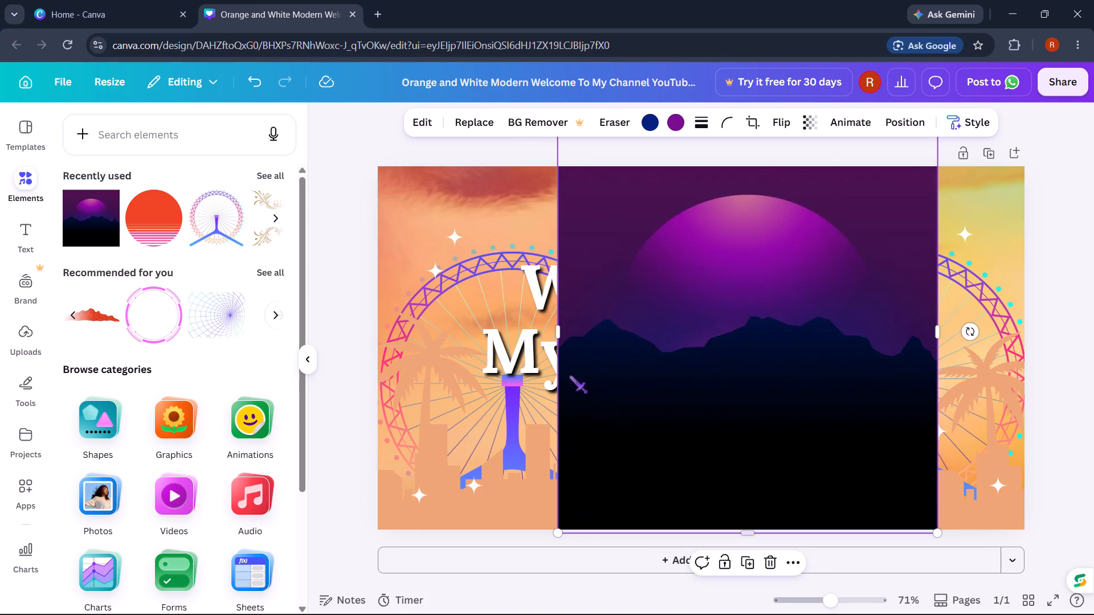
Stretch the night scene past both side edges of the thumbnail and align its top with the thumbnail's top edge.
left_click_drag(559, 342, 355, 391)
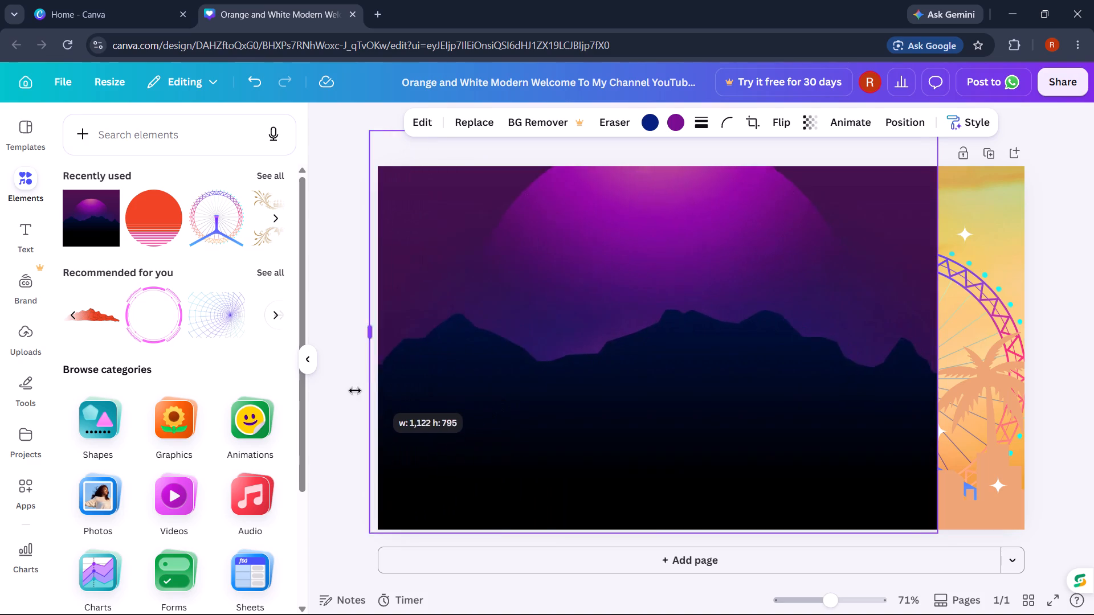
left_click_drag(355, 391, 364, 387)
left_click_drag(932, 325, 1041, 339)
left_click_drag(869, 196, 863, 224)
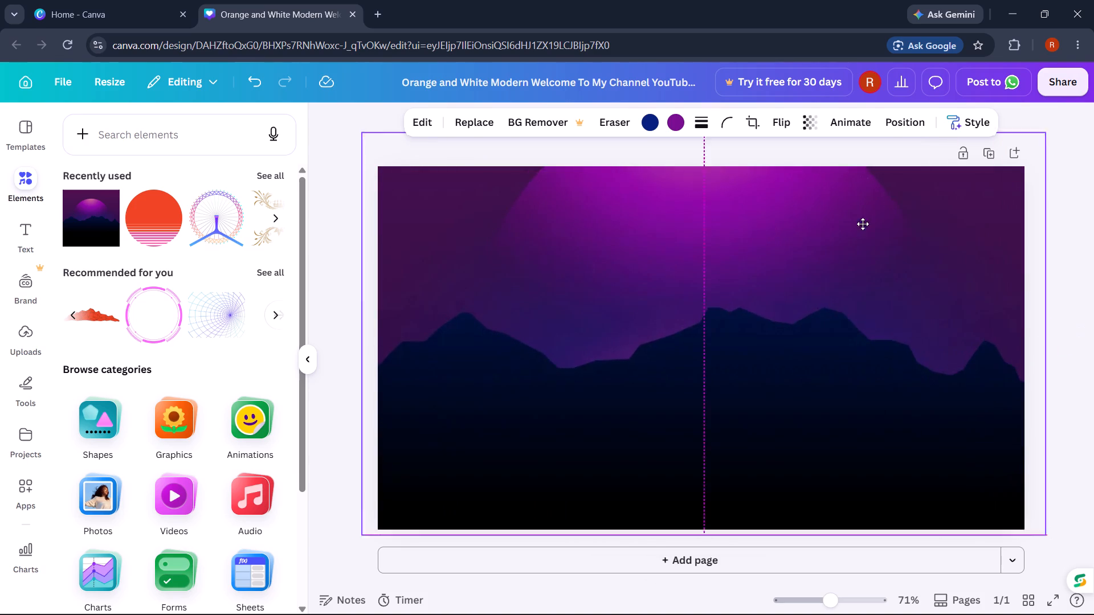
left_click_drag(863, 224, 865, 232)
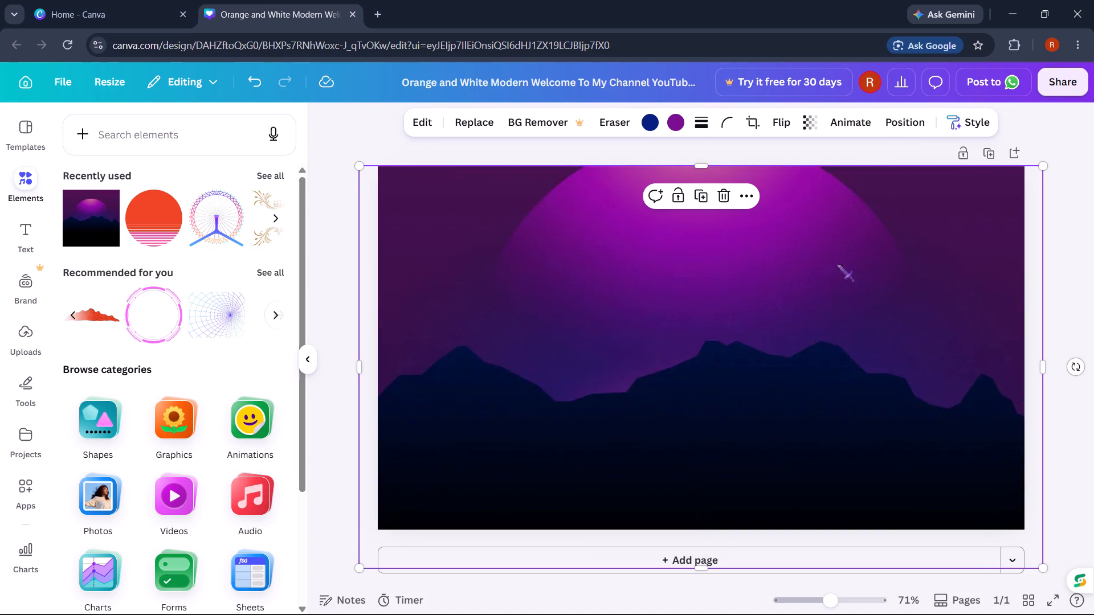
Send the stretched night scene to the back, behind the title, sun, Ferris wheels and skyline.
right_click(733, 308)
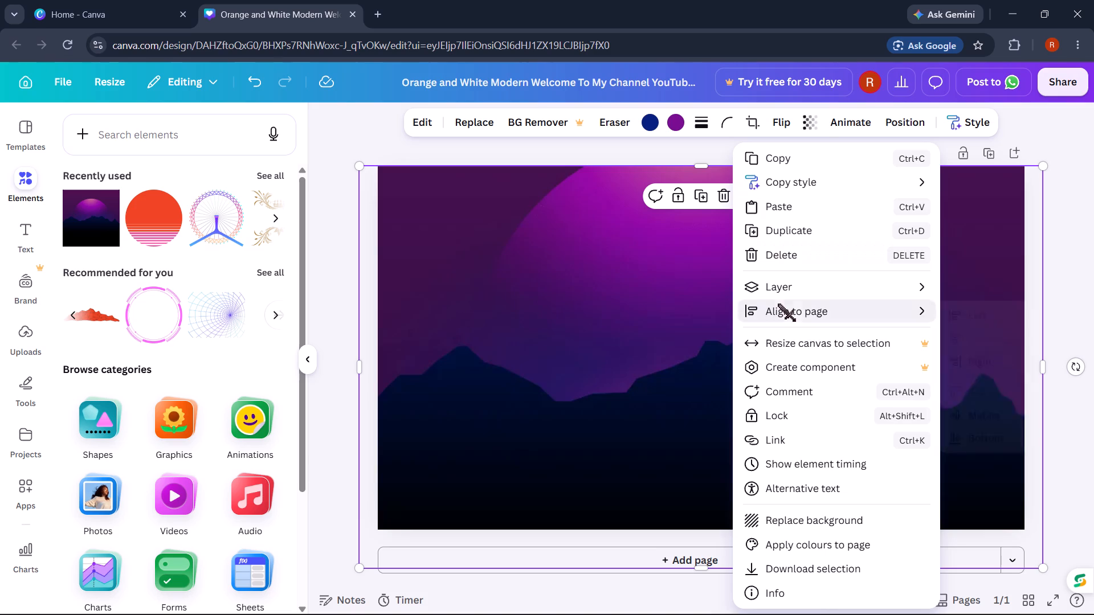
left_click(588, 351)
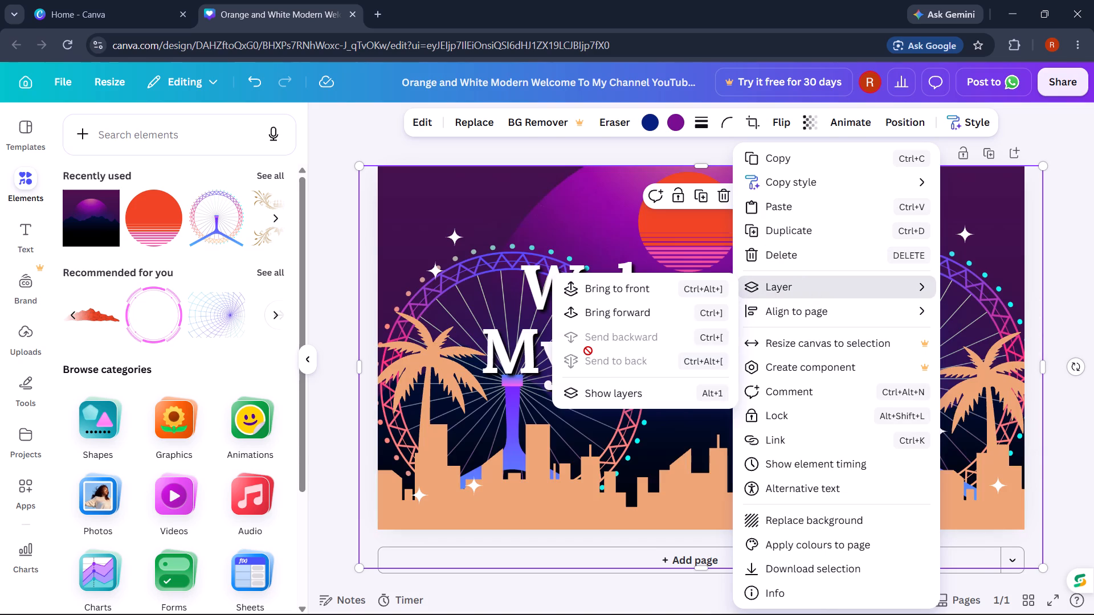
left_click(1093, 336)
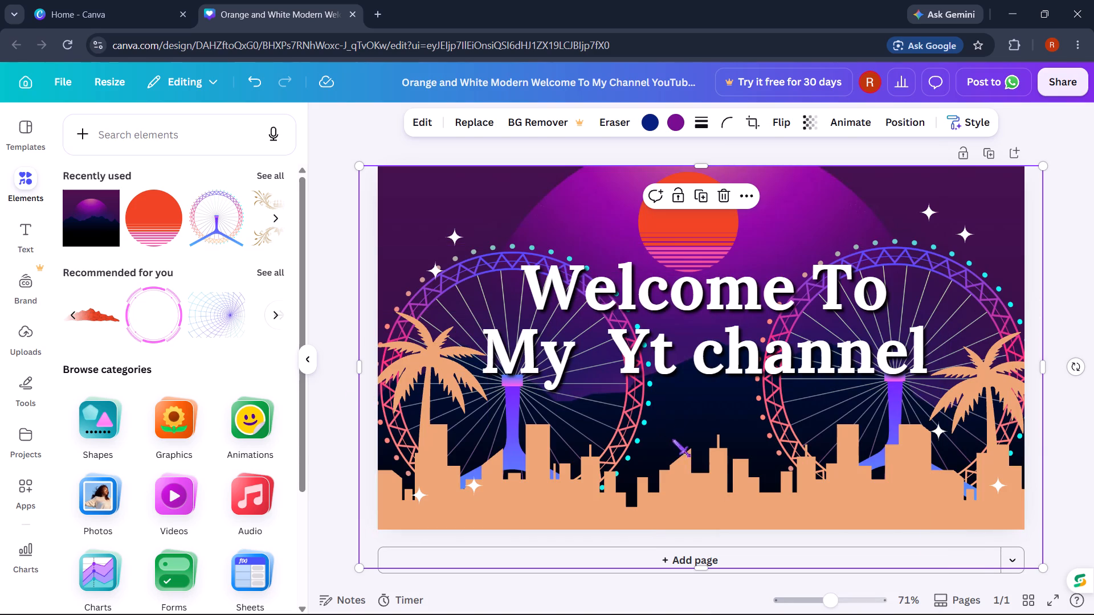
left_click(1089, 147)
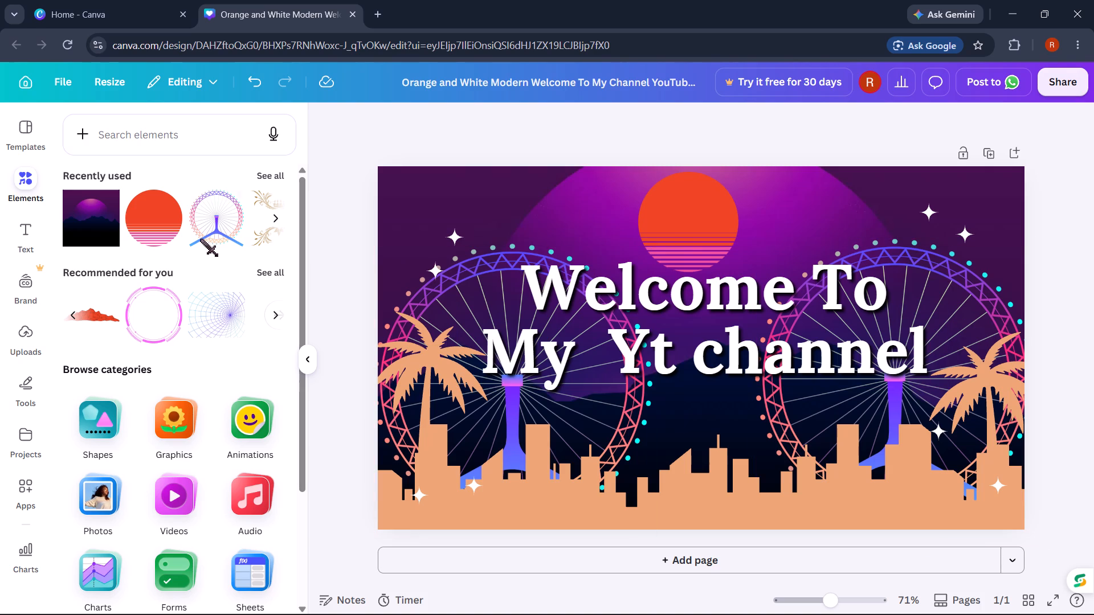
Open the full collection of recommended graphics.
left_click(276, 216)
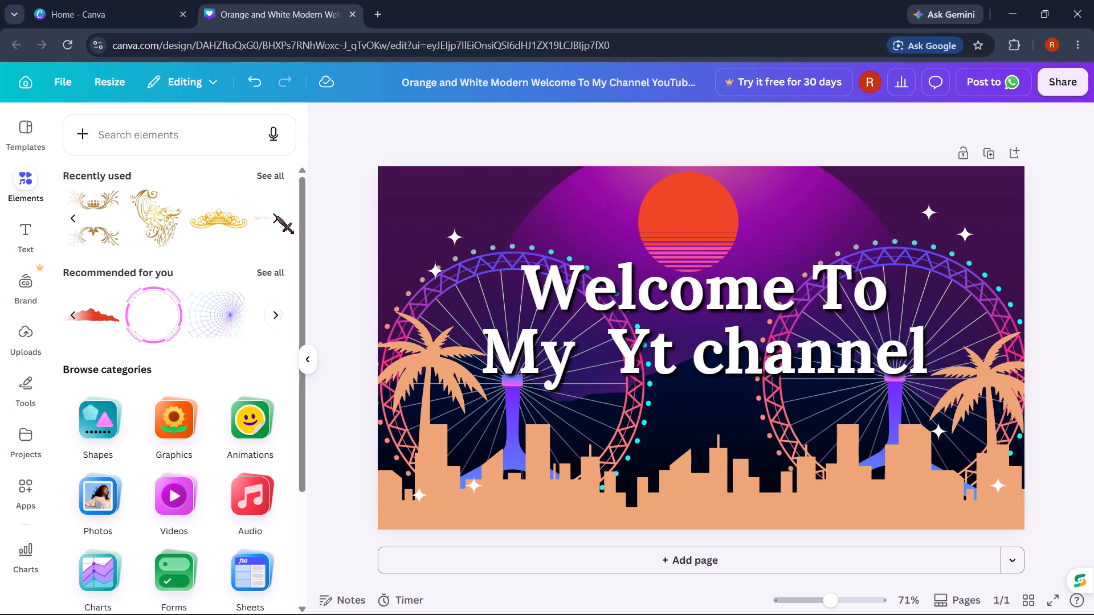
left_click(279, 316)
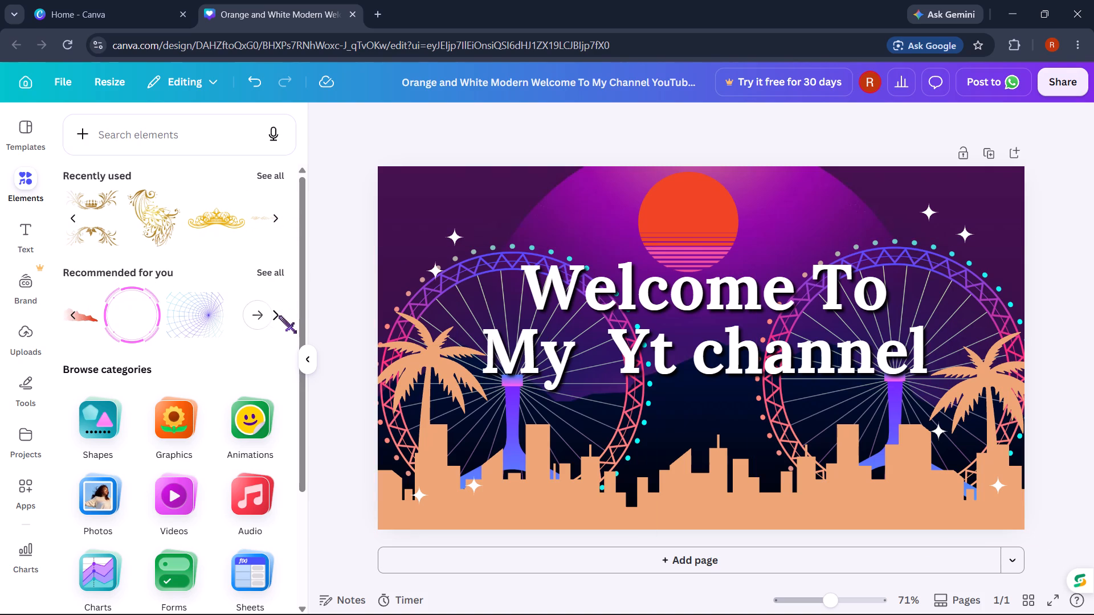
left_click(247, 313)
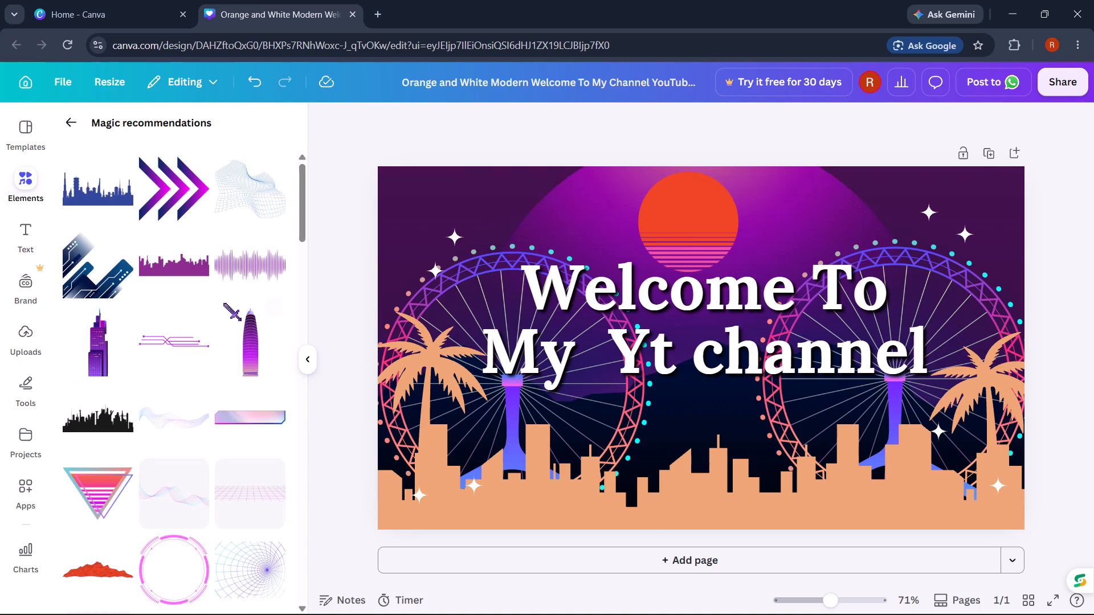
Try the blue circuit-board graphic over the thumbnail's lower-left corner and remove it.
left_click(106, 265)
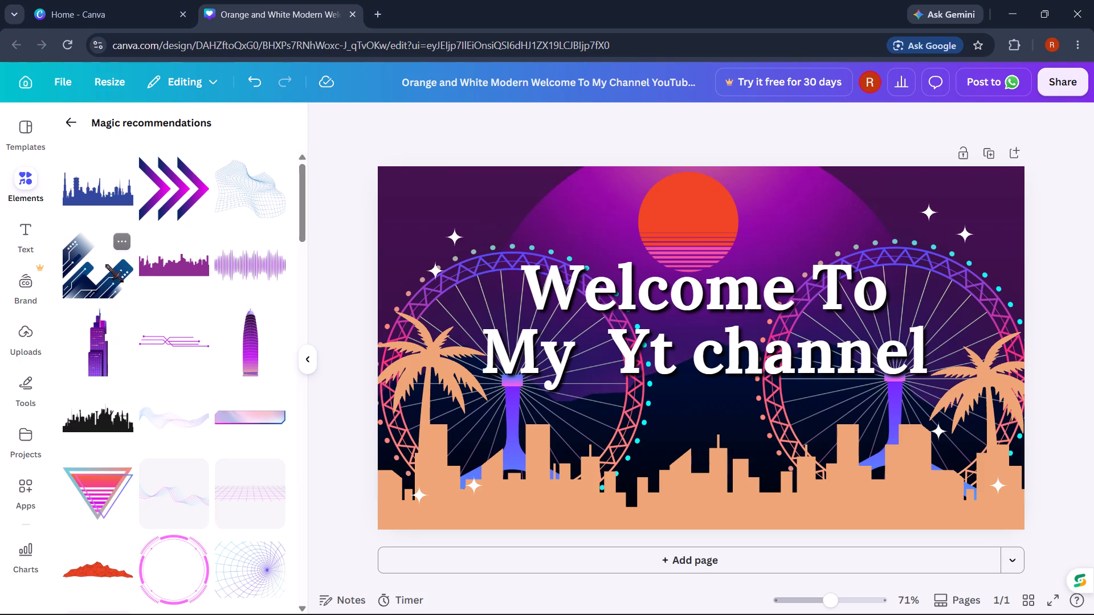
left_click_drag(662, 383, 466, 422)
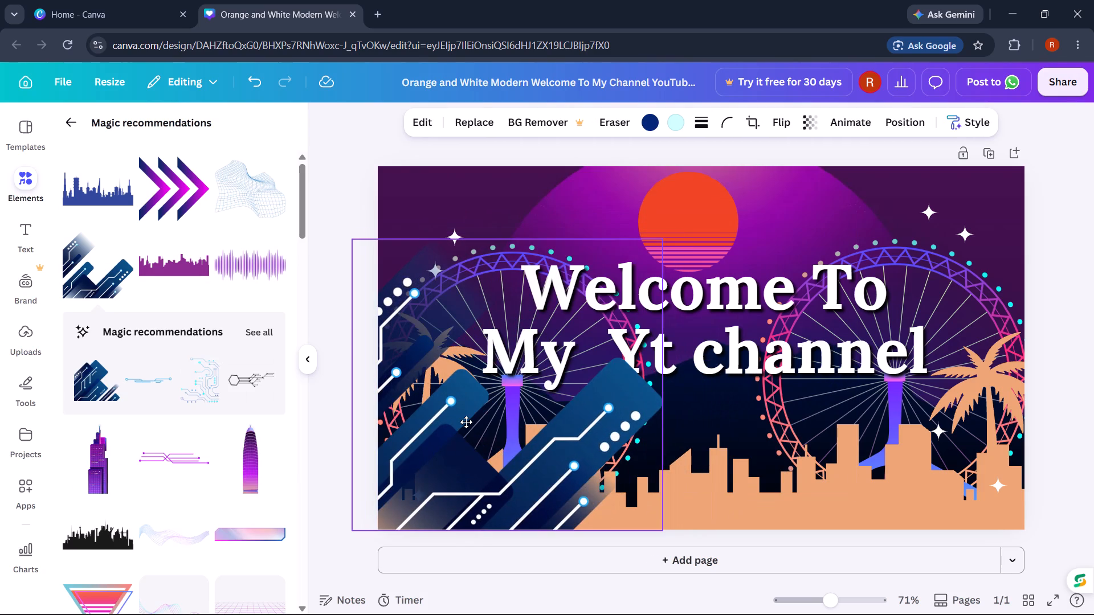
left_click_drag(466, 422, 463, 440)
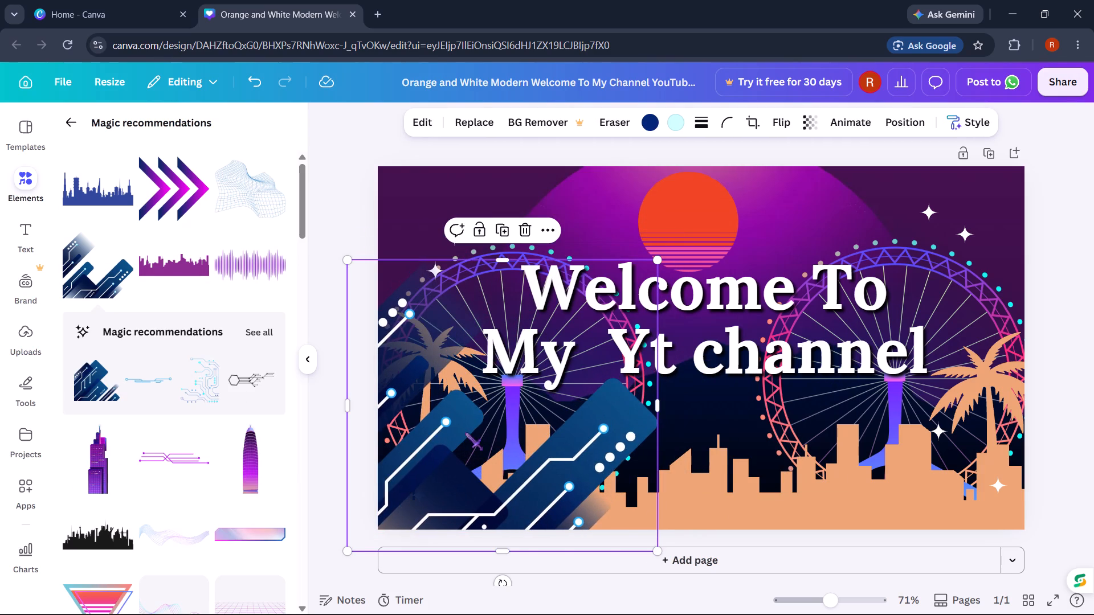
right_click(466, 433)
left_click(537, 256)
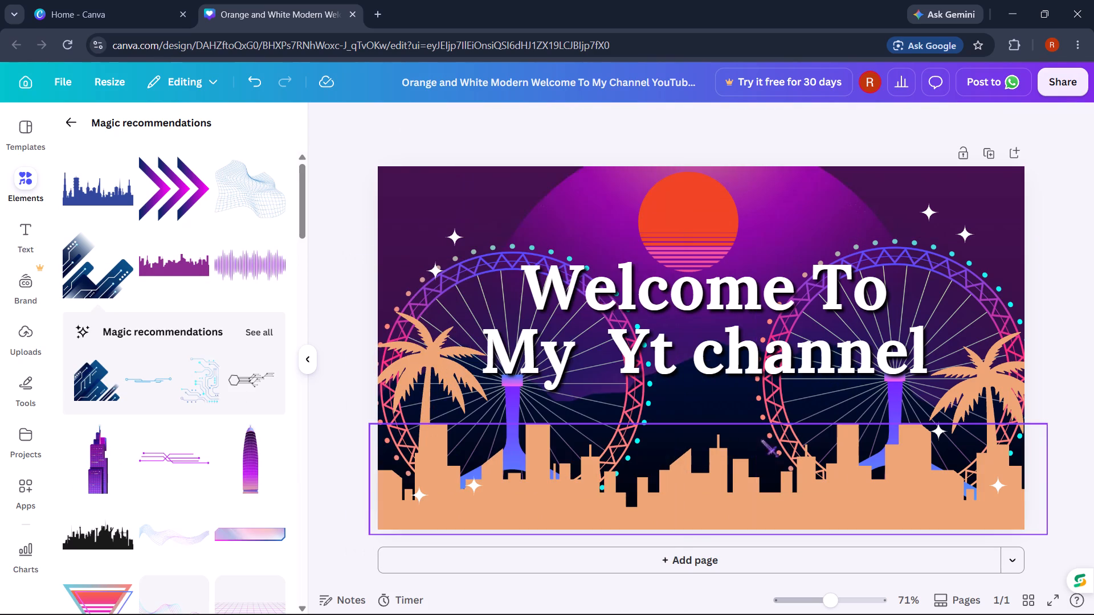
Delete the orange city skyline and both palm trees from the thumbnail.
right_click(720, 477)
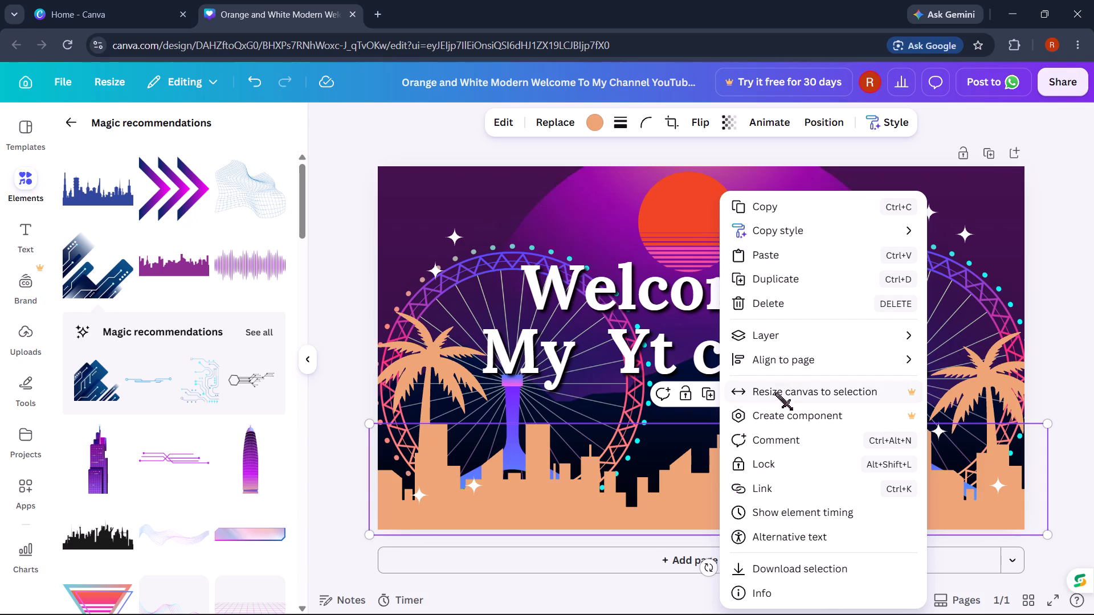
left_click(774, 293)
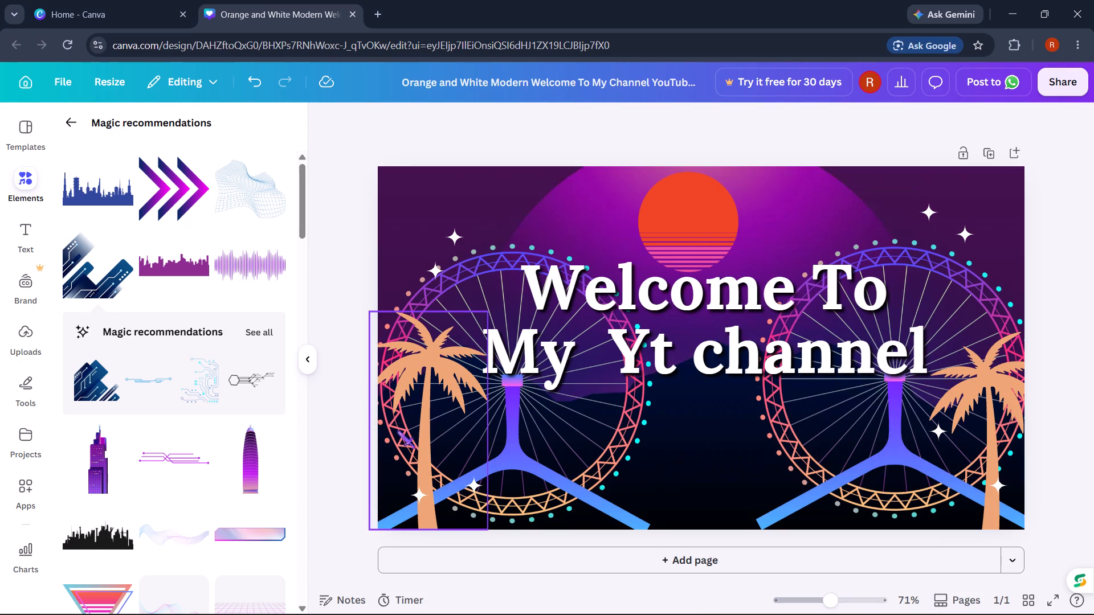
right_click(421, 413)
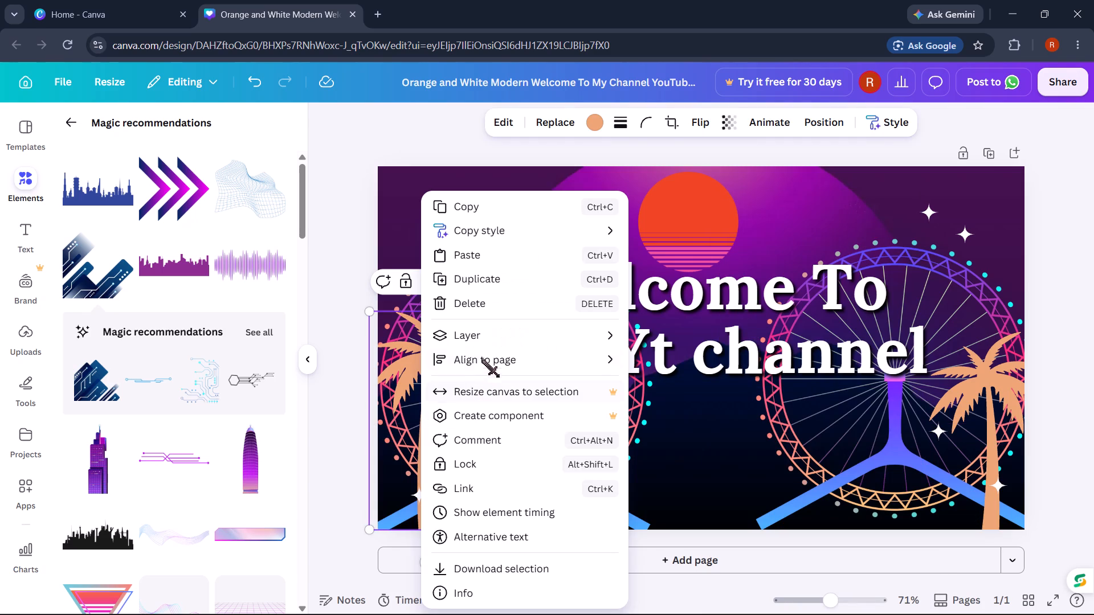
left_click(497, 309)
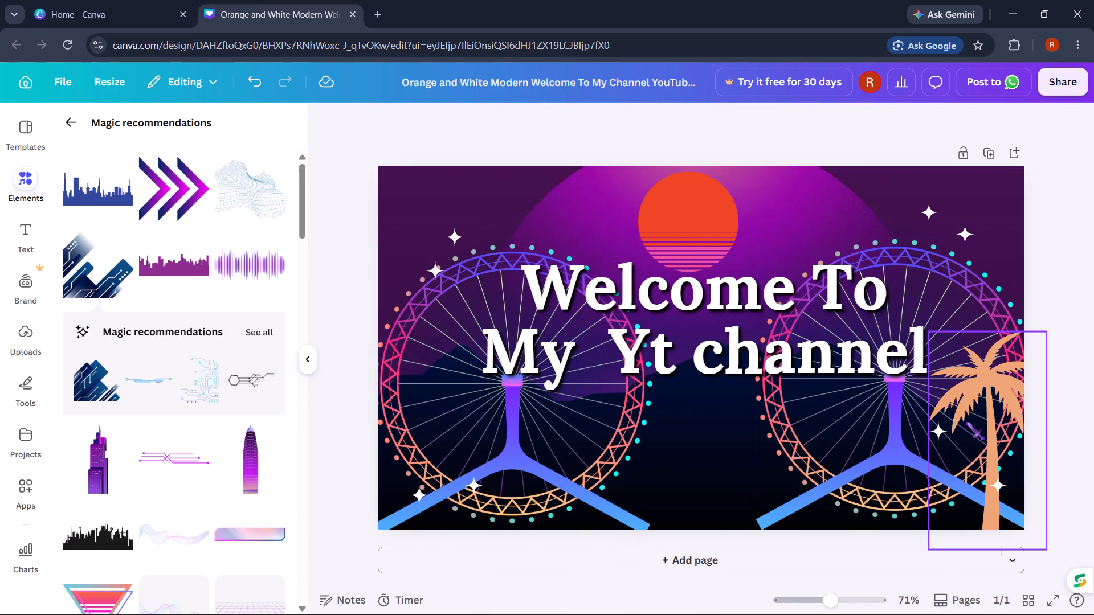
right_click(967, 423)
left_click(822, 300)
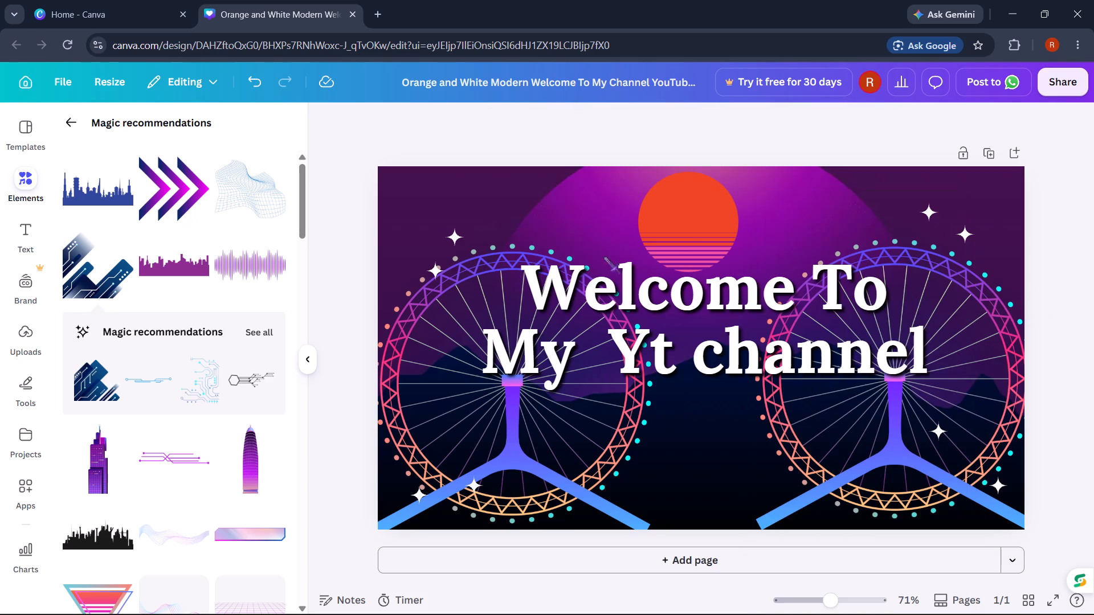
Delete the red striped sun above the title.
left_click(672, 228)
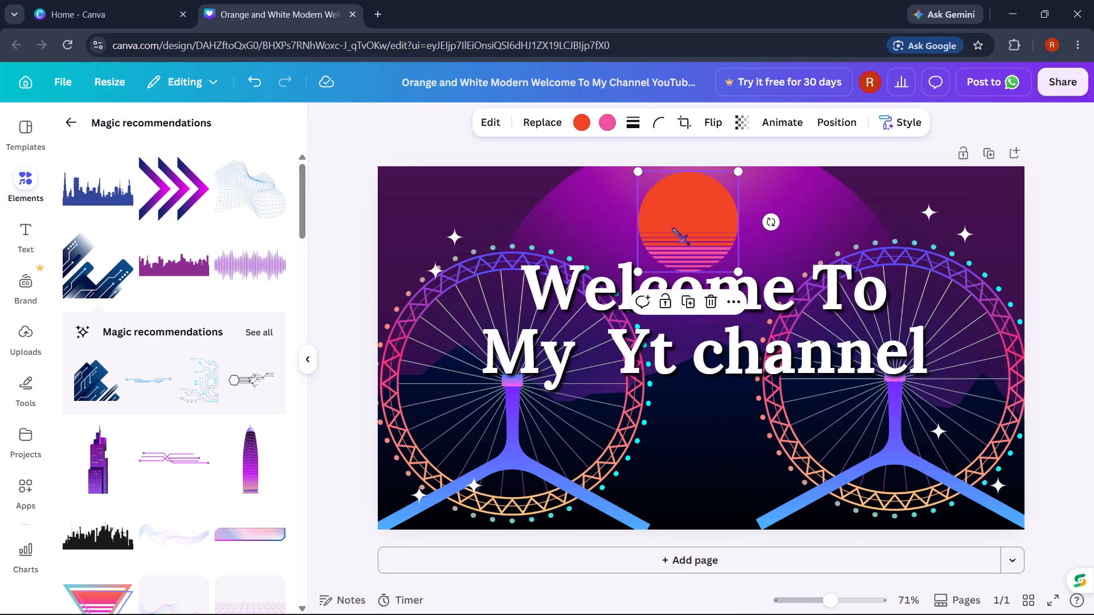
right_click(672, 228)
left_click(717, 307)
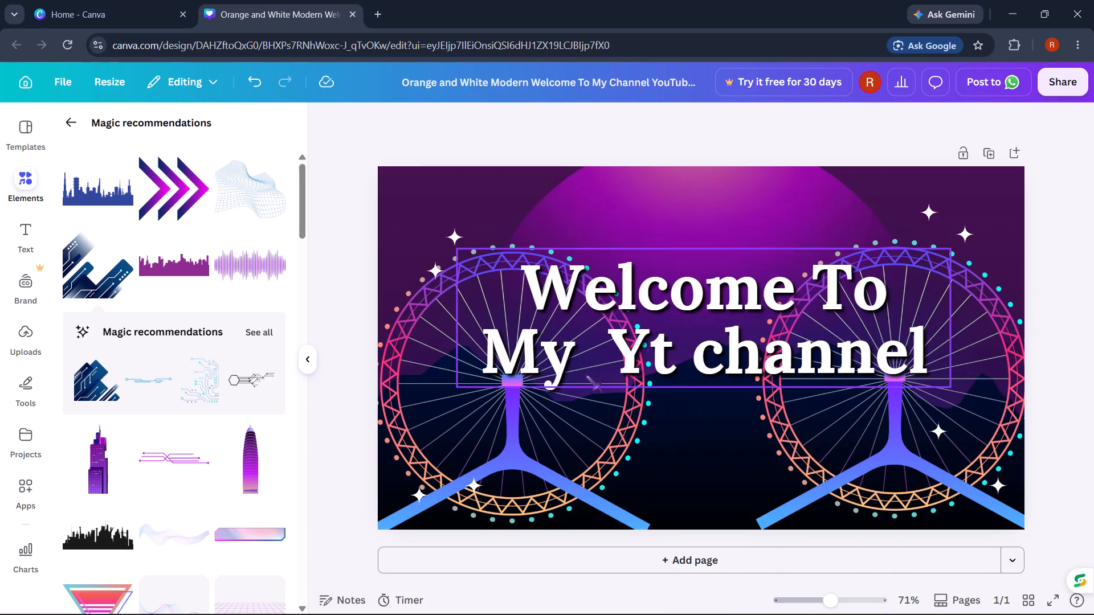
left_click(652, 326)
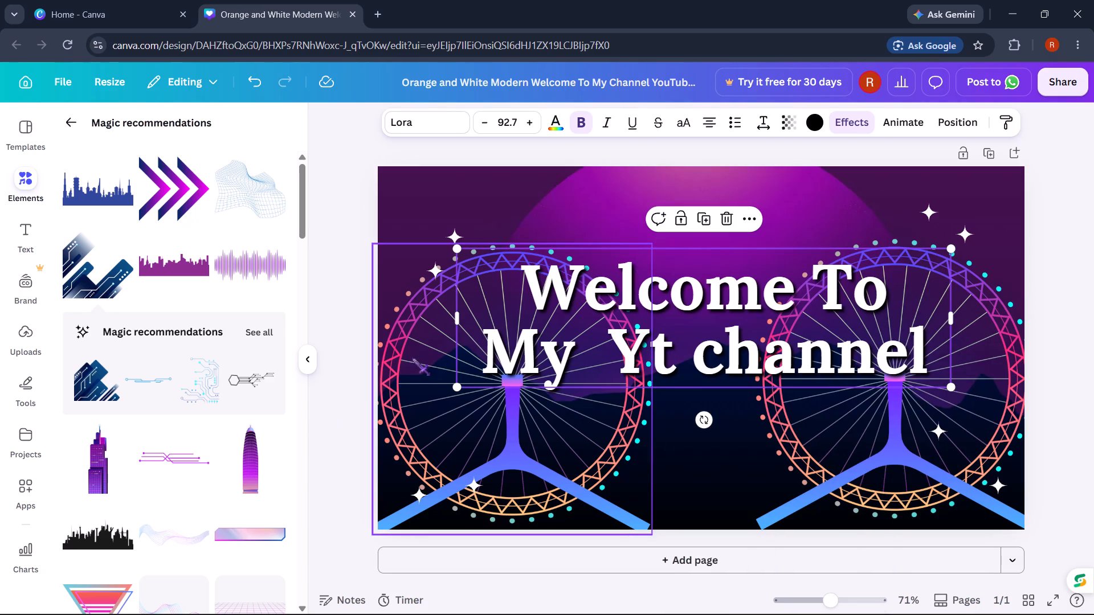
left_click(703, 450)
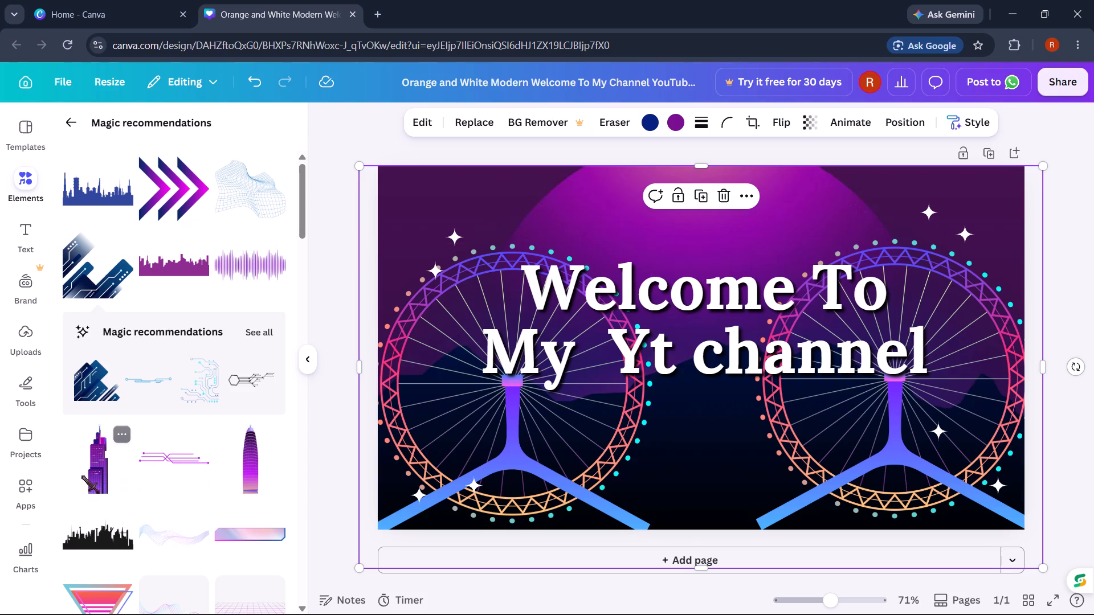
Add the purple stepped skyscraper with the antenna and place it in the thumbnail's lower-left corner.
left_click(82, 476)
left_click_drag(713, 444, 546, 481)
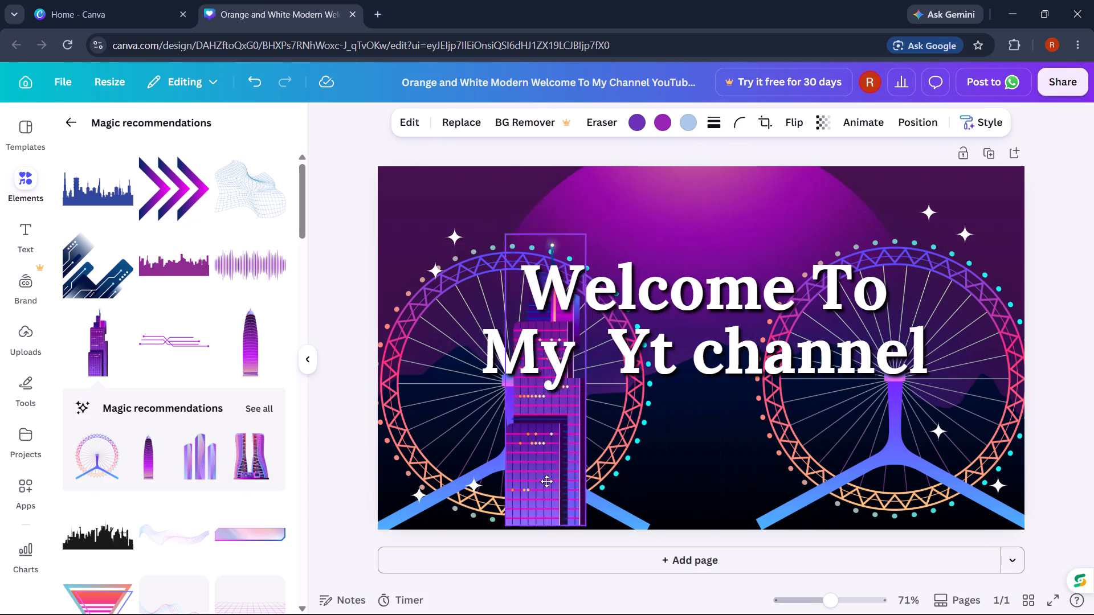
left_click_drag(546, 481, 428, 486)
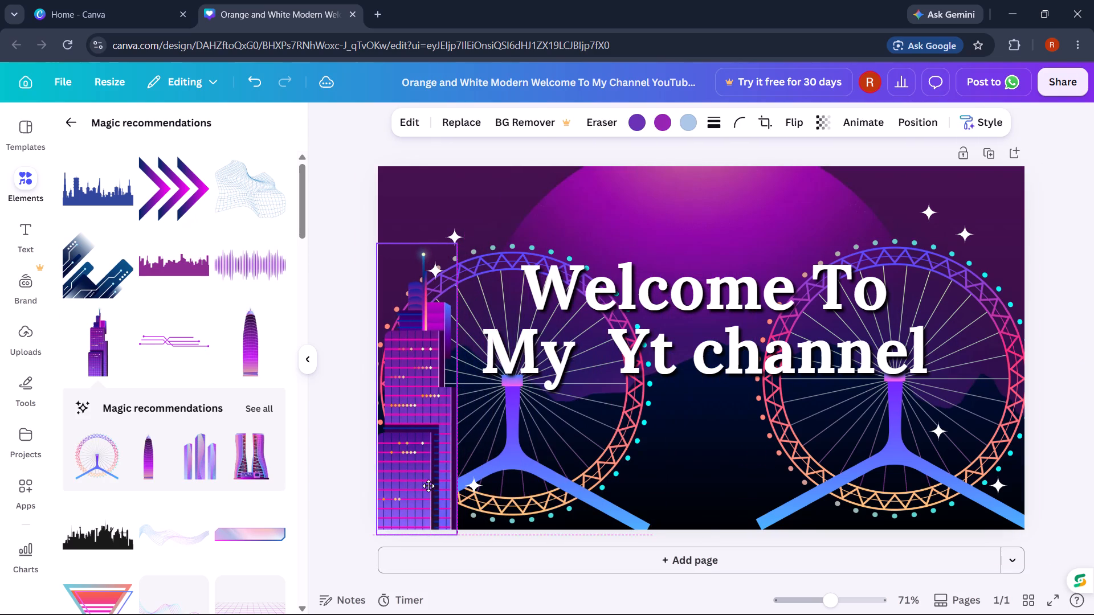
left_click_drag(428, 486, 427, 485)
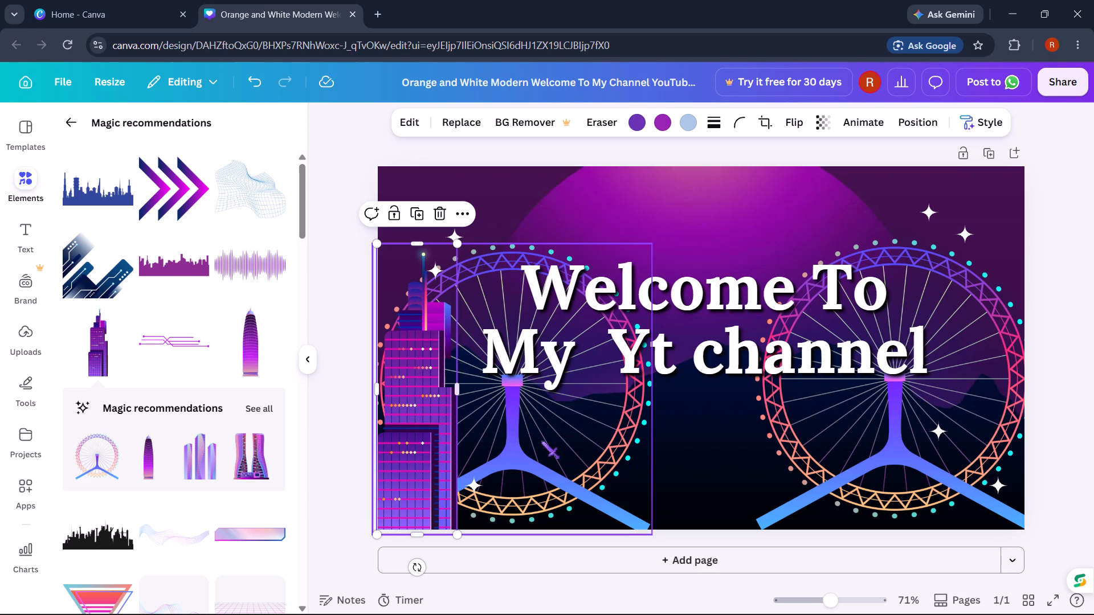
Reposition the left Ferris wheel slightly toward the thumbnail's centre, partly behind the stepped skyscraper, with its legs at the bottom edge.
left_click_drag(528, 424, 617, 383)
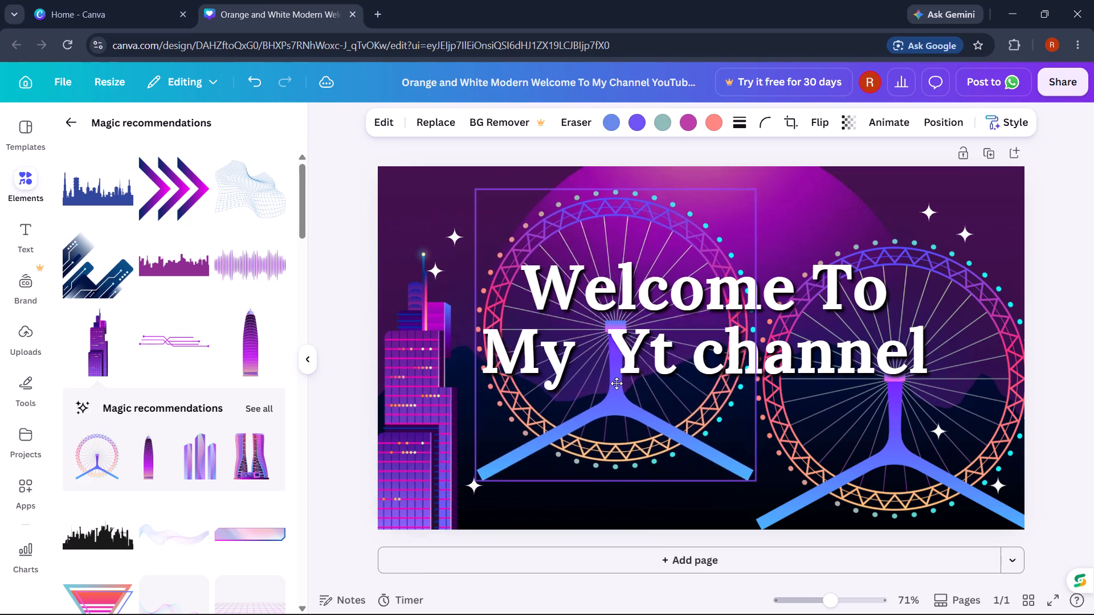
left_click_drag(617, 383, 549, 427)
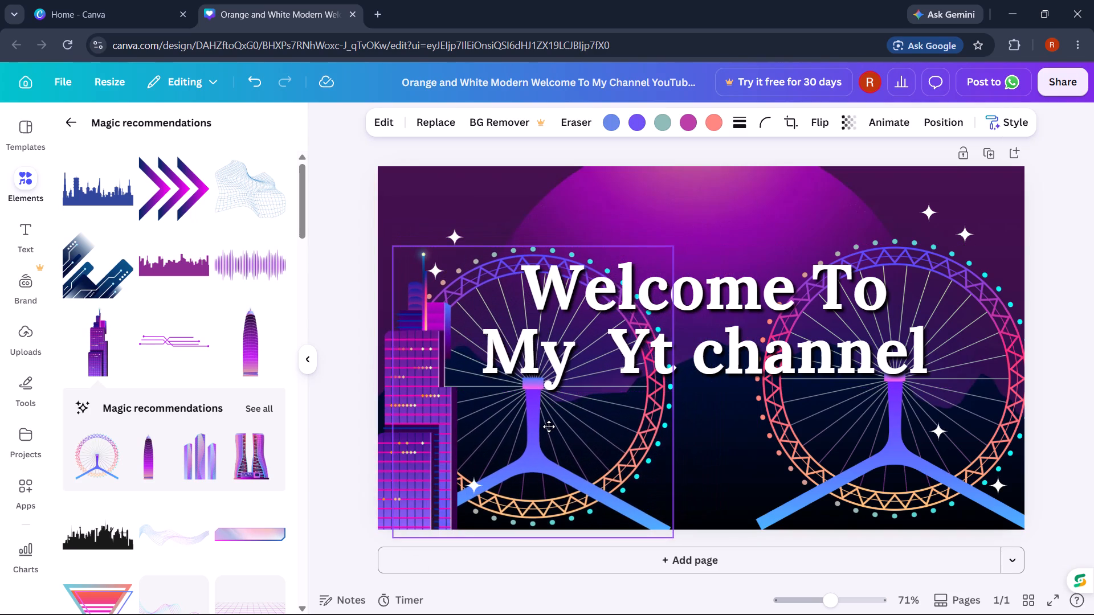
left_click_drag(549, 427, 545, 427)
Try the left Ferris wheel at the very back of the layer order and settle on bringing it to the front.
right_click(412, 446)
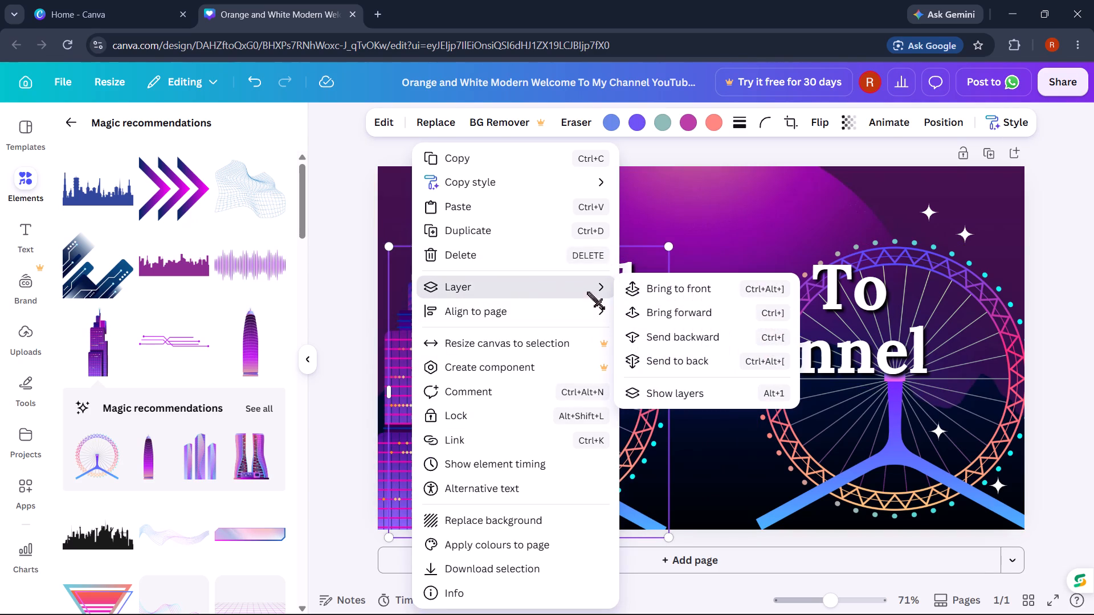
left_click(668, 360)
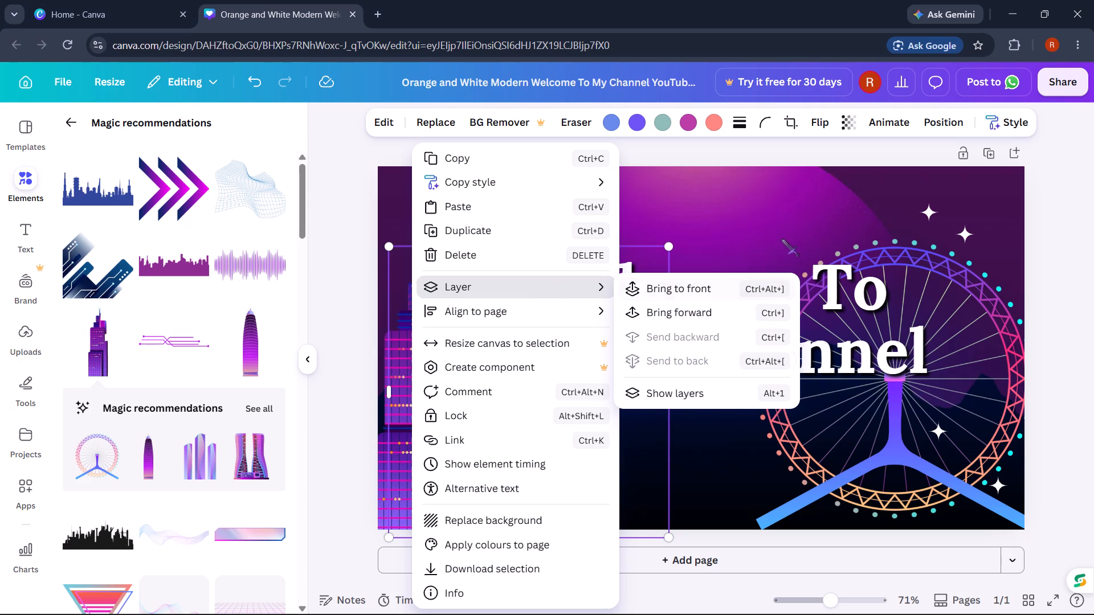
left_click(783, 231)
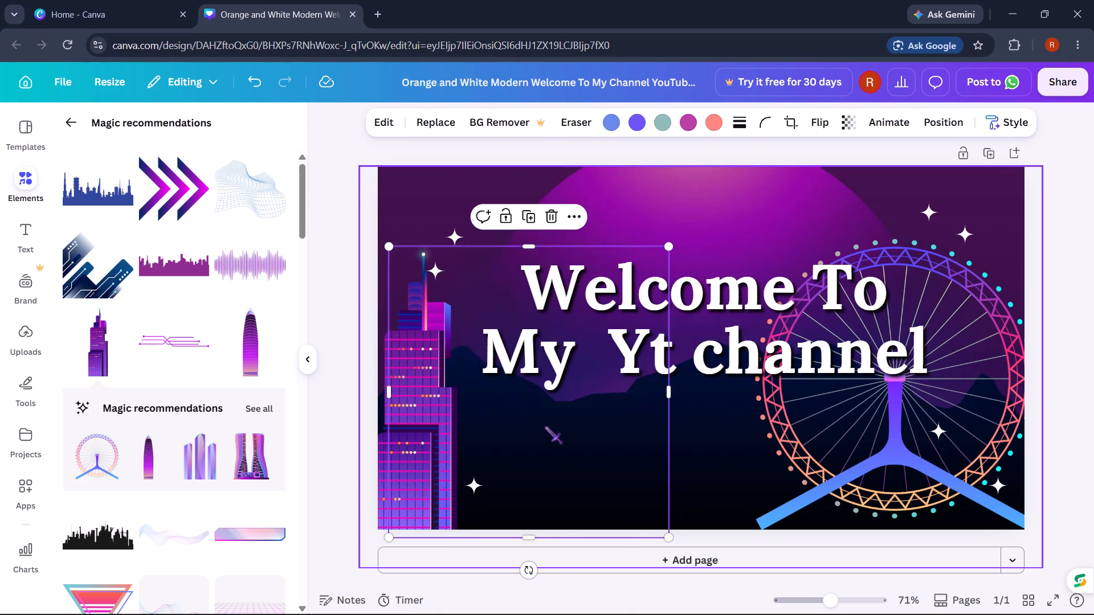
right_click(554, 427)
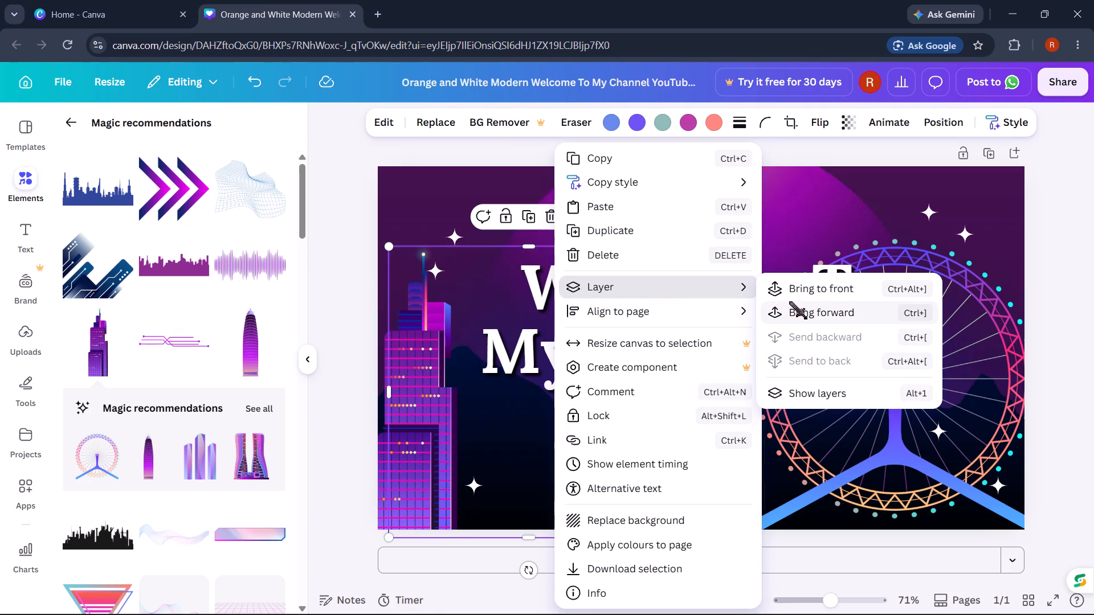
left_click(802, 282)
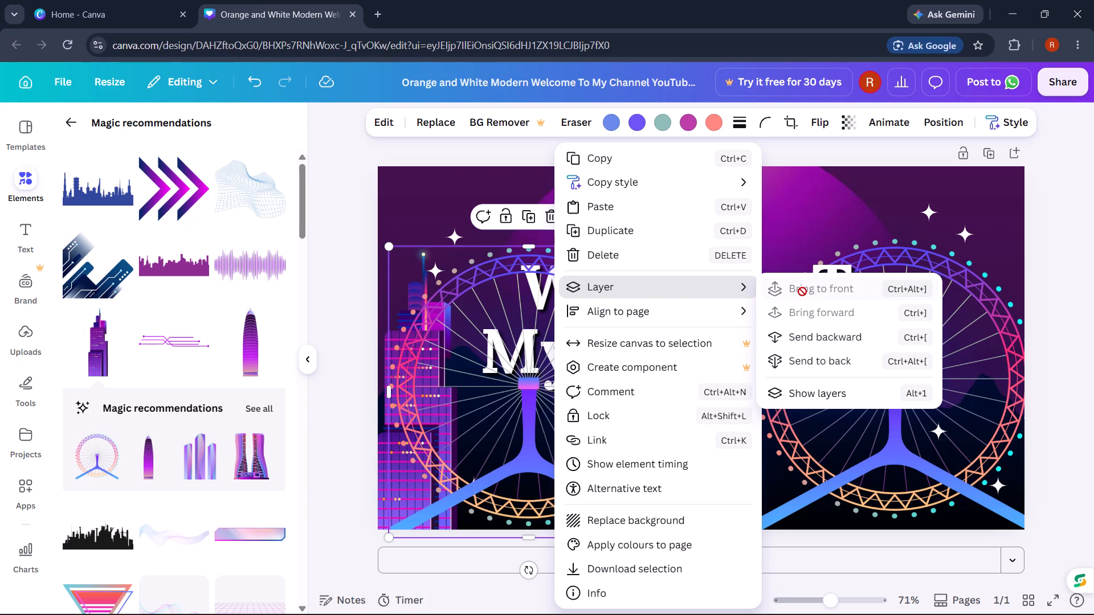
left_click(809, 361)
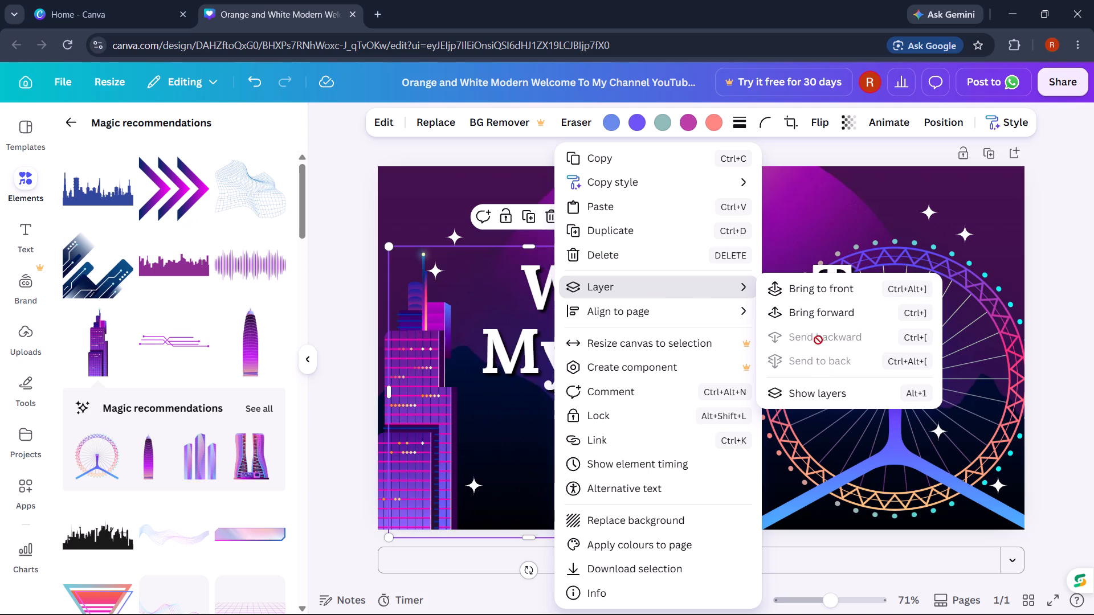
left_click(838, 290)
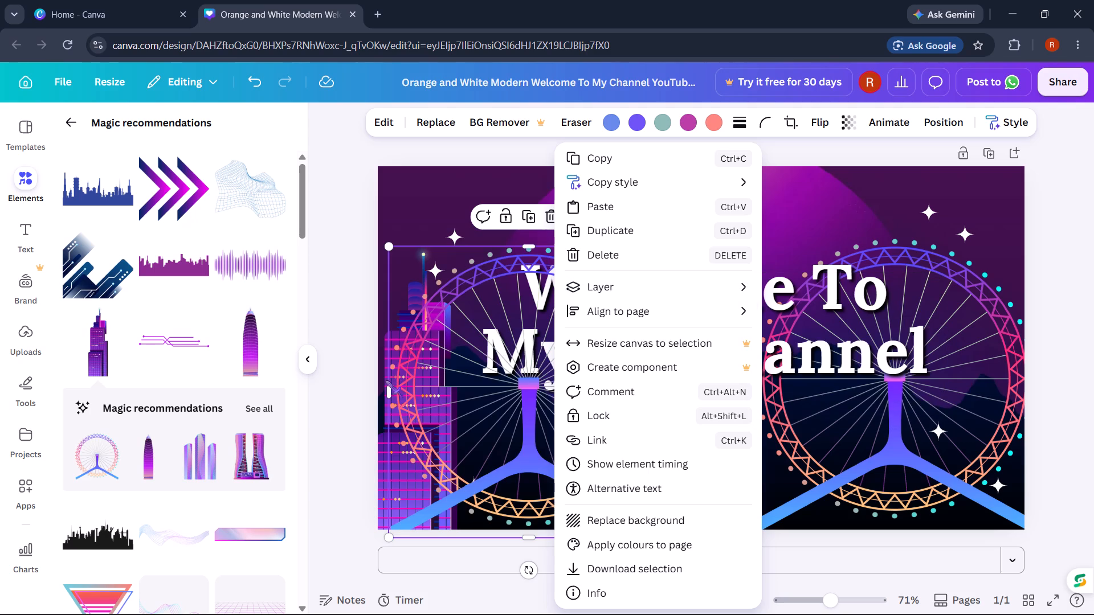
left_click(345, 485)
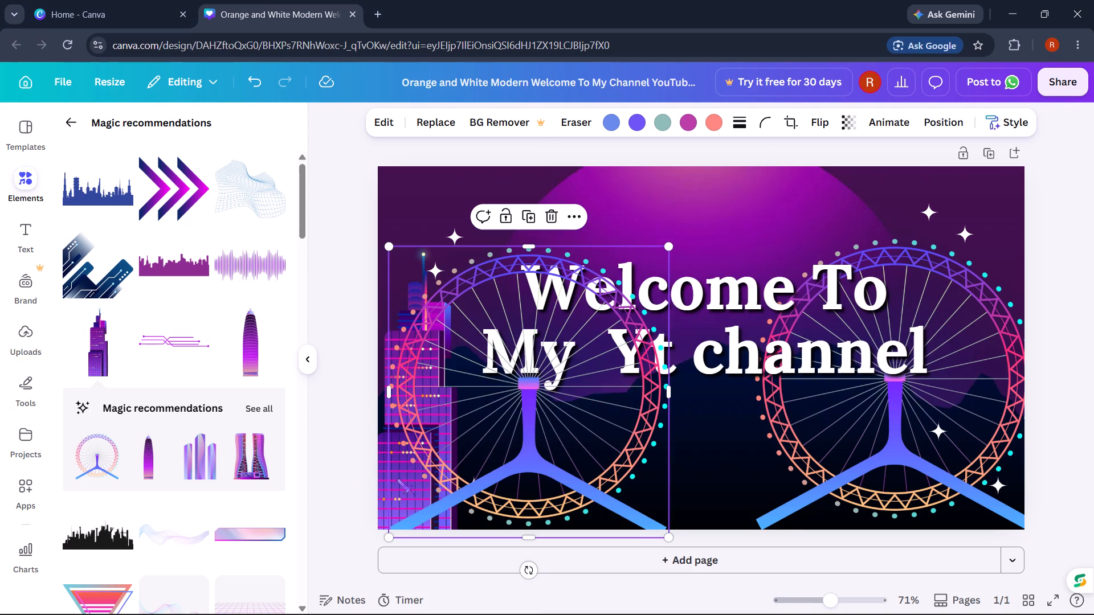
Bring the stepped skyscraper in the thumbnail's lower-left corner to the front, ahead of the Ferris wheel.
left_click(387, 478)
left_click(387, 478)
left_click(715, 400)
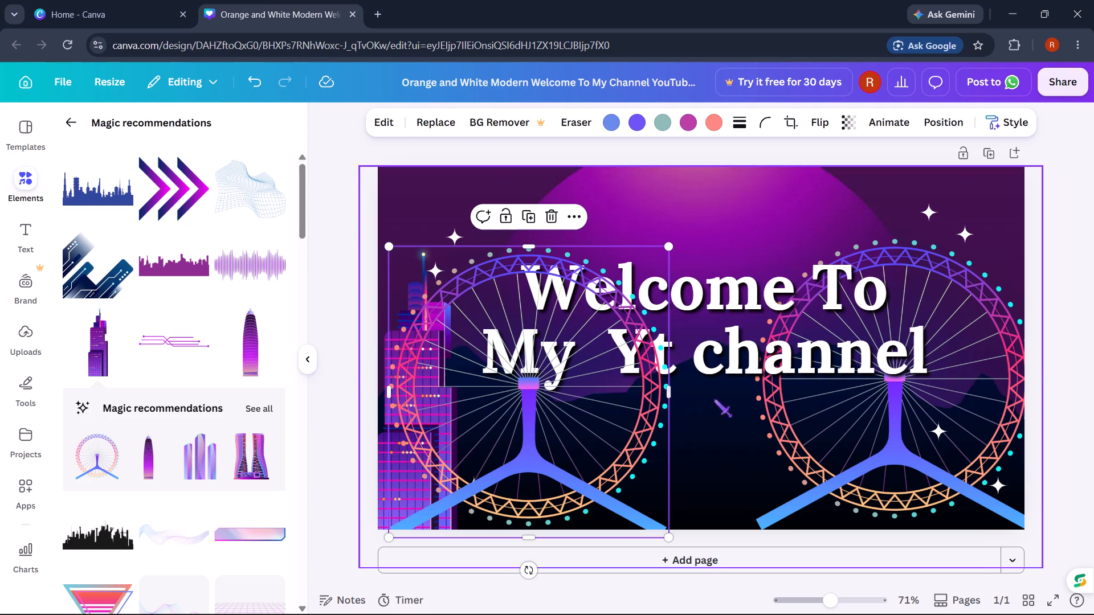
left_click(385, 460)
right_click(385, 458)
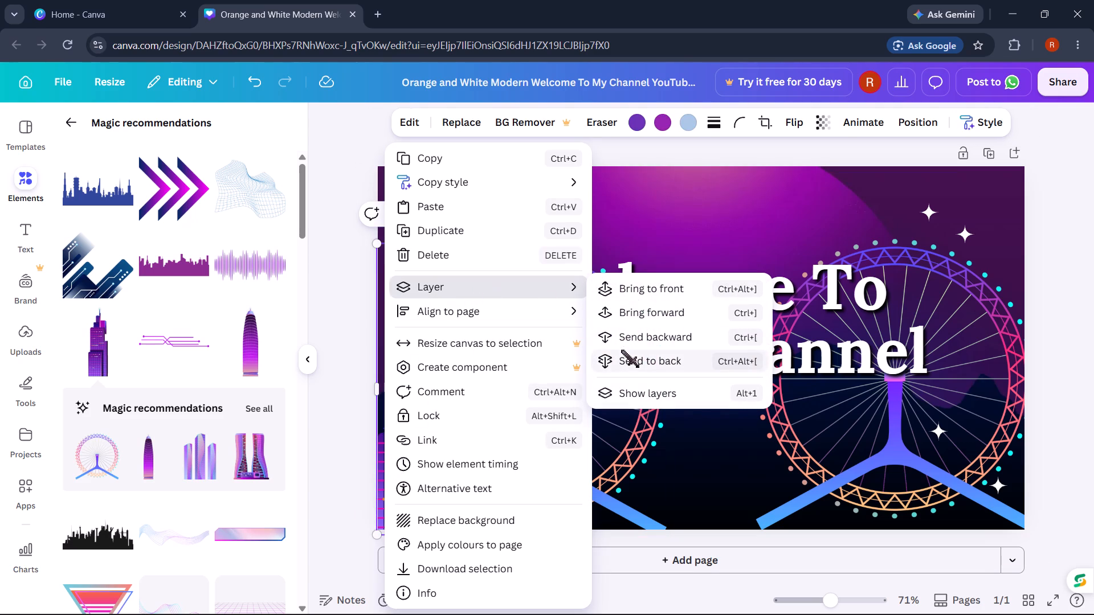
left_click(622, 350)
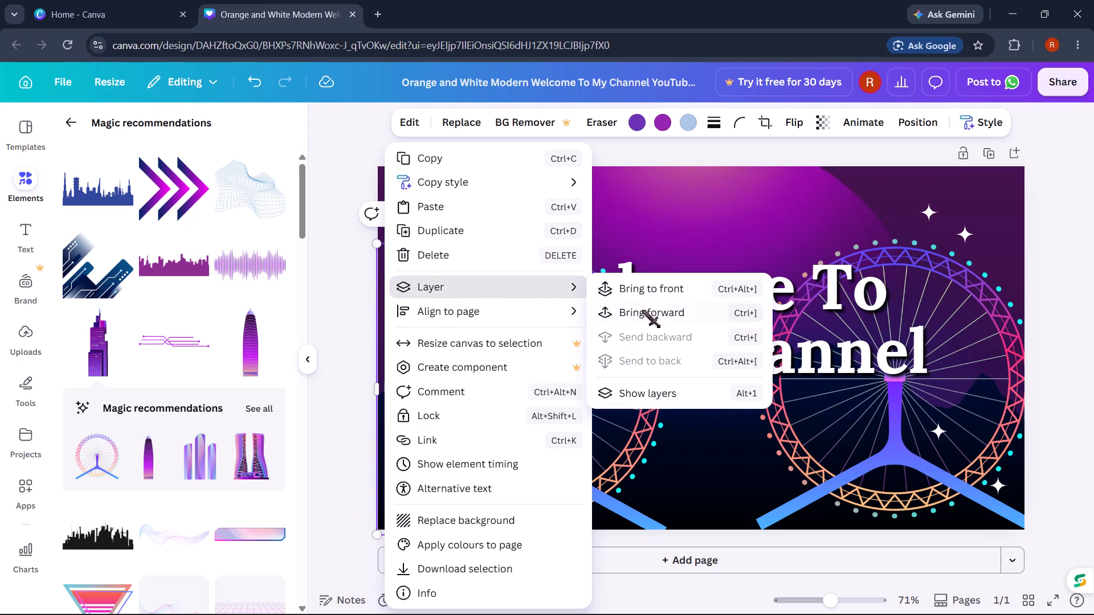
left_click(652, 286)
left_click(658, 243)
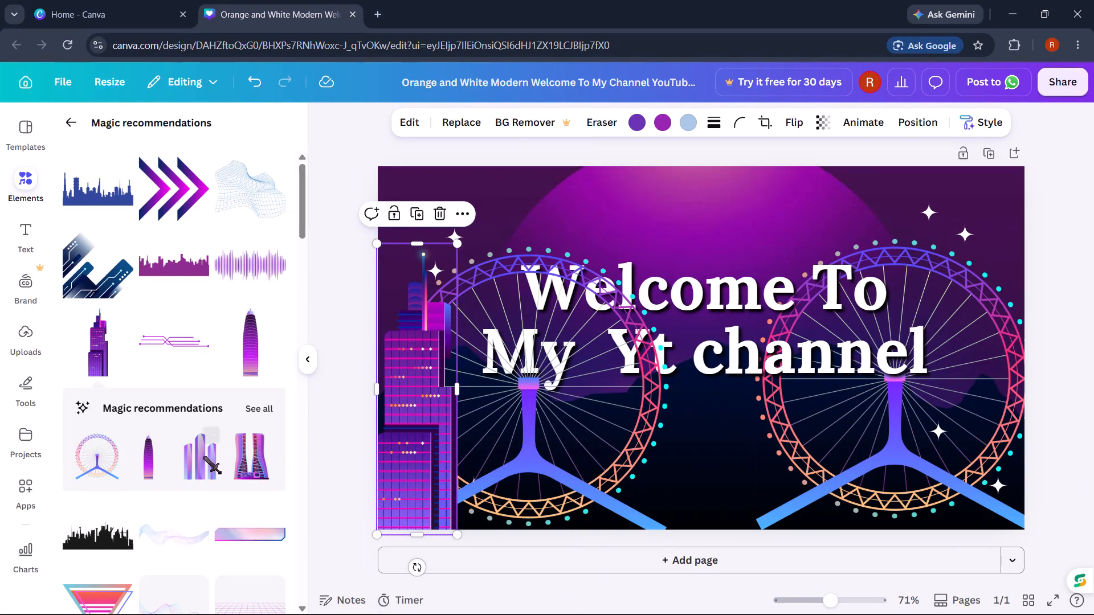
Add the purple rounded tower and place it between the two Ferris wheels, with its base running past the bottom edge.
left_click(250, 347)
left_click_drag(708, 441, 757, 484)
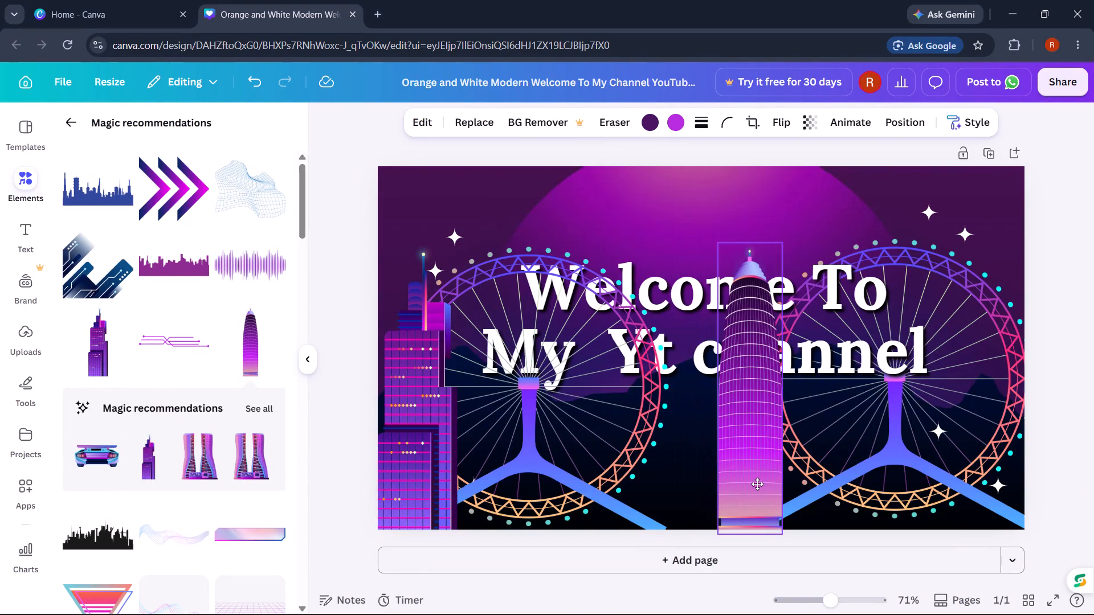
left_click_drag(757, 484, 756, 506)
Reorder the rounded tower's layer directly above the purple night background, behind the title and both Ferris wheels.
right_click(745, 489)
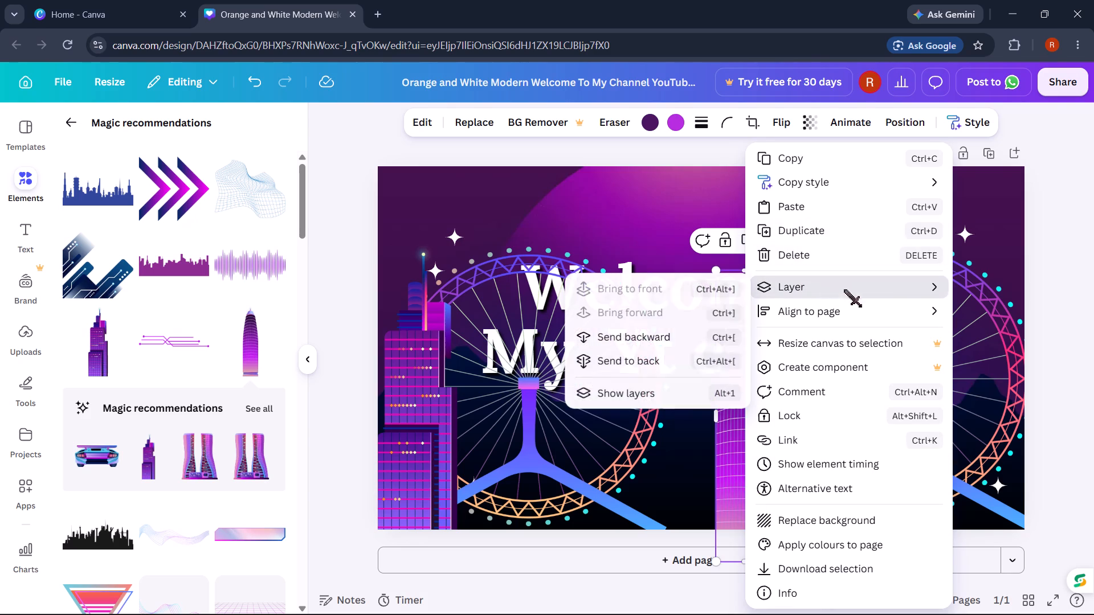
left_click(610, 356)
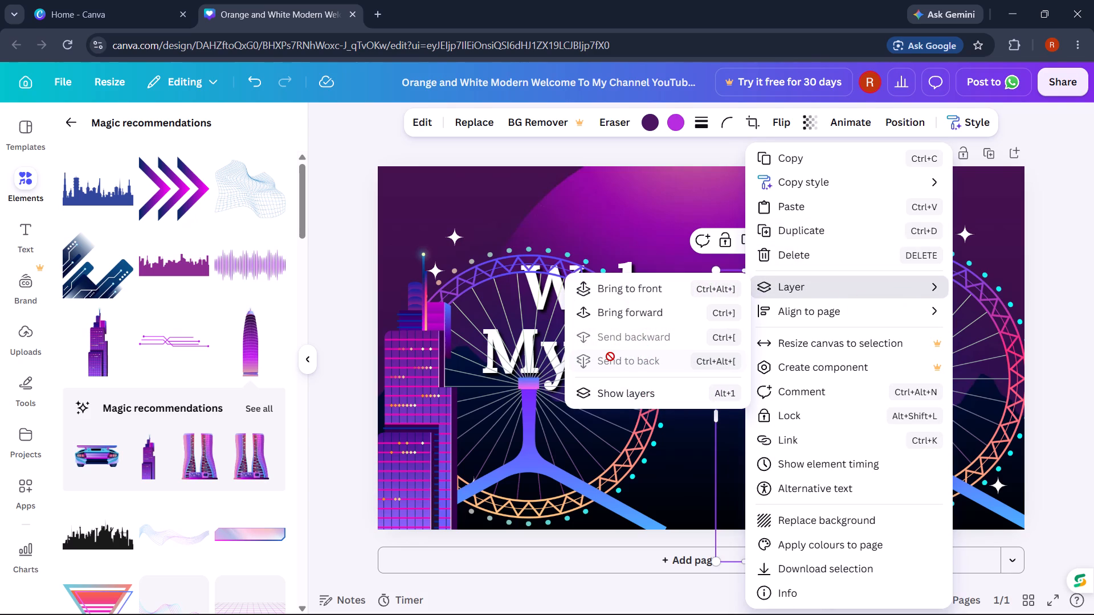
left_click(622, 405)
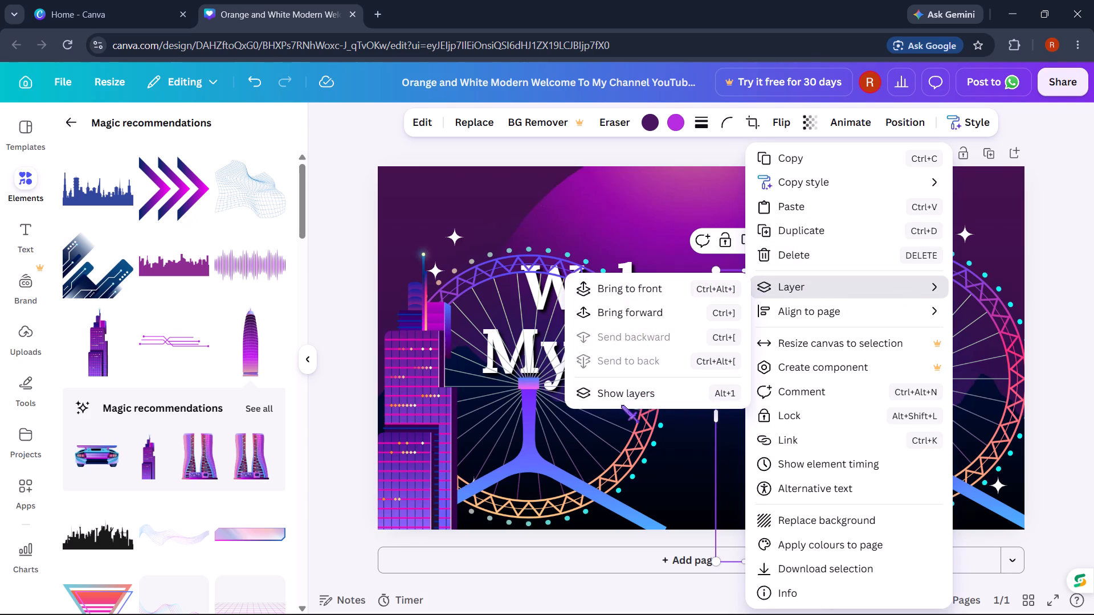
left_click(629, 399)
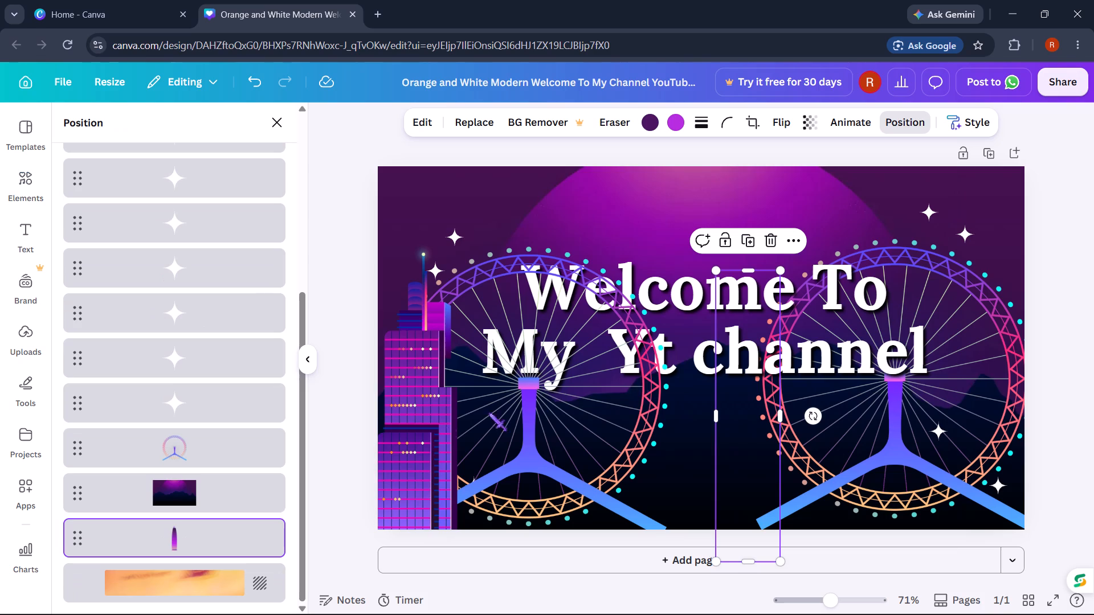
left_click(214, 499)
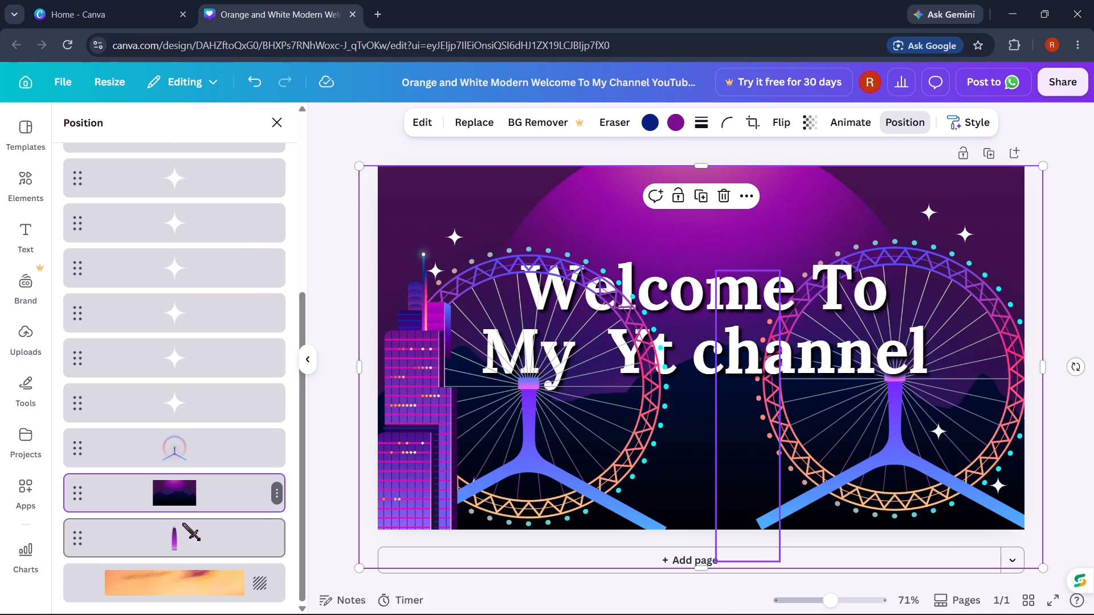
left_click(183, 523)
left_click_drag(183, 523, 189, 462)
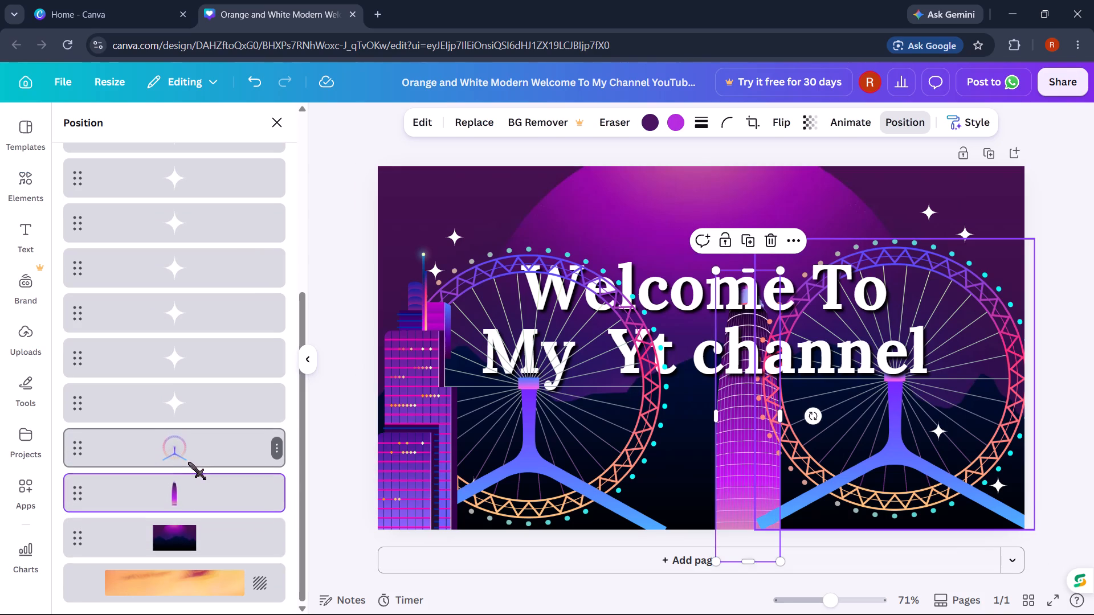
left_click(328, 487)
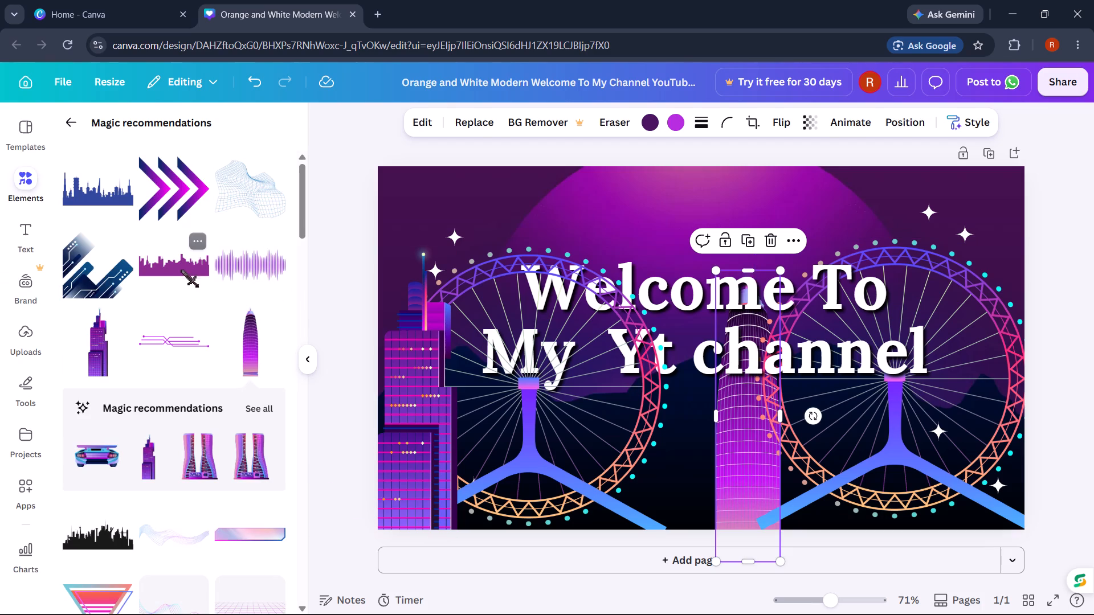
Add the curved twin-tower building over the left Ferris wheel and shrink it to about two-thirds size at the bottom edge.
left_click(183, 449)
left_click_drag(742, 362, 684, 391)
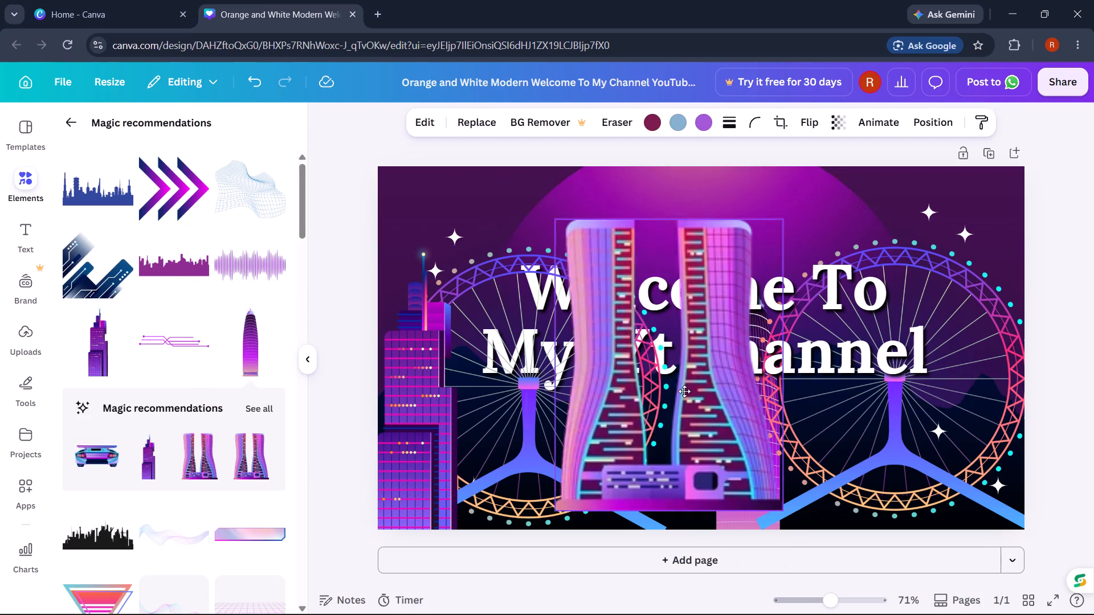
left_click_drag(684, 391, 647, 419)
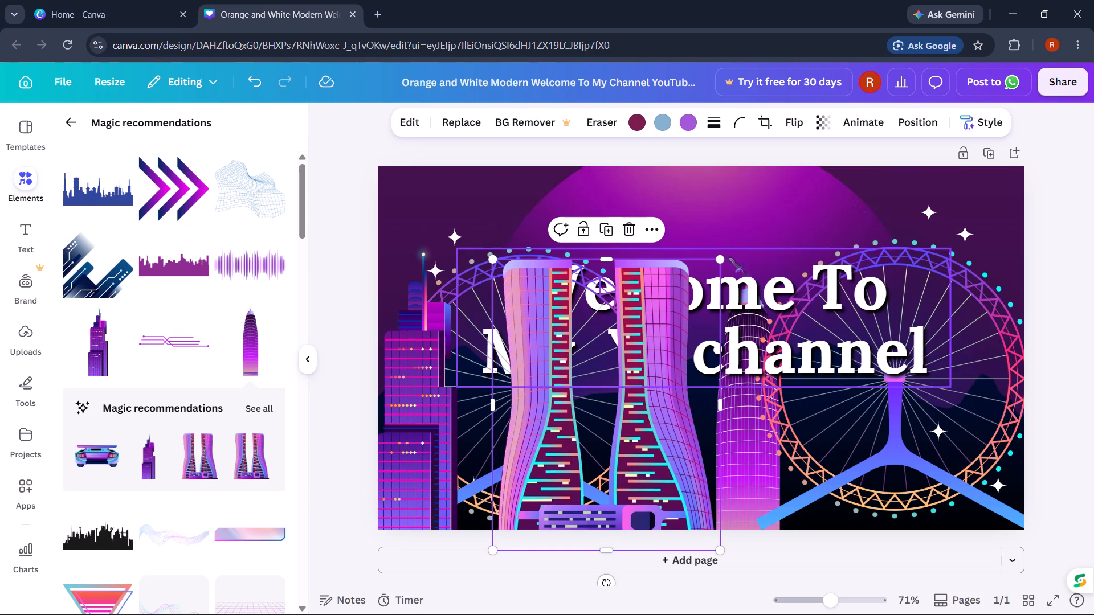
left_click_drag(724, 259, 651, 355)
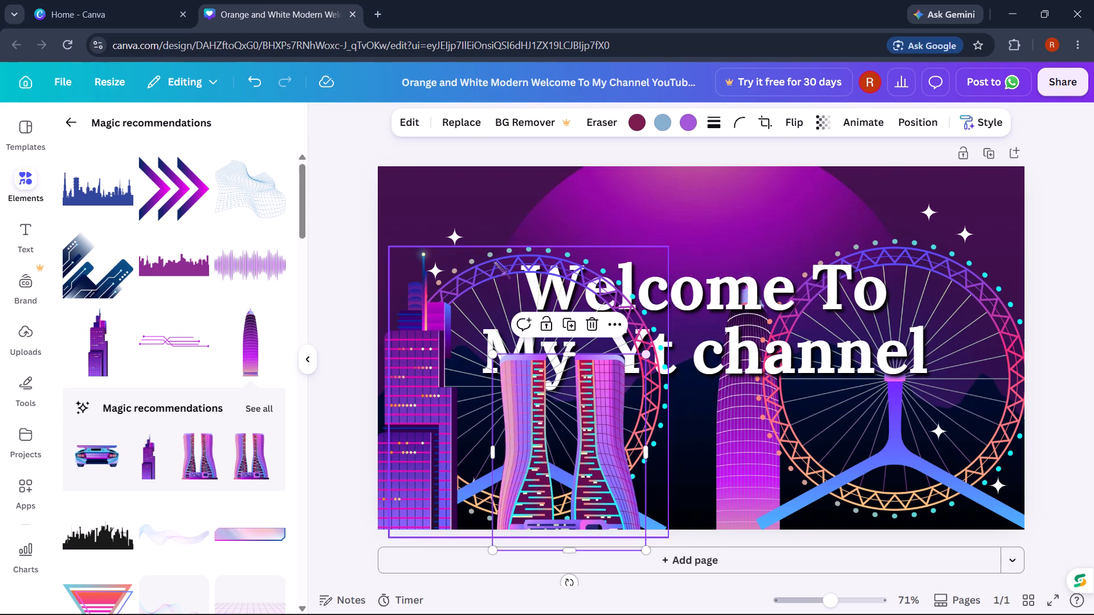
Shrink the stepped skyscraper in the lower-left corner so its top sits about level with the title's second line.
left_click(416, 325)
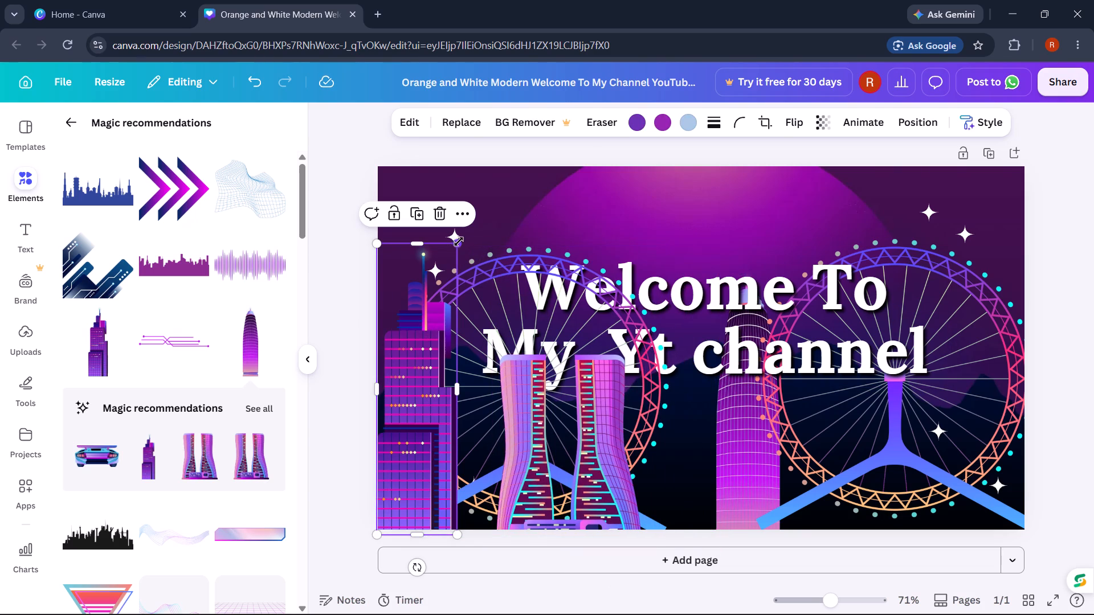
left_click_drag(459, 241, 426, 323)
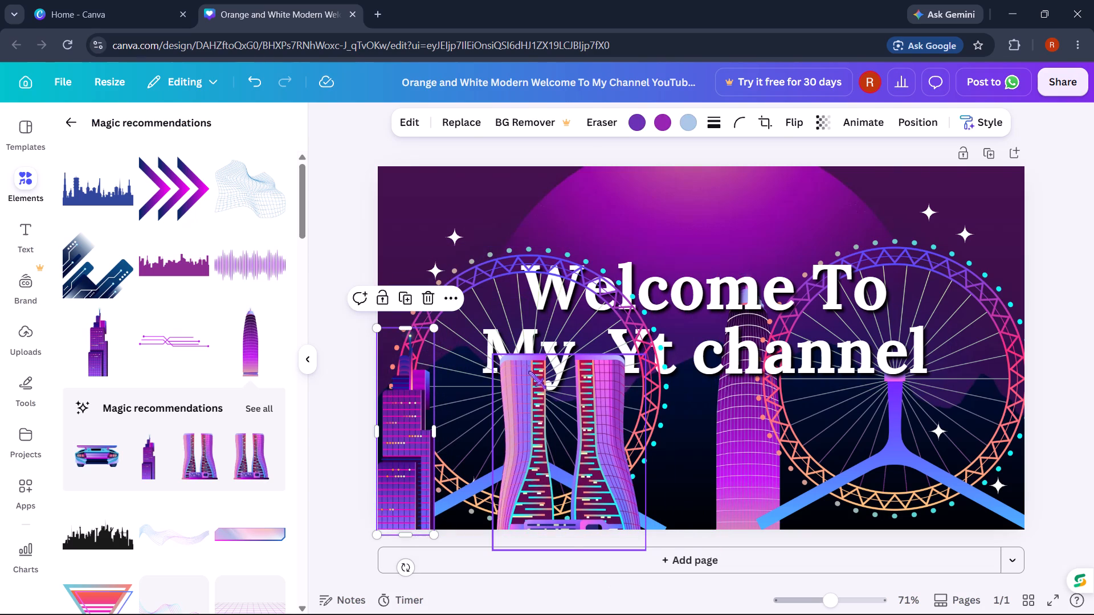
Shrink the twin-tower building a little more and move it right beside the stepped skyscraper along the bottom edge.
left_click(541, 383)
left_click(587, 388)
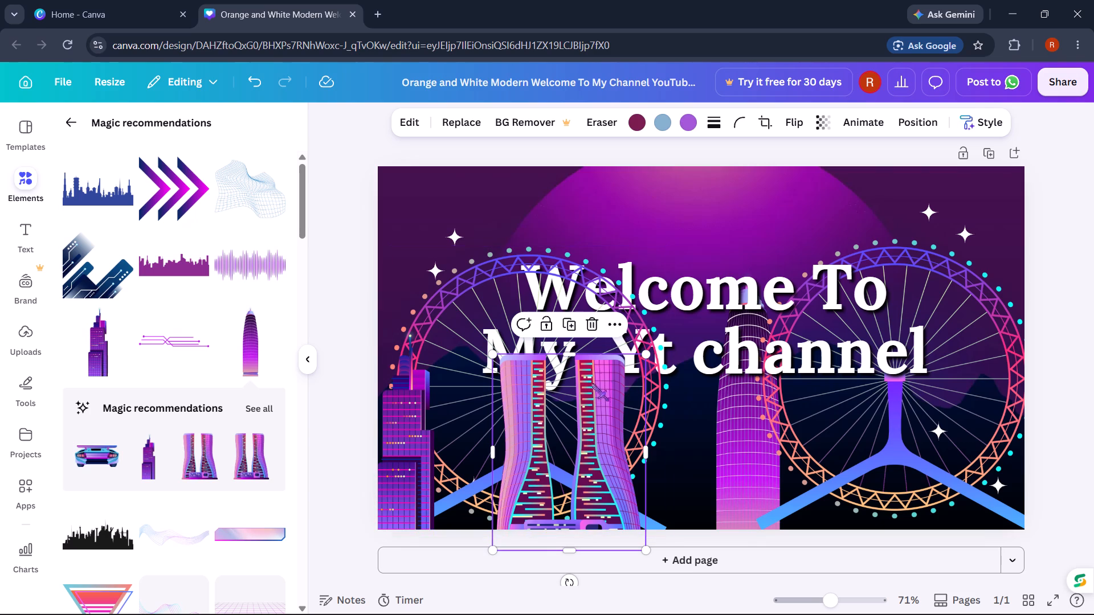
left_click(623, 387)
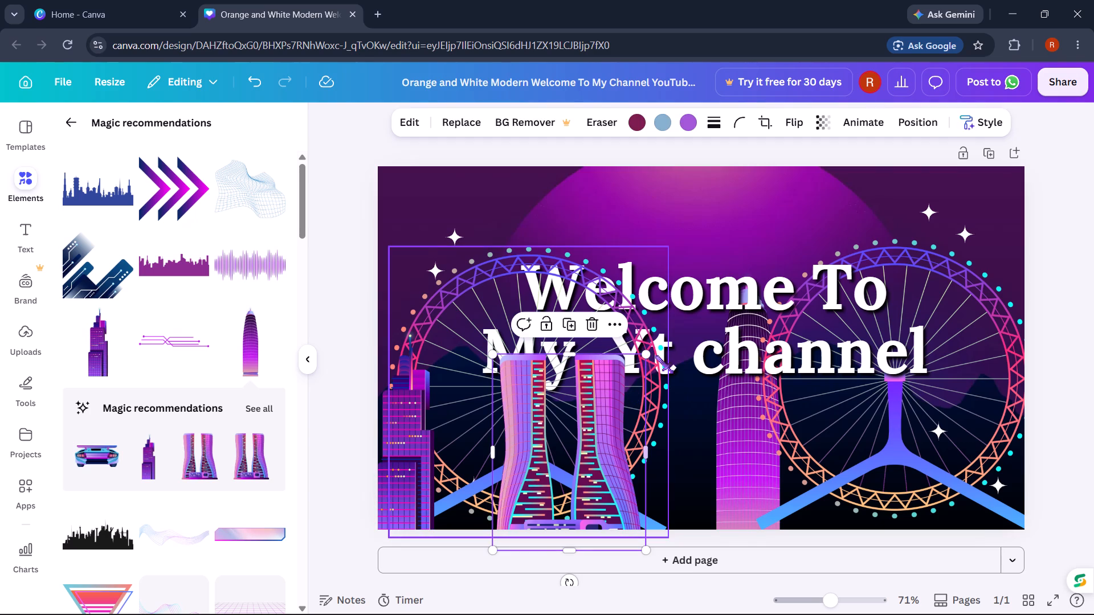
left_click_drag(643, 356, 609, 409)
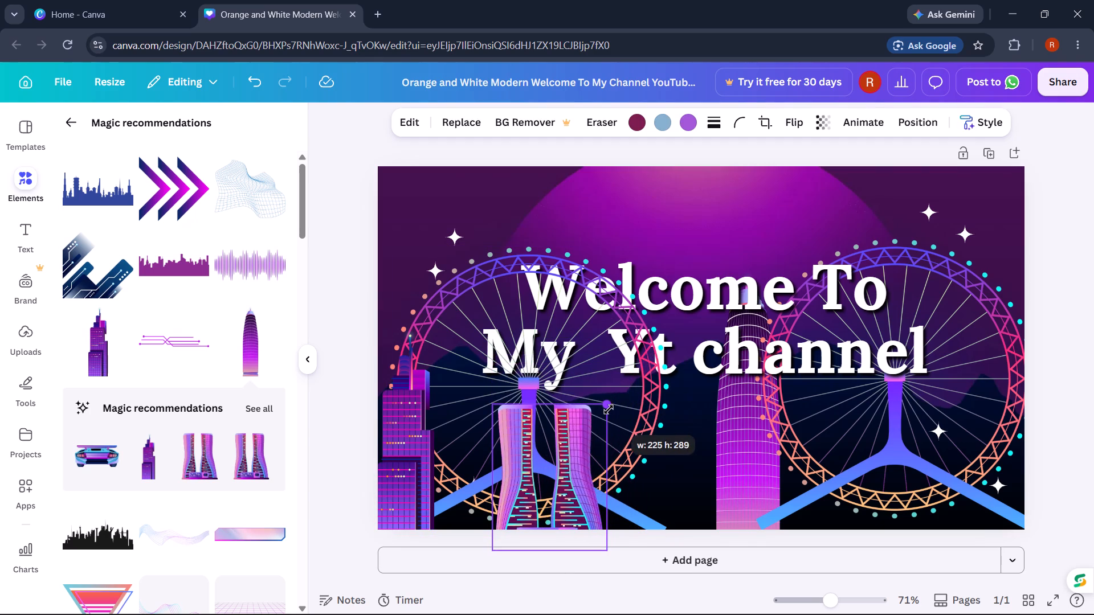
left_click_drag(609, 409, 626, 375)
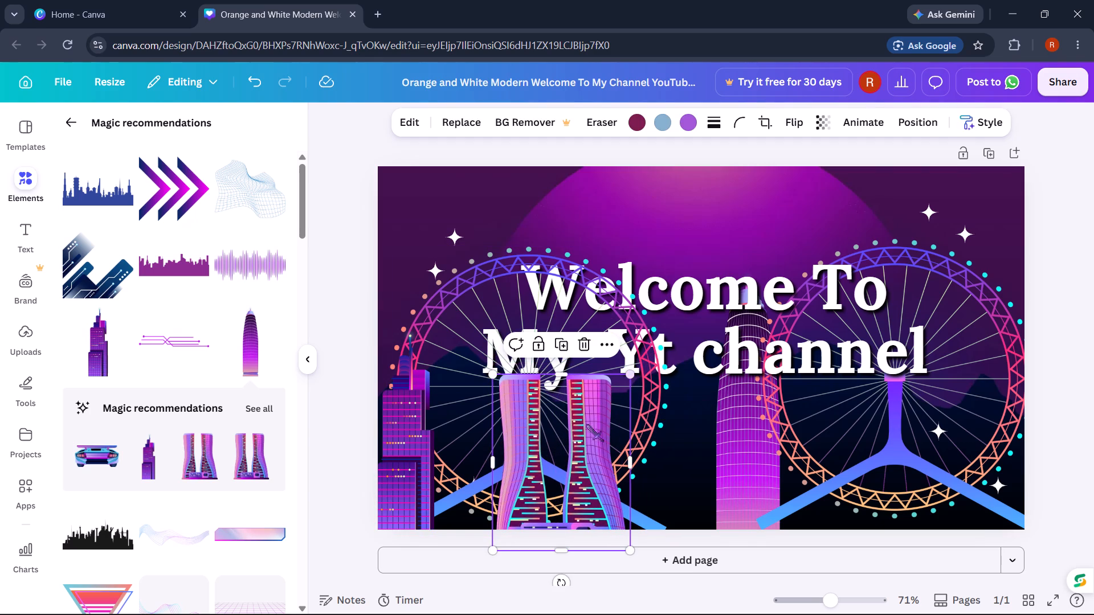
left_click_drag(545, 441, 472, 444)
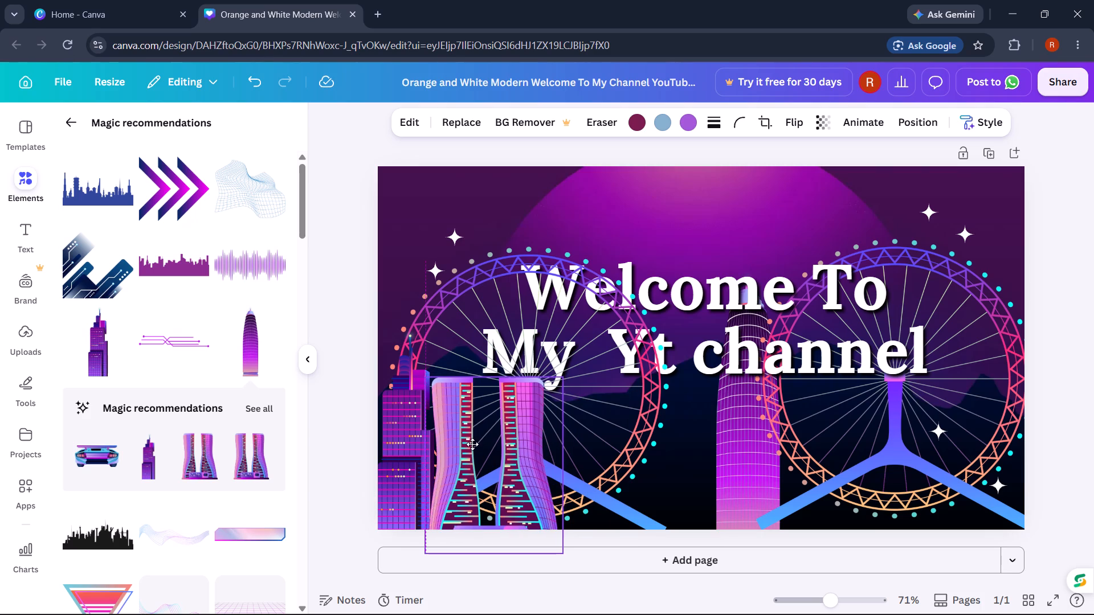
left_click_drag(472, 444, 489, 438)
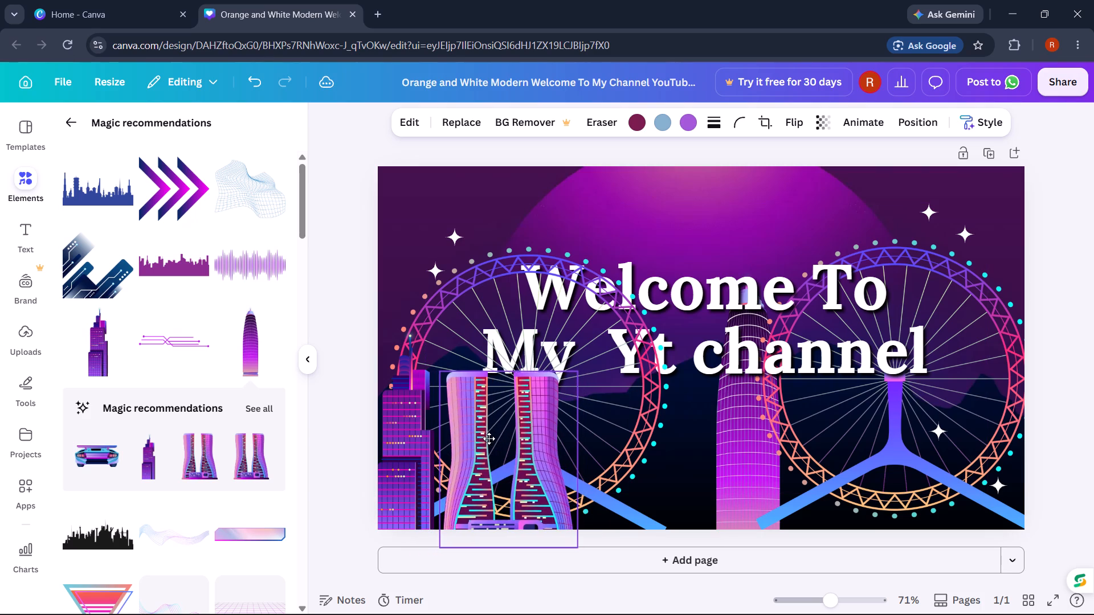
left_click_drag(489, 438, 487, 438)
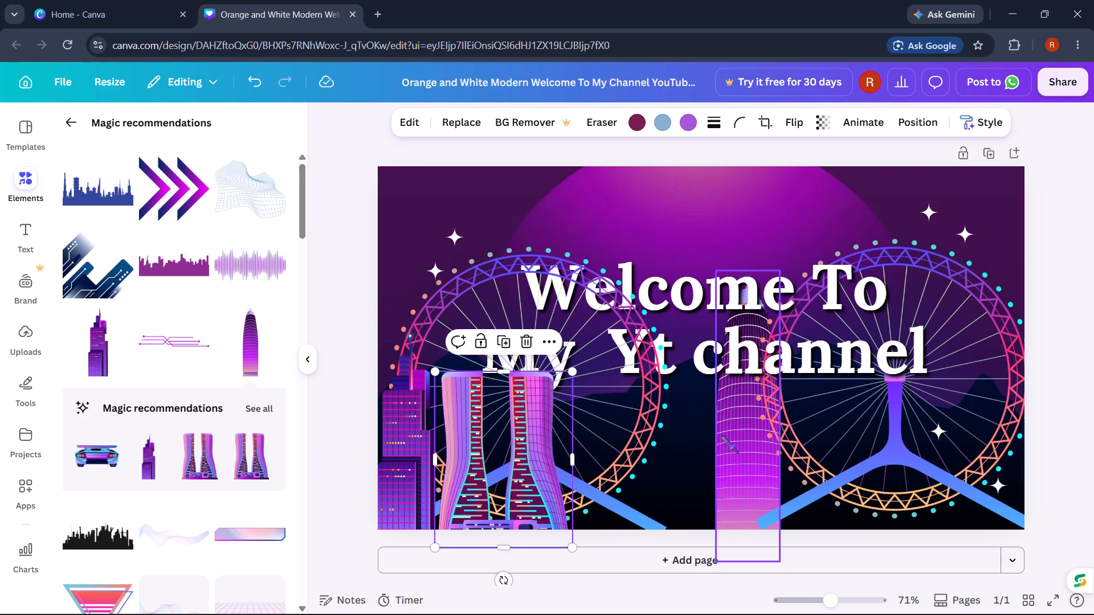
Move the rounded tower to the right edge of the design, behind the outer rim of the right Ferris wheel.
left_click_drag(721, 436, 571, 441)
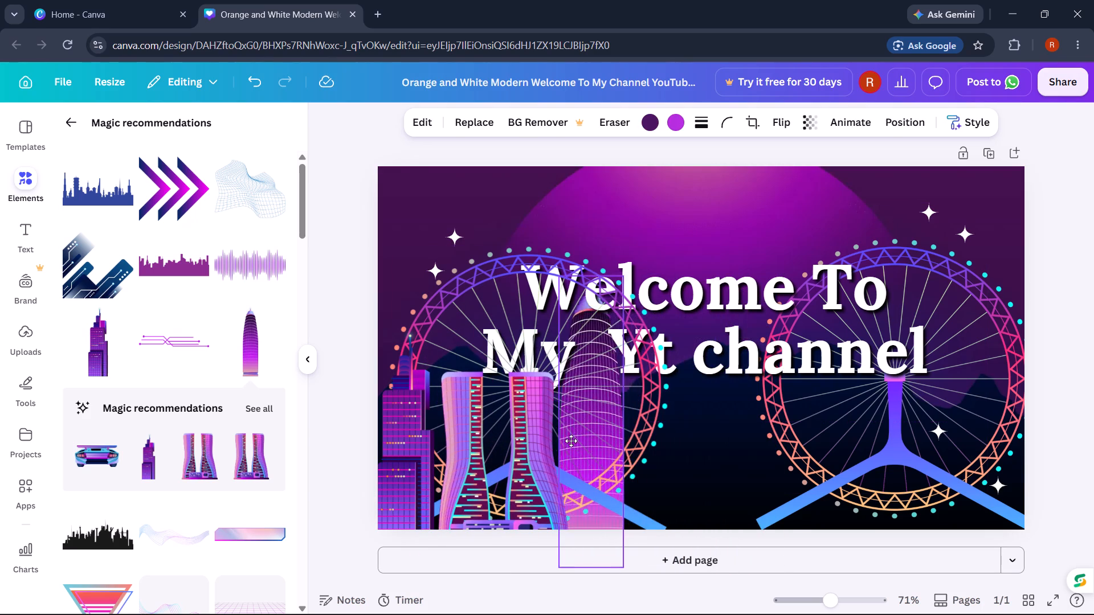
left_click_drag(571, 441, 962, 441)
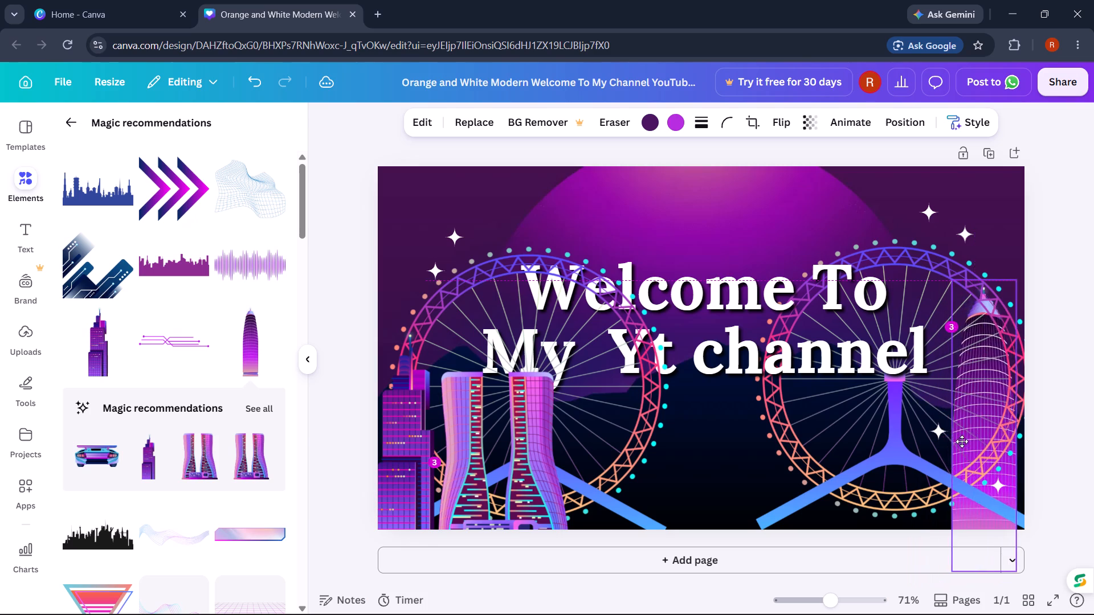
left_click_drag(962, 441, 964, 441)
left_click(717, 464)
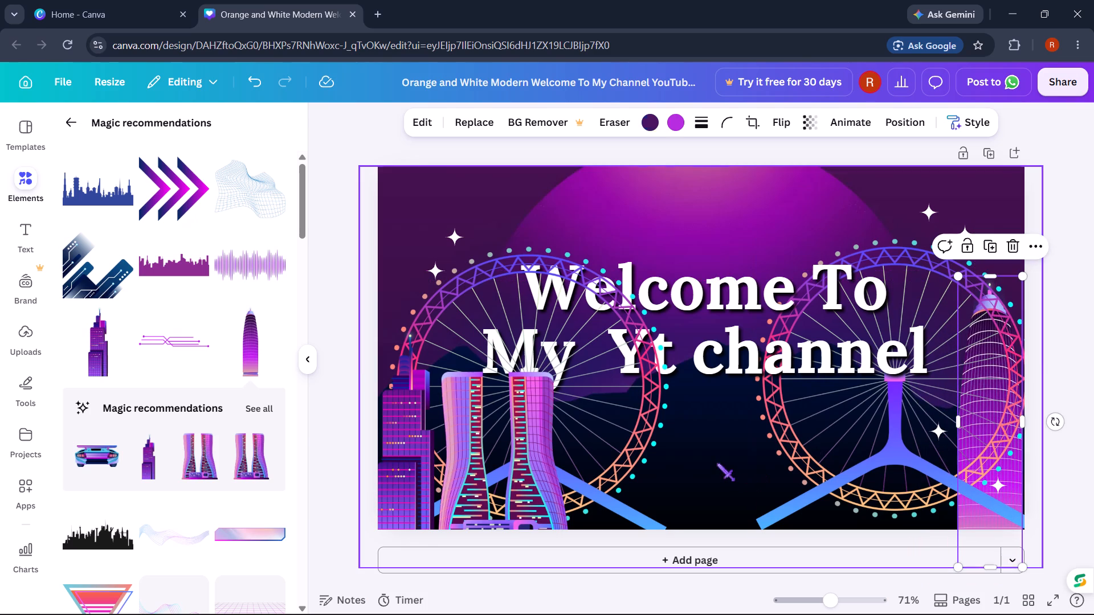
Add a second stepped skyscraper and place it at the bottom edge, just beside the right Ferris wheel's inner leg.
left_click(142, 457)
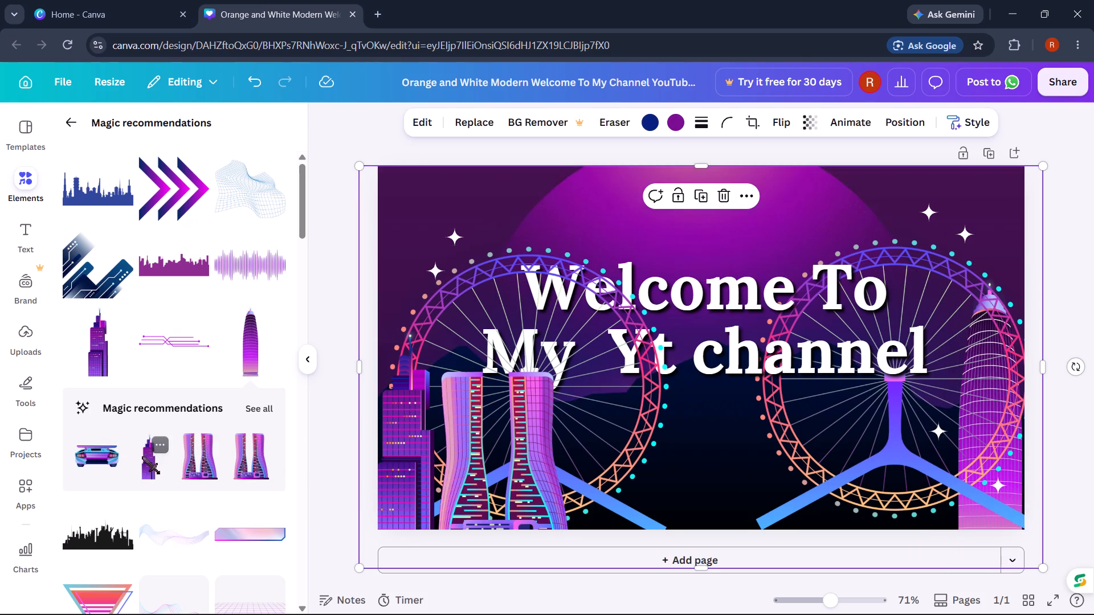
left_click_drag(710, 410, 761, 489)
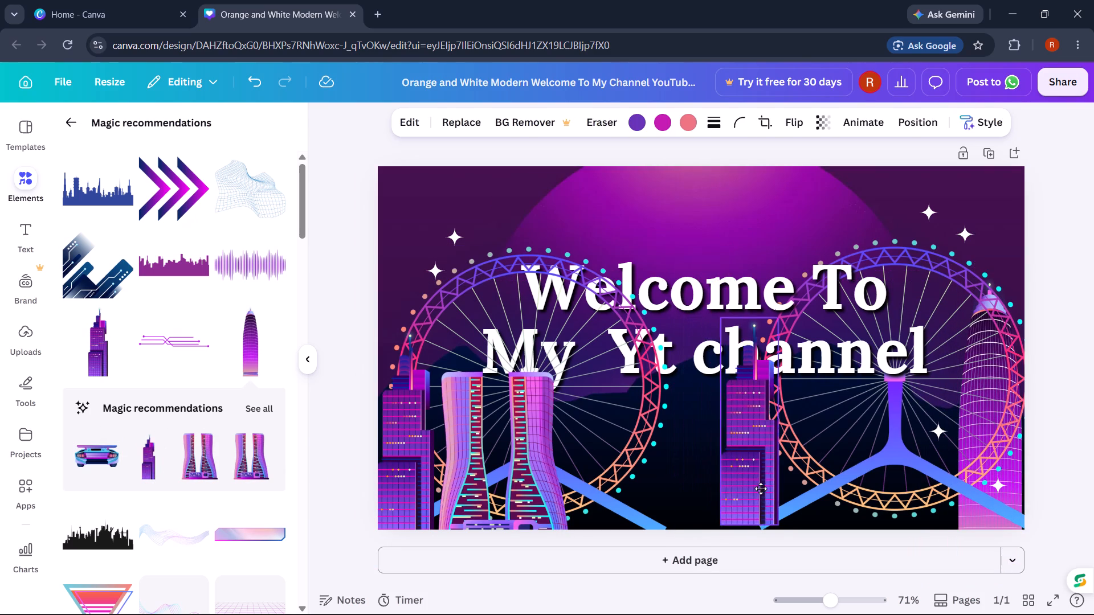
left_click_drag(761, 489, 768, 497)
Reorder the second stepped skyscraper's layer below the twin-tower building and the first stepped skyscraper, directly above the Ferris wheel layer.
right_click(751, 452)
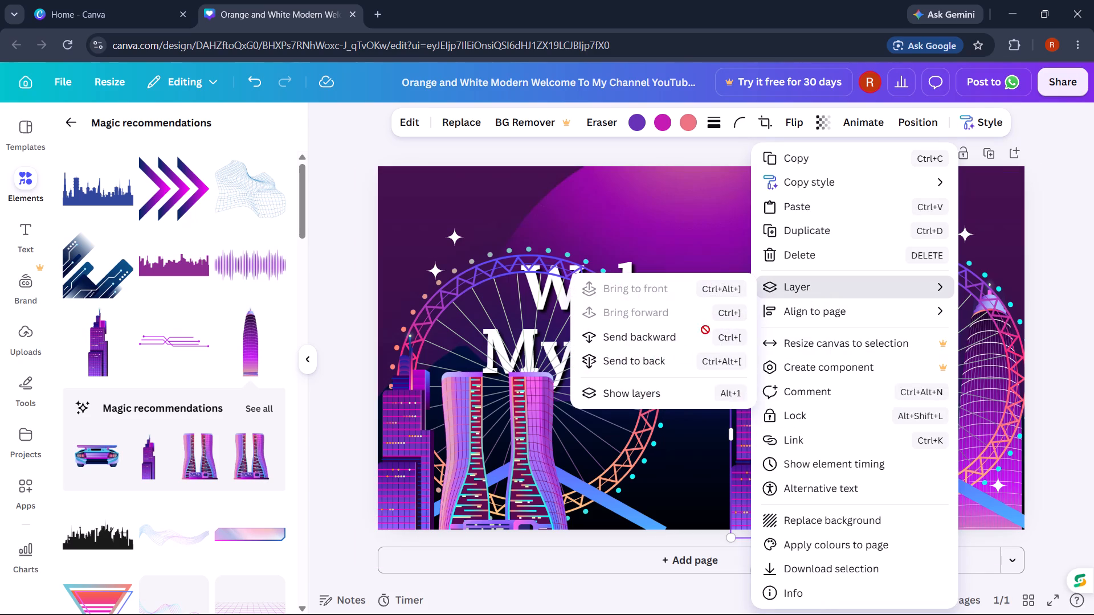
left_click(633, 395)
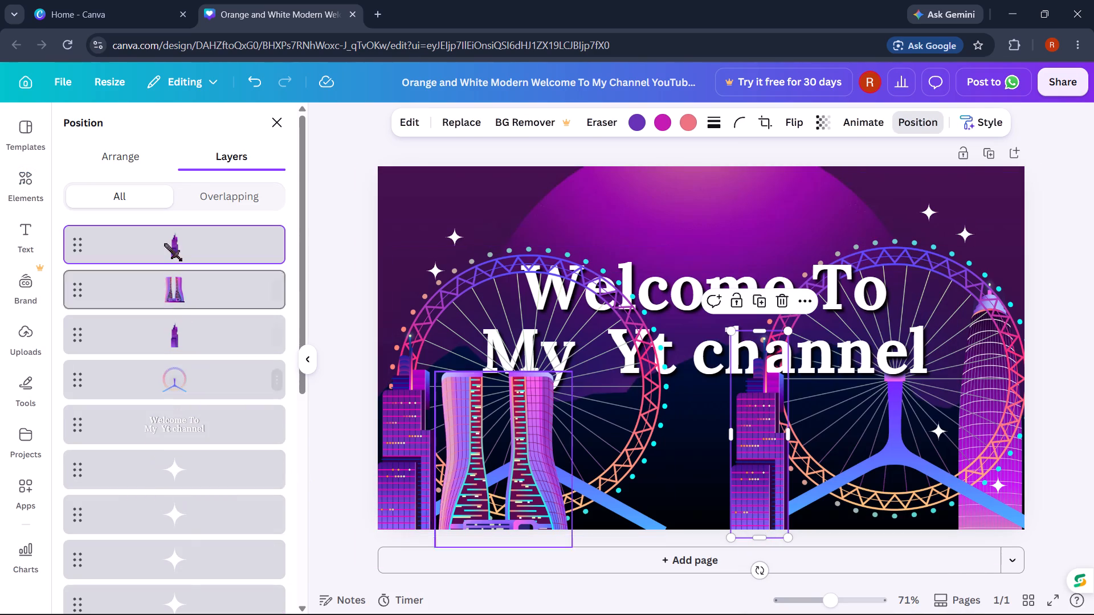
left_click_drag(165, 241, 153, 354)
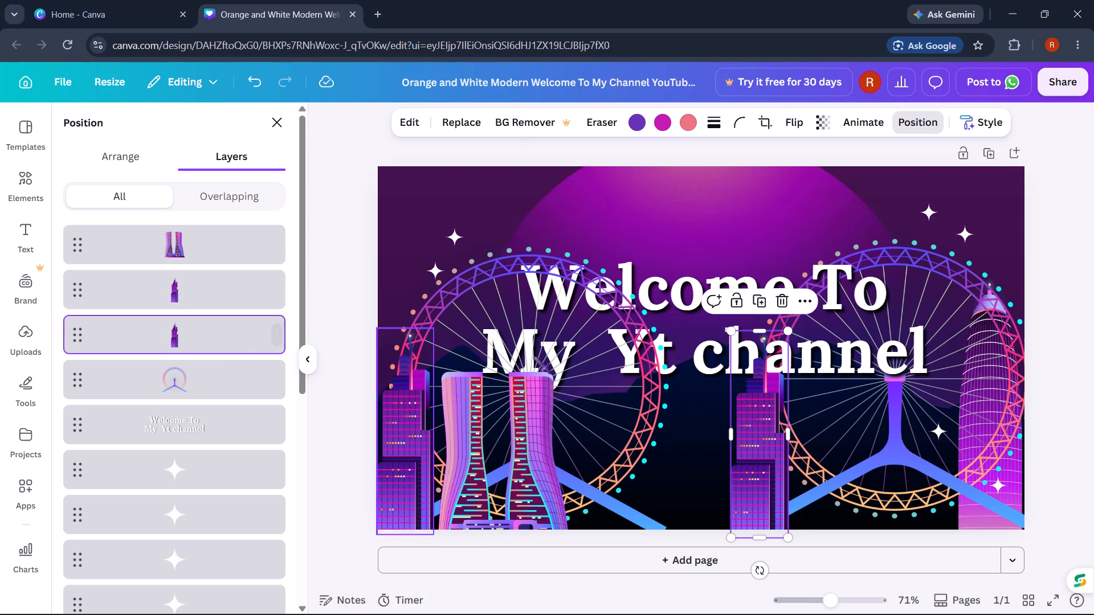
left_click_drag(224, 334, 204, 450)
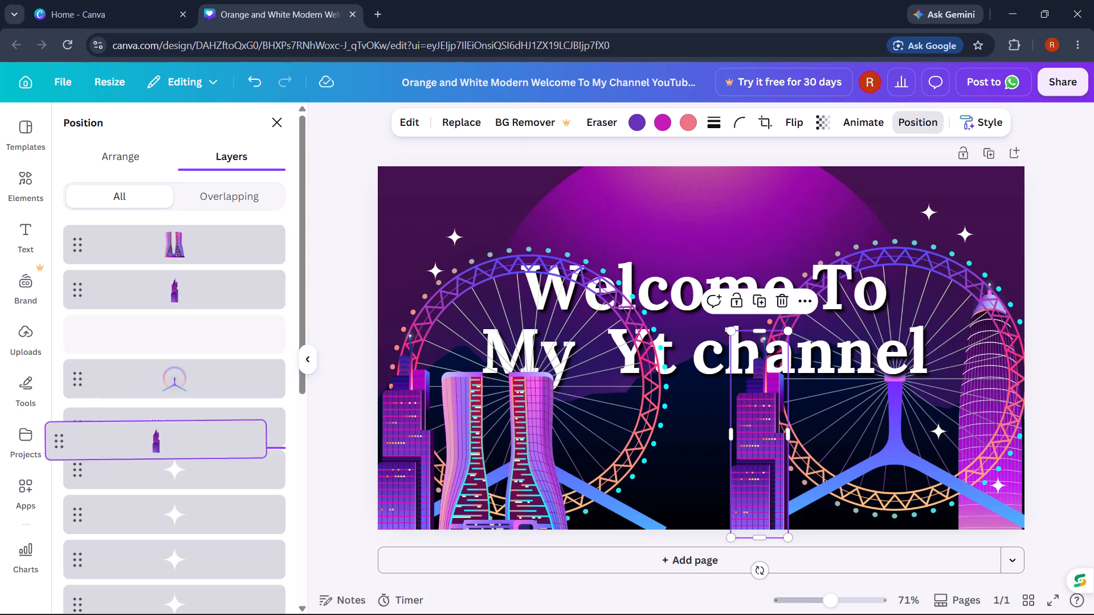
left_click_drag(204, 450, 204, 379)
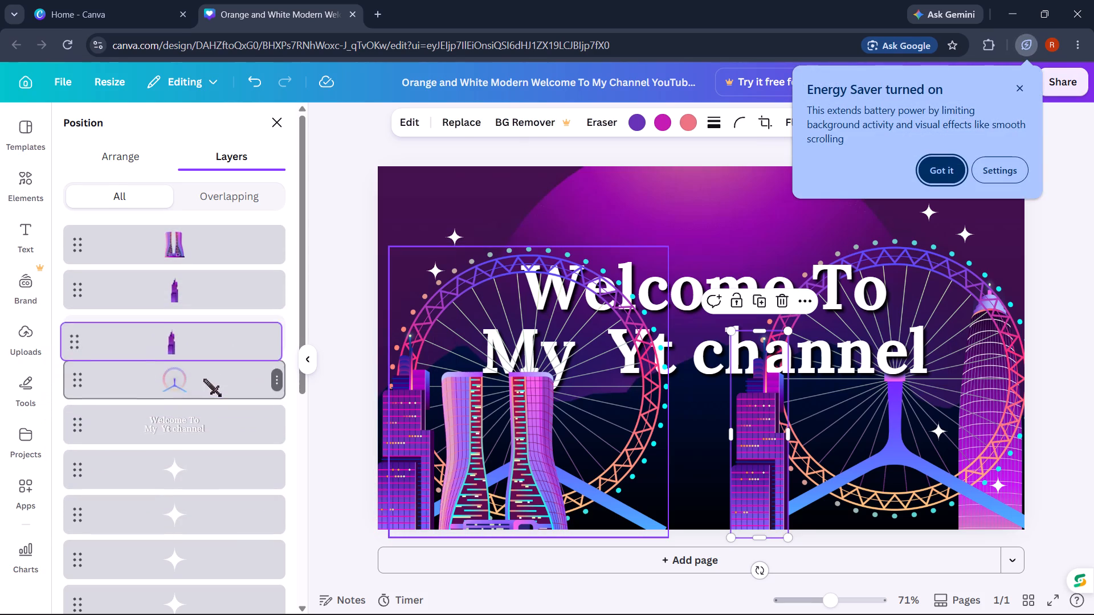
Reorder the left Ferris wheel's layer directly below the title text, above the white stars.
scroll(204, 379, "down", 9)
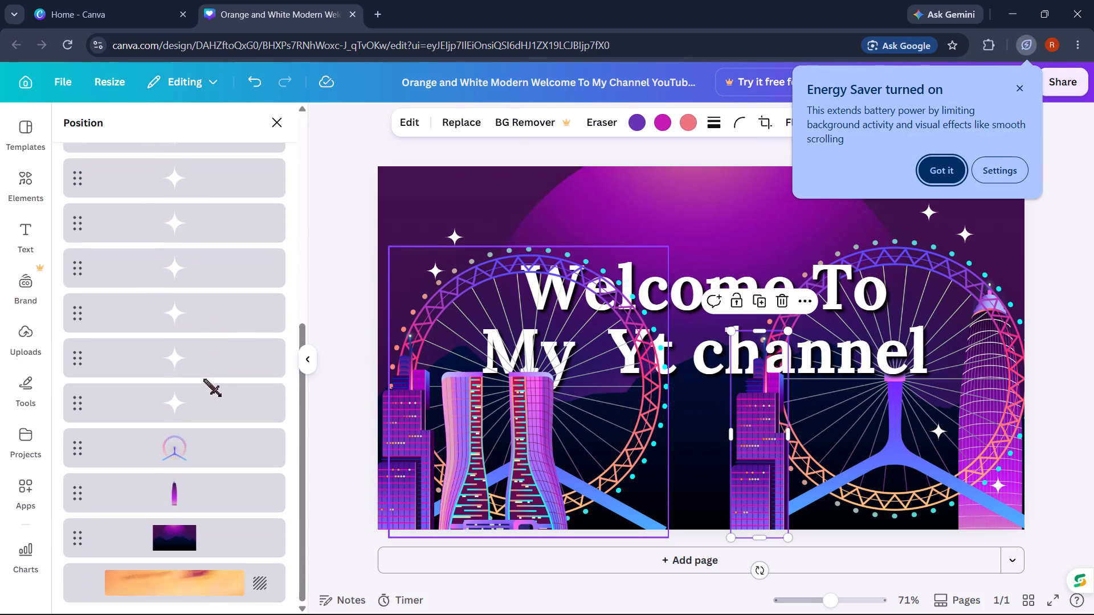
scroll(204, 379, "up", 8)
left_click_drag(206, 376, 206, 419)
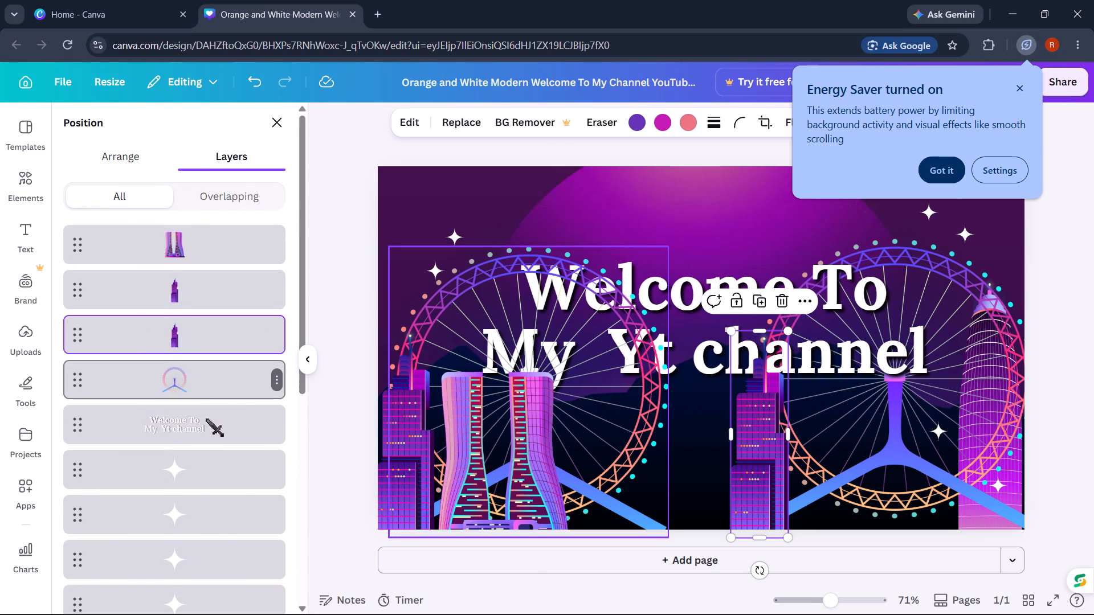
left_click_drag(206, 419, 200, 367)
left_click_drag(200, 367, 203, 441)
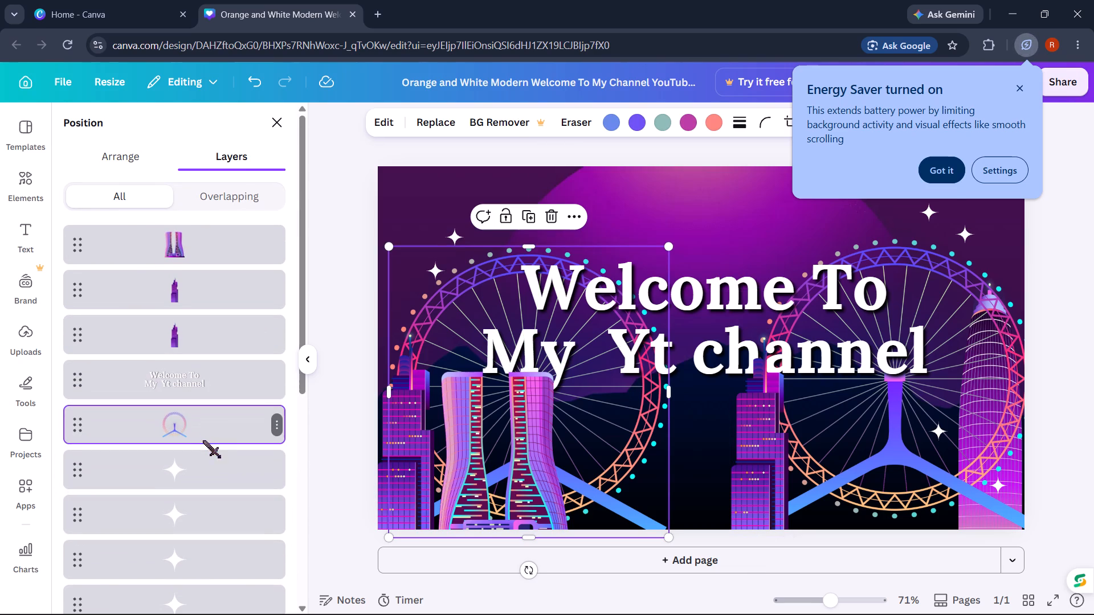
left_click(312, 419)
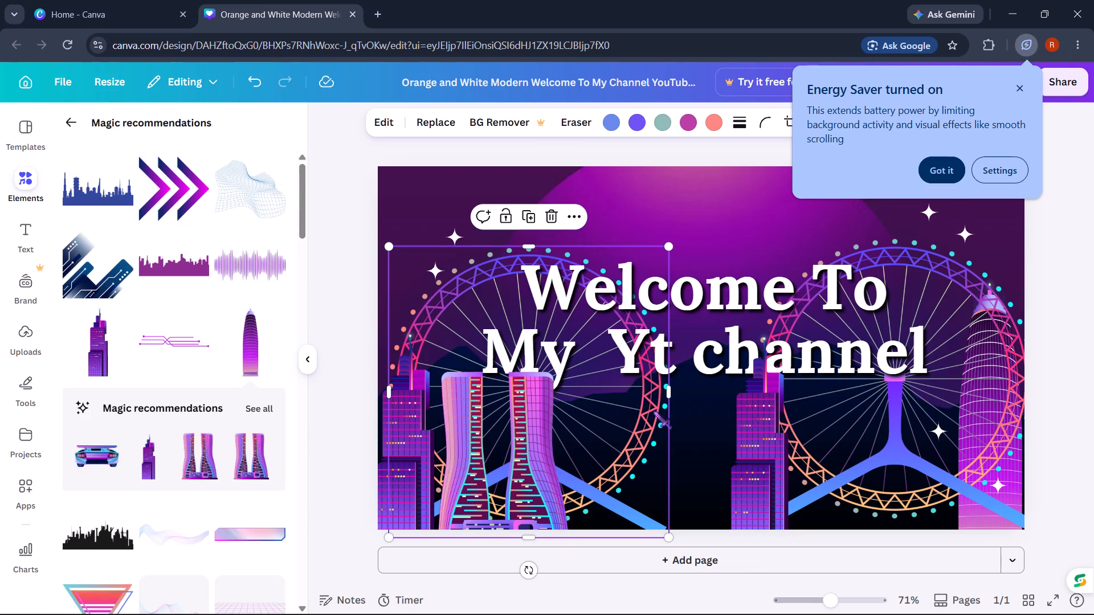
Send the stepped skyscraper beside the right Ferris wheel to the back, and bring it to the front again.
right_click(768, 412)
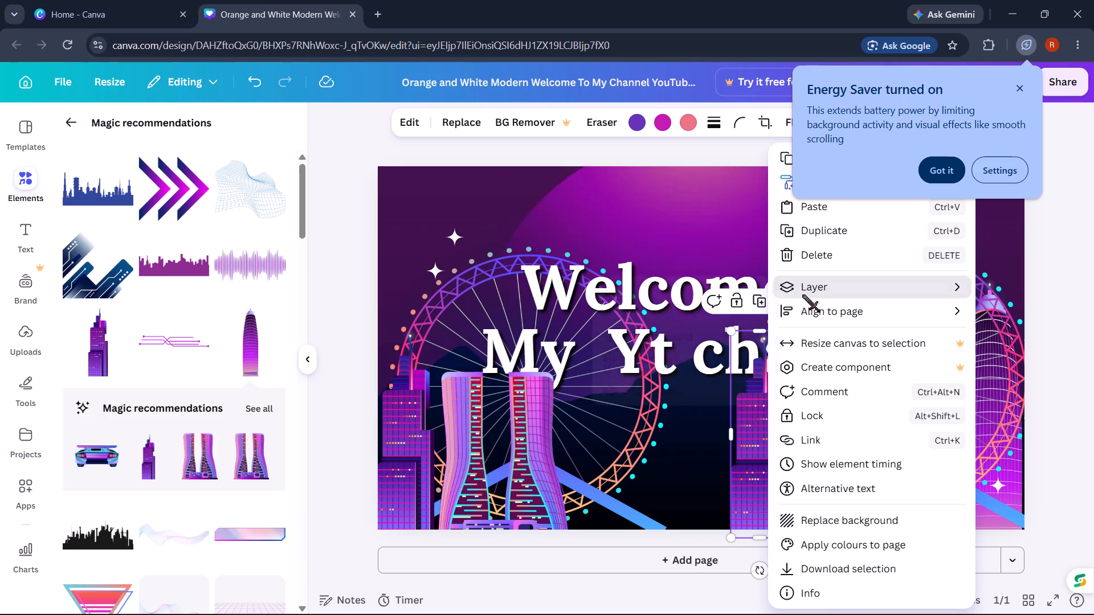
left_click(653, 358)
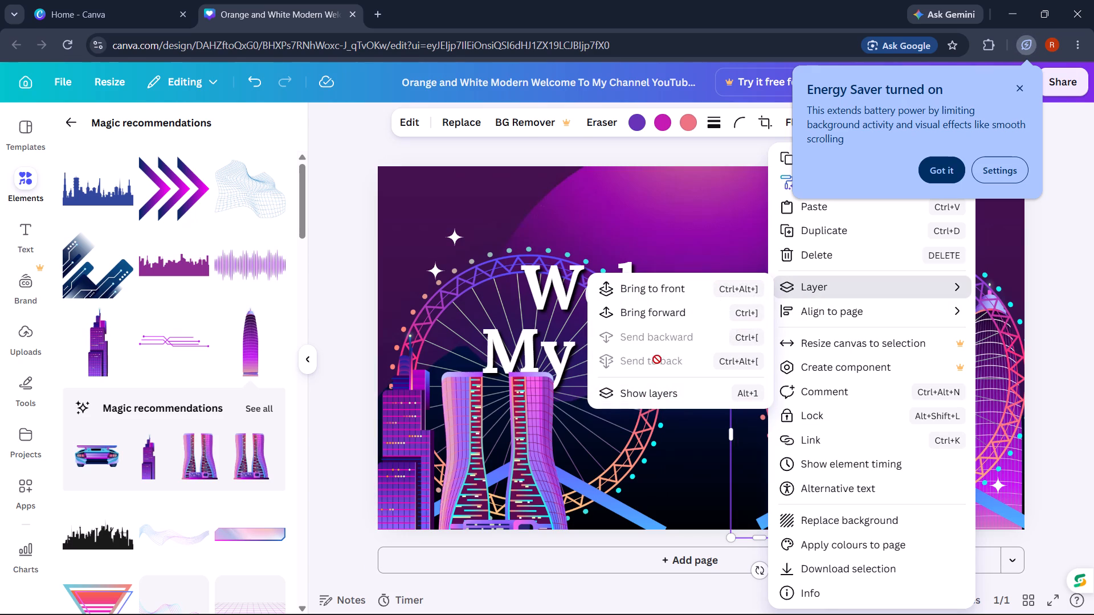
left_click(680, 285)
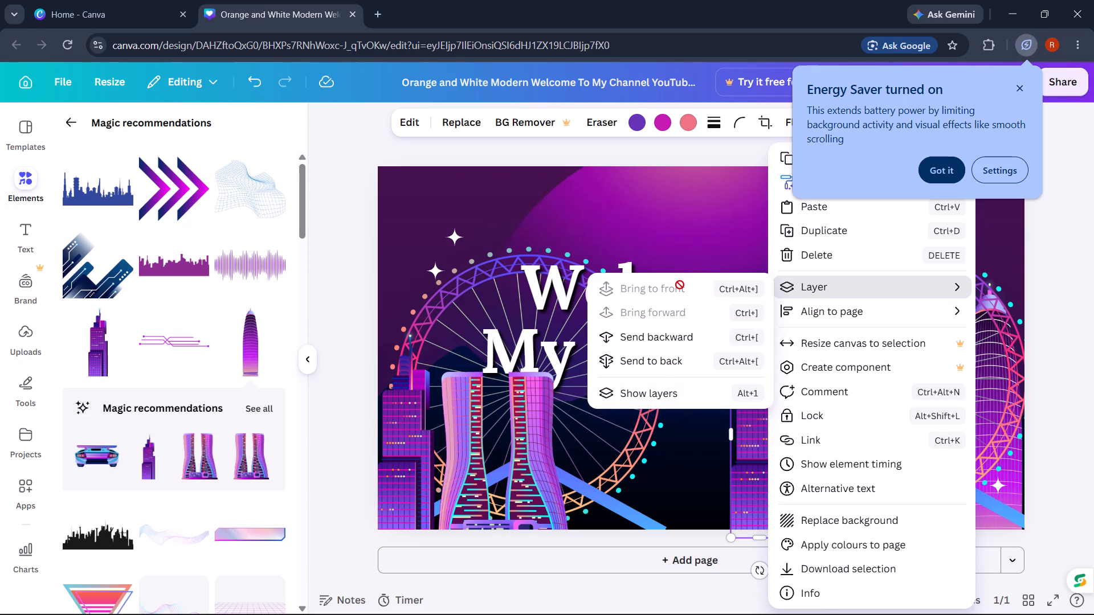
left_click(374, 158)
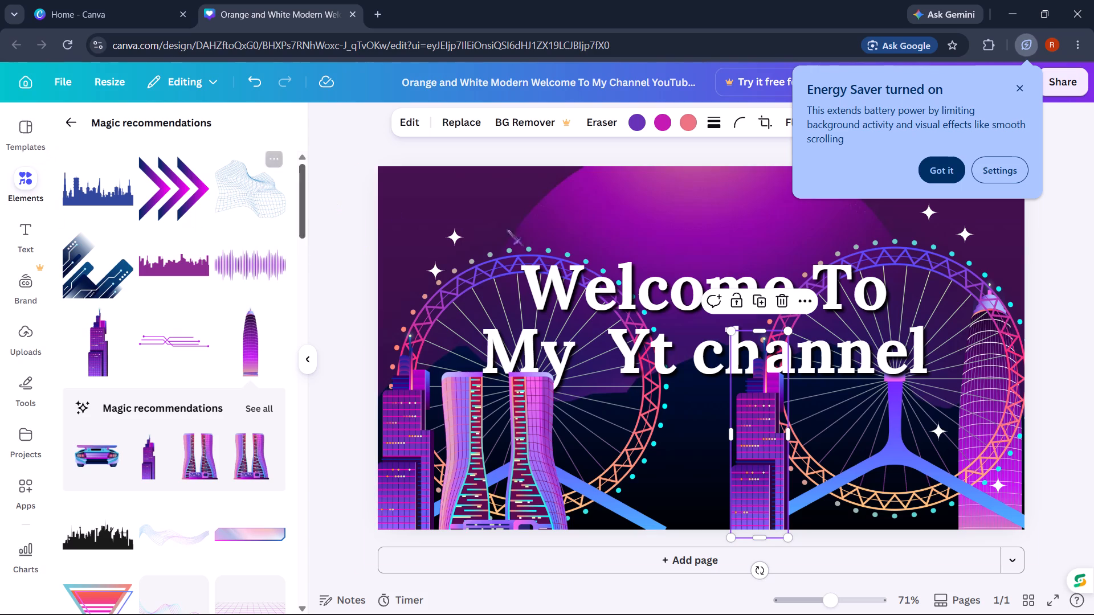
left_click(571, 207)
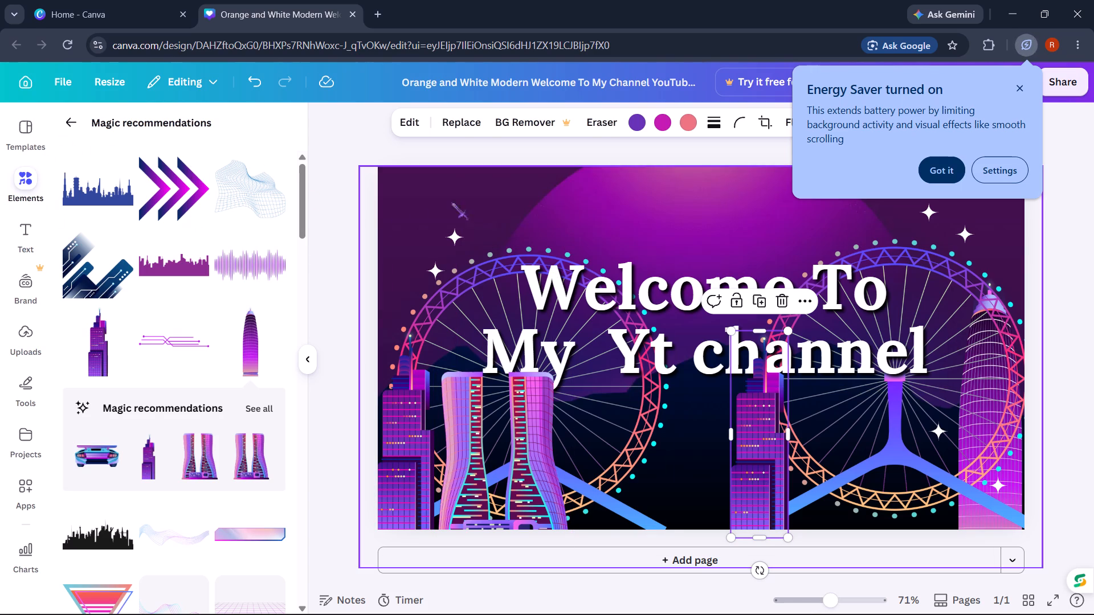
Reorder the "Welcome To My Yt channel" title to the very top of the layers, above all the buildings.
right_click(698, 359)
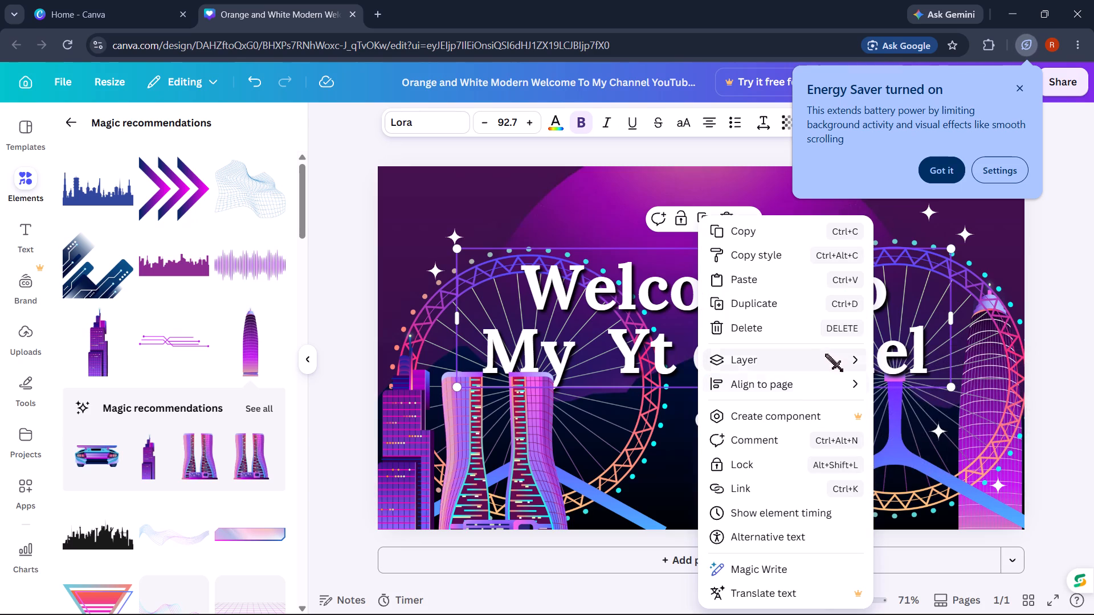
left_click(920, 471)
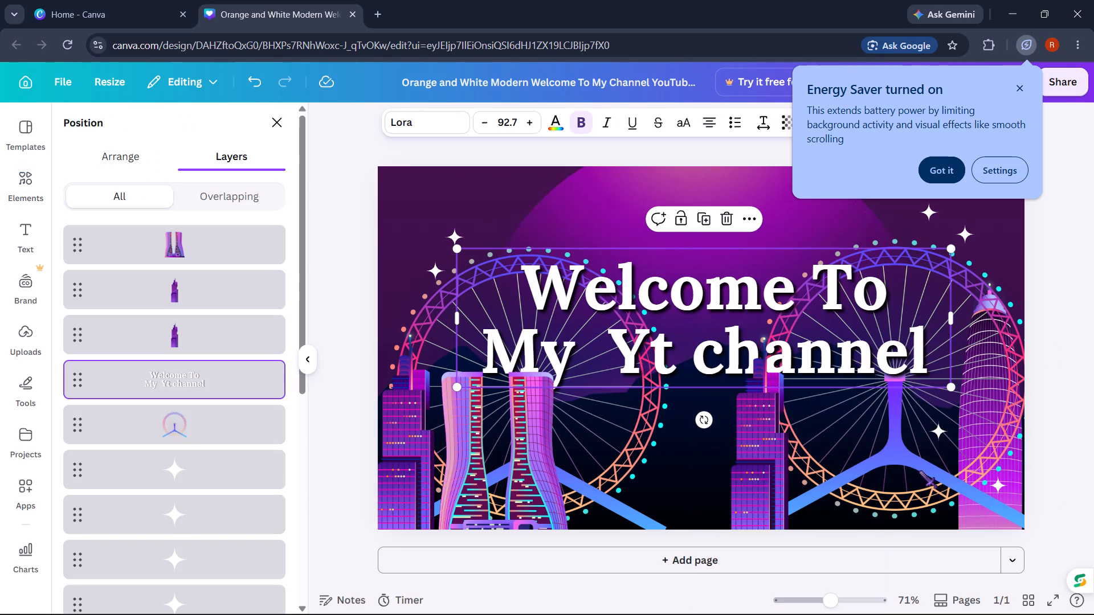
left_click_drag(195, 375, 194, 374)
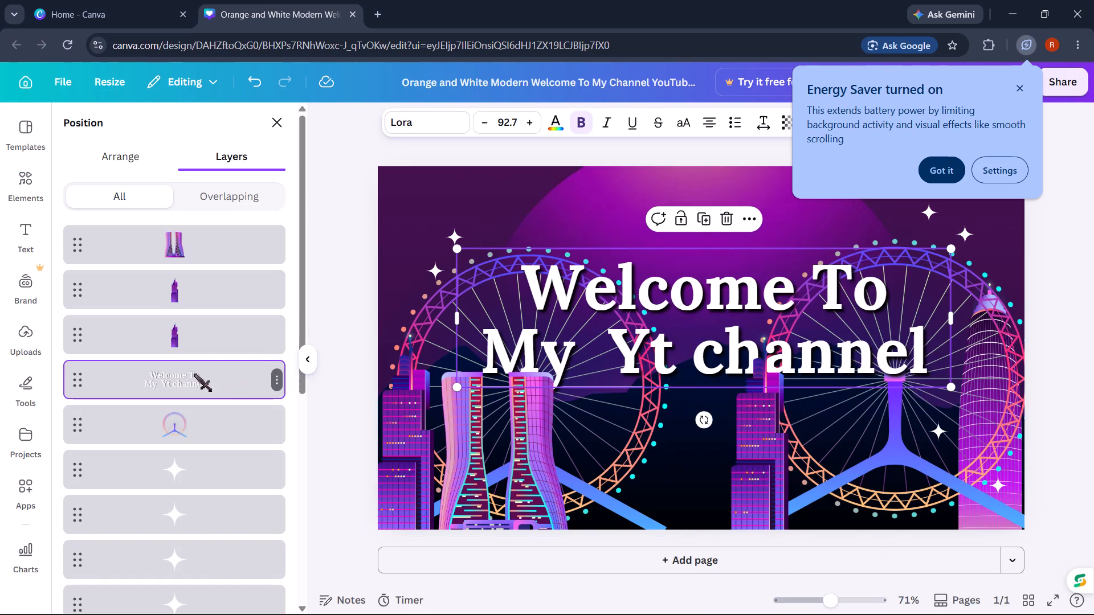
left_click_drag(194, 374, 211, 220)
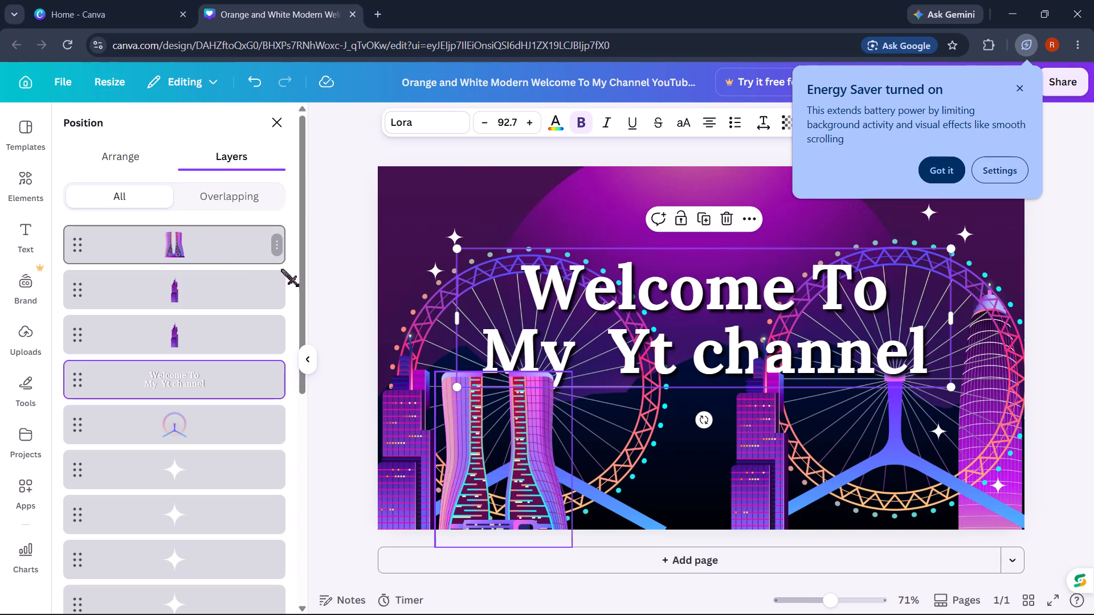
left_click_drag(161, 374, 174, 216)
left_click_drag(182, 380, 168, 235)
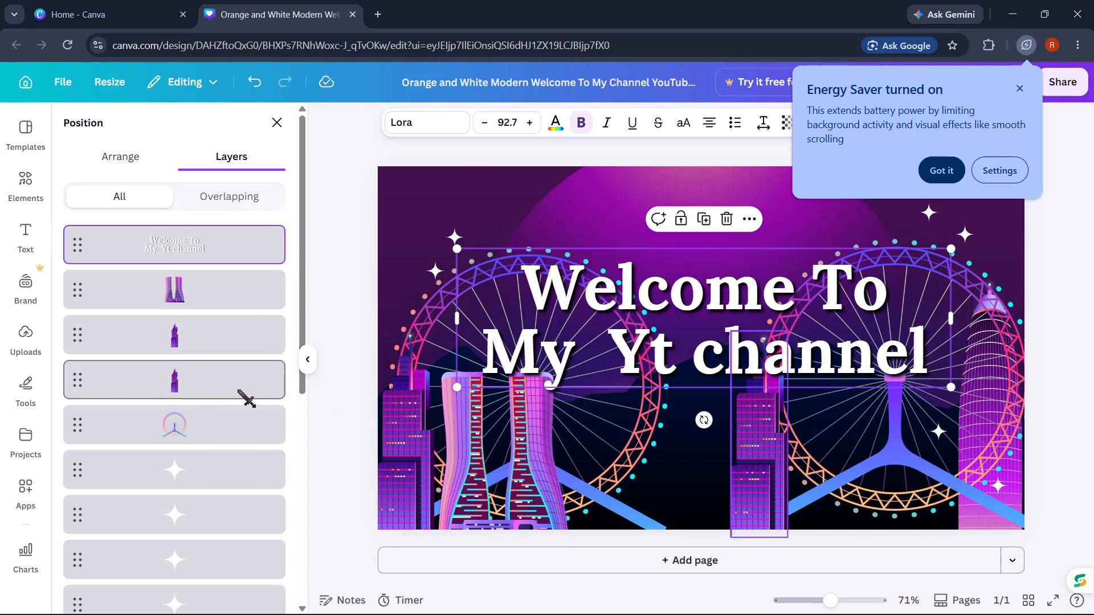
Delete the original orange background image at the bottom of the layer stack.
scroll(77, 469, "down", 9)
right_click(175, 569)
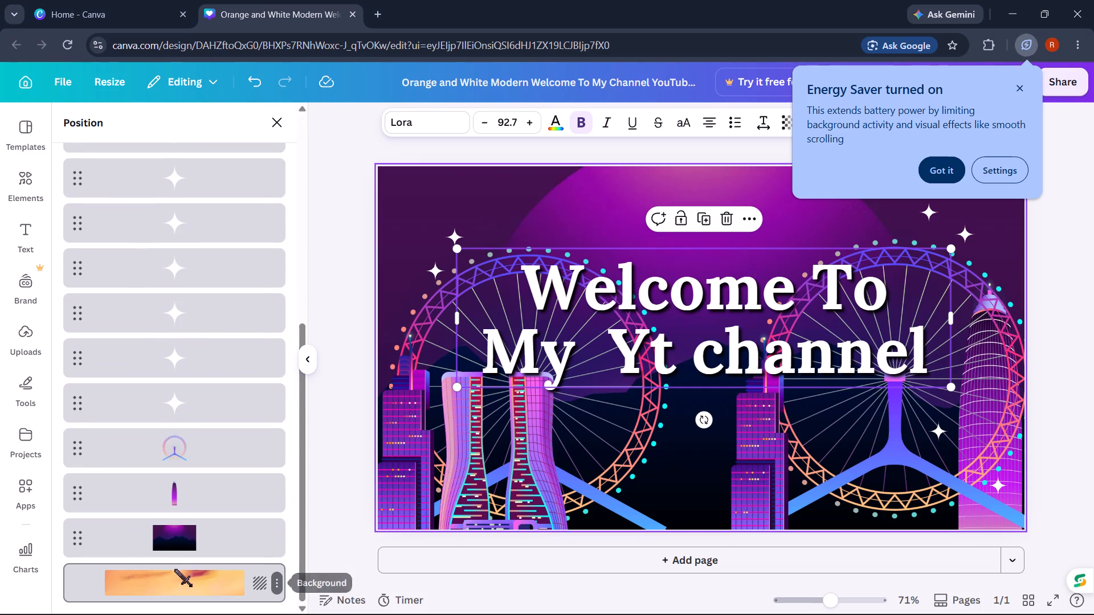
left_click(237, 327)
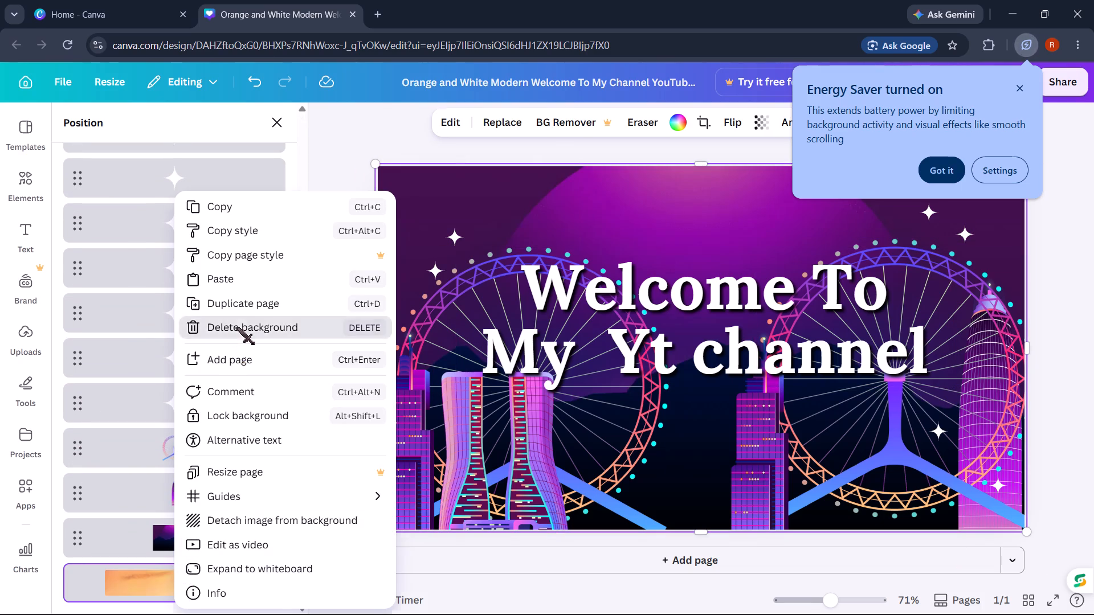
left_click(349, 269)
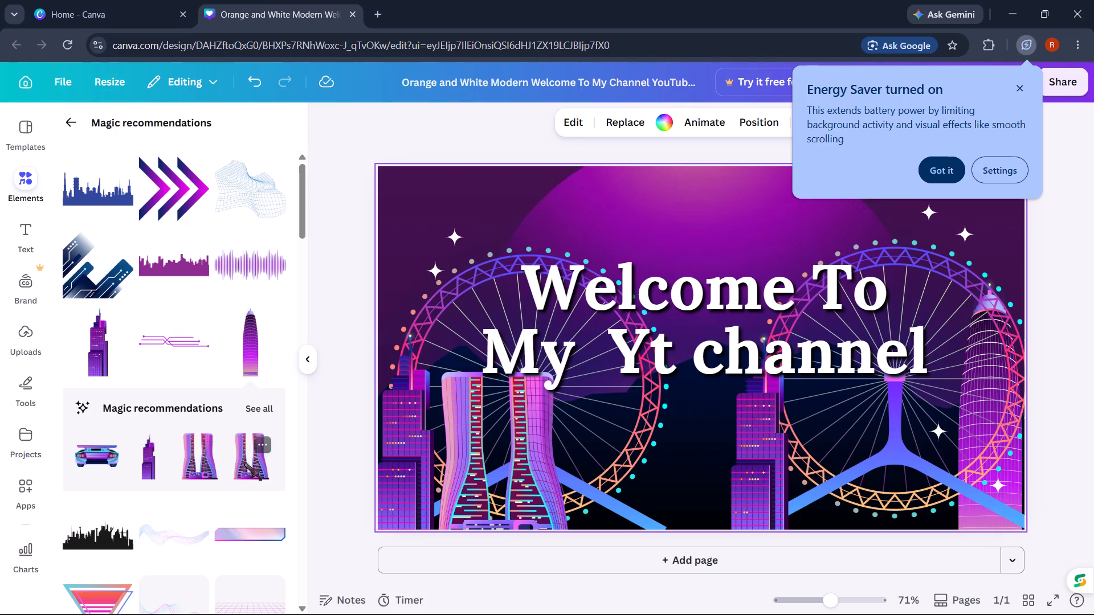
Add the black city skyline silhouette and place it in the lower-left corner over the twin towers, its base on the bottom edge.
left_click(111, 535)
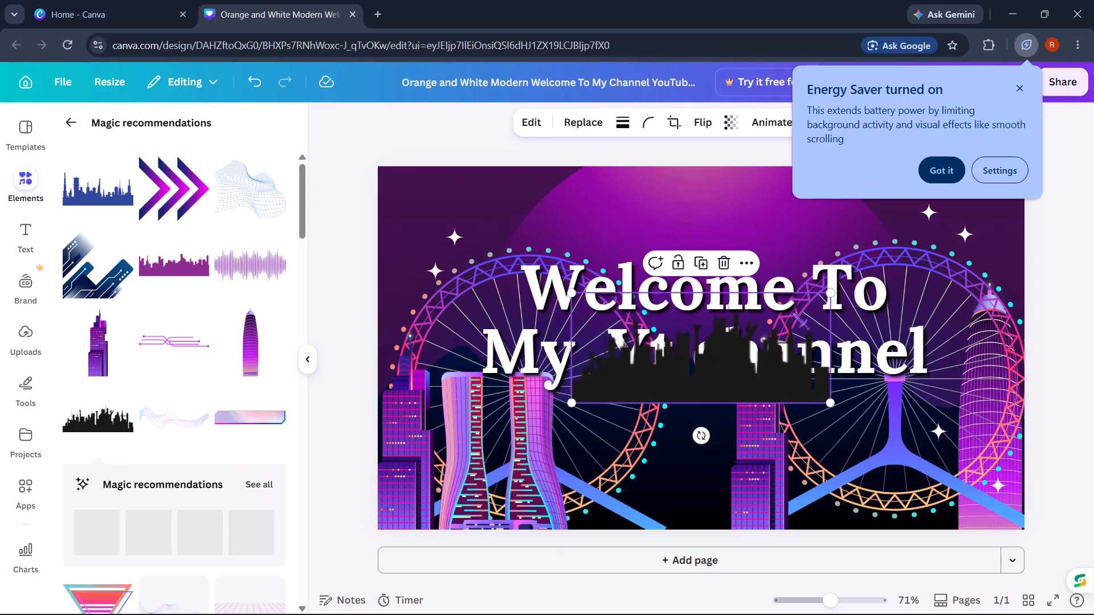
left_click_drag(721, 367, 578, 505)
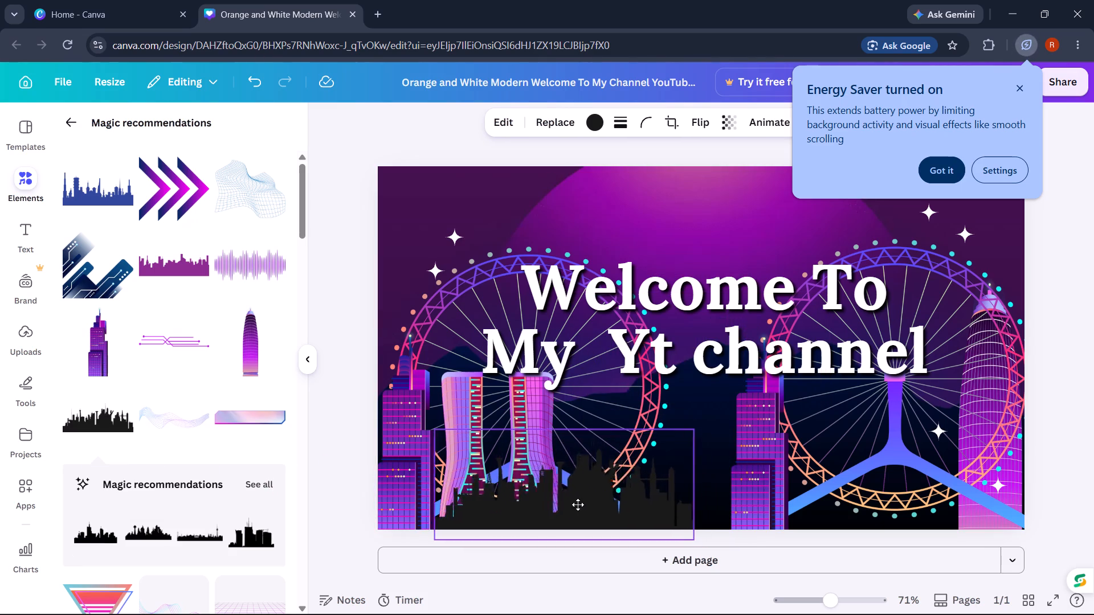
left_click_drag(578, 505, 517, 515)
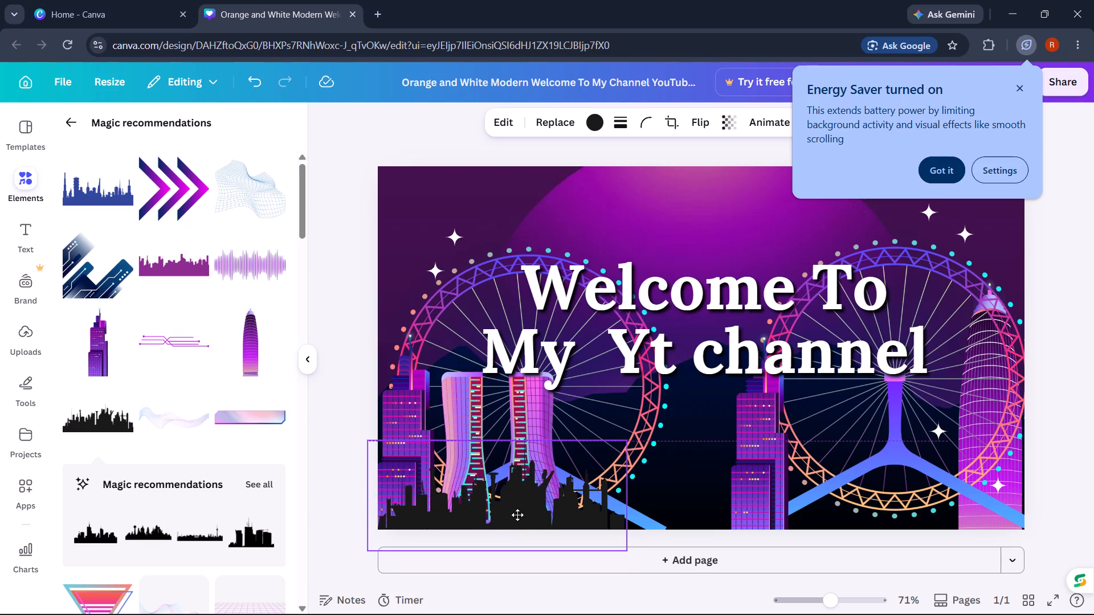
left_click_drag(517, 515, 511, 516)
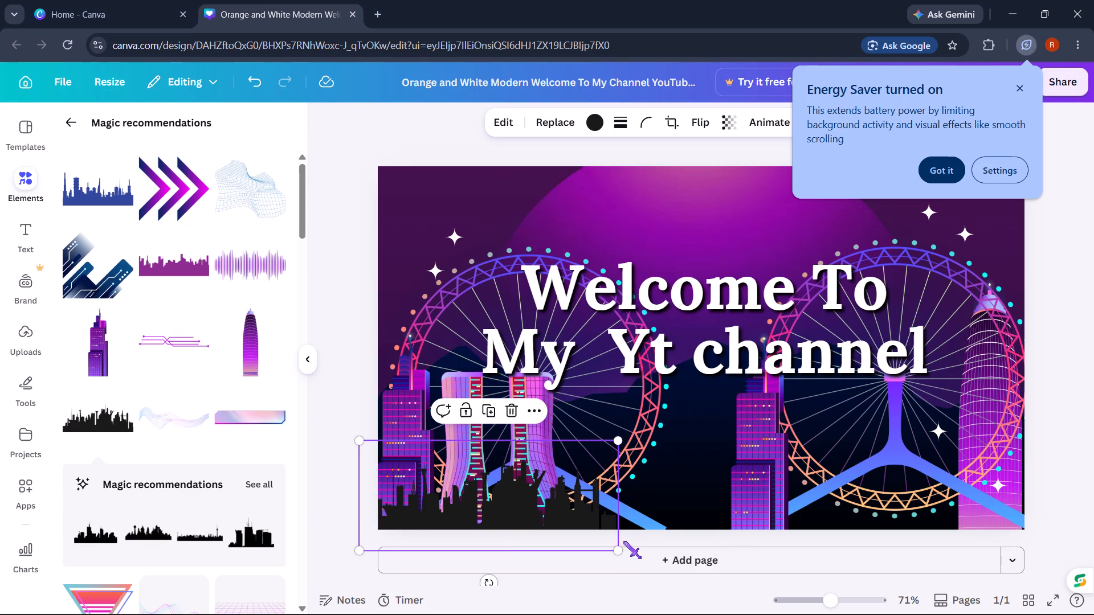
left_click_drag(616, 485, 617, 484)
left_click_drag(617, 484, 638, 484)
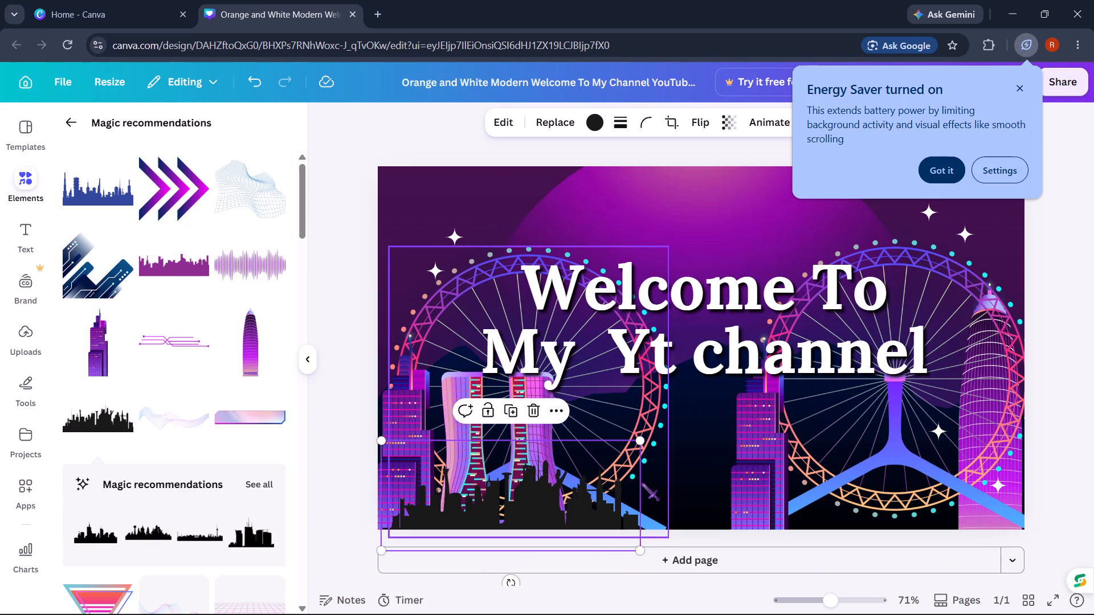
left_click_drag(617, 483, 617, 465)
left_click_drag(639, 470, 642, 469)
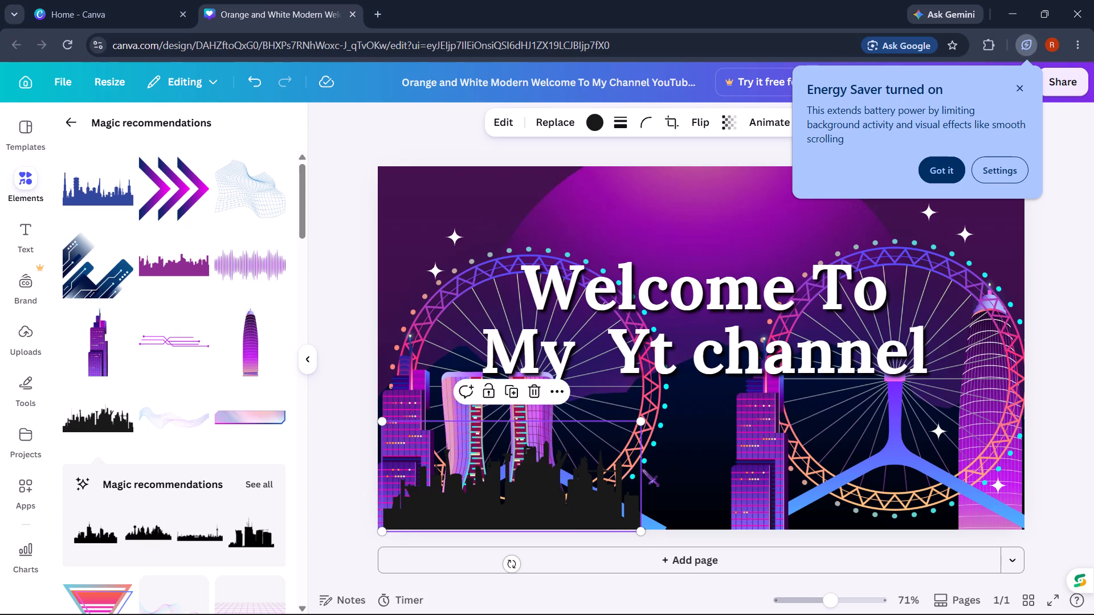
left_click_drag(642, 469, 622, 477)
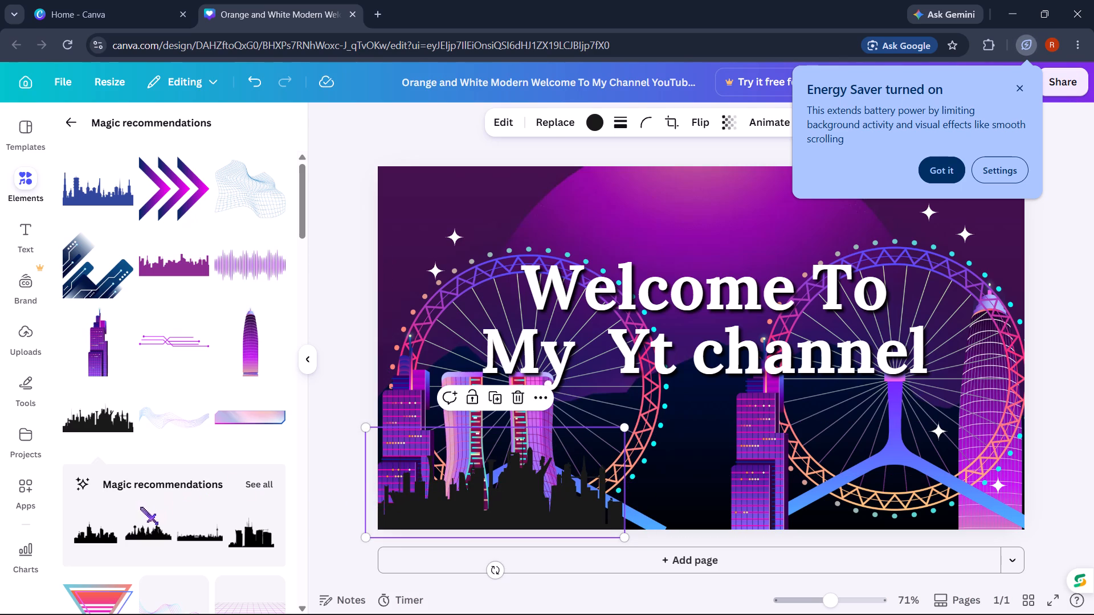
Add the first recommended black skyline silhouette at the bottom centre of the page, slightly shrunk, with its base on the bottom edge.
left_click(100, 534)
left_click_drag(679, 376, 713, 469)
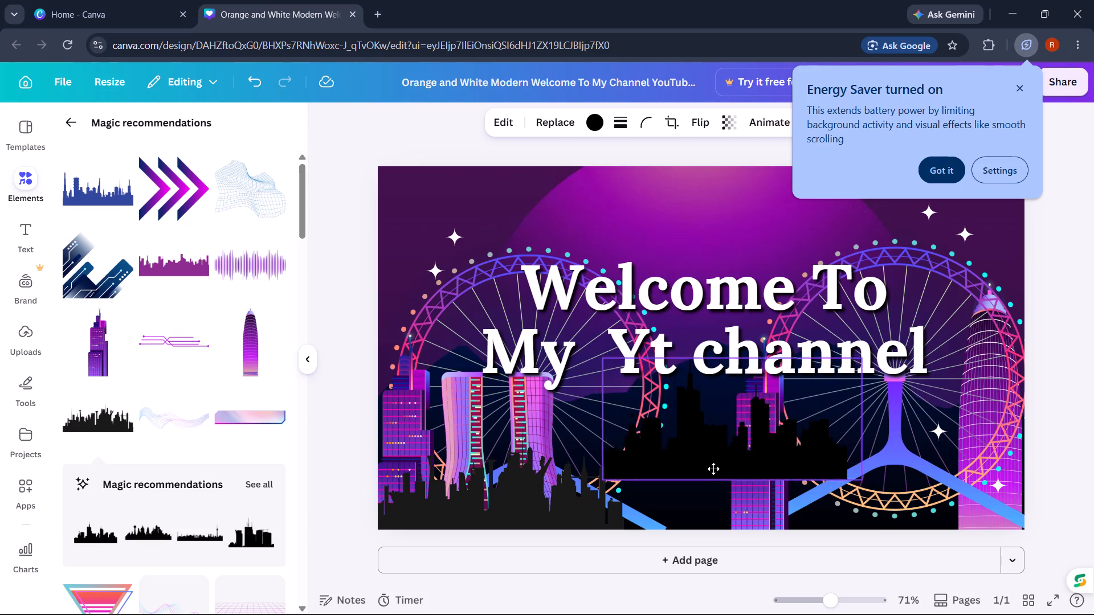
left_click_drag(713, 469, 719, 498)
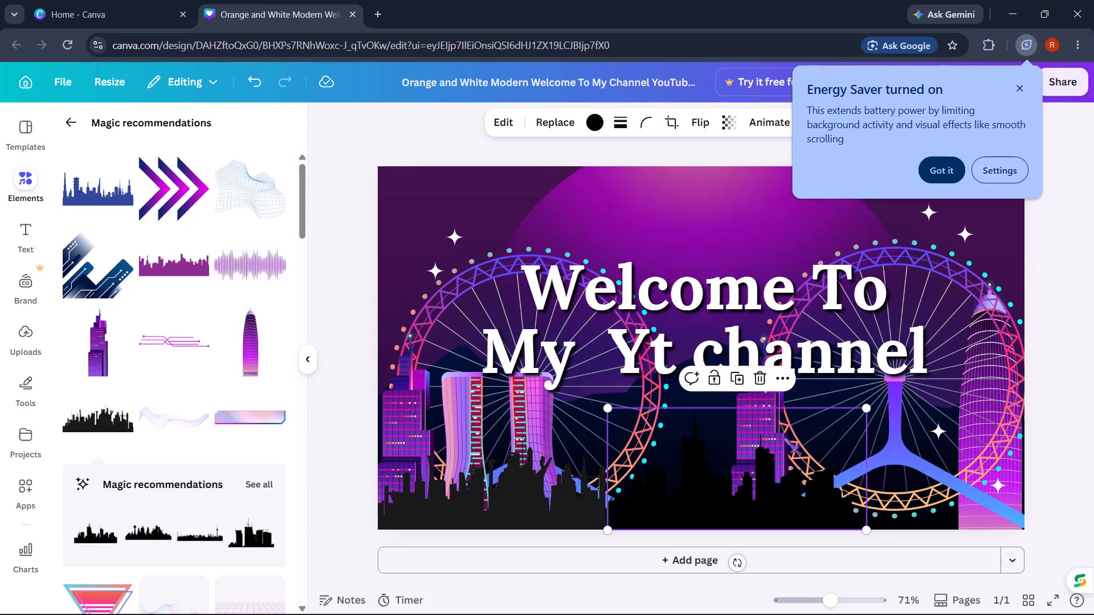
left_click_drag(865, 409, 856, 433)
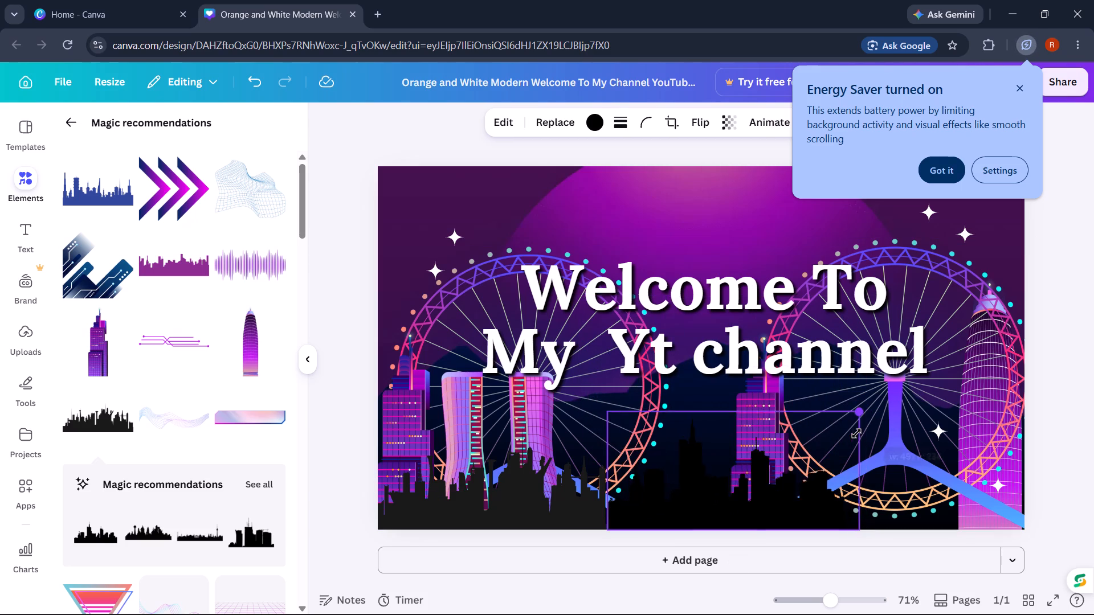
left_click_drag(856, 433, 851, 446)
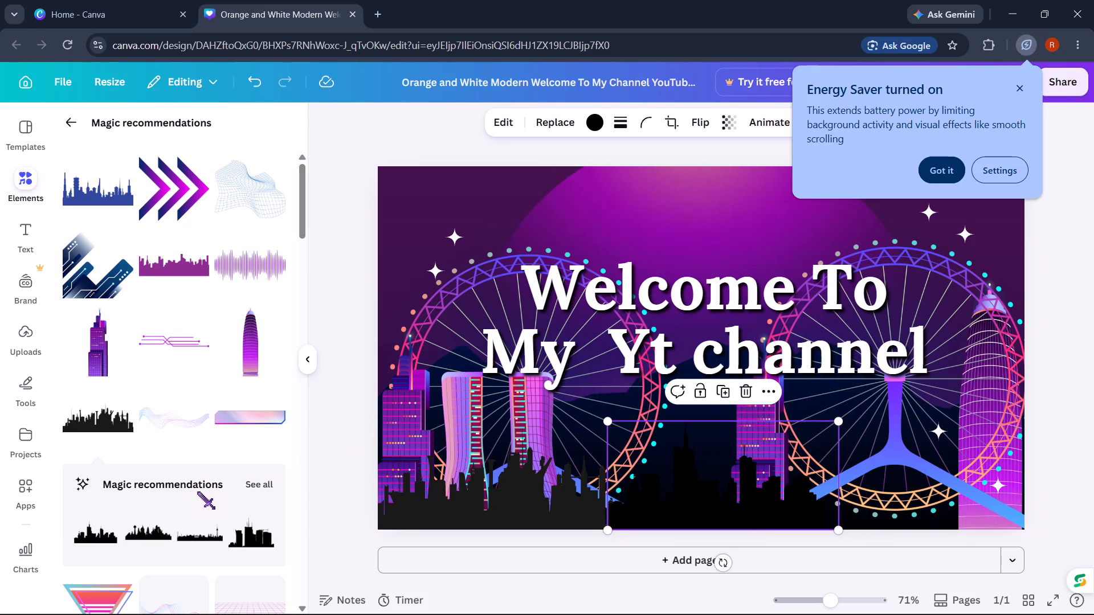
Add the black silhouette with blocky high-rise towers and place it in the lower-right corner over the base of the Ferris wheel.
left_click(251, 532)
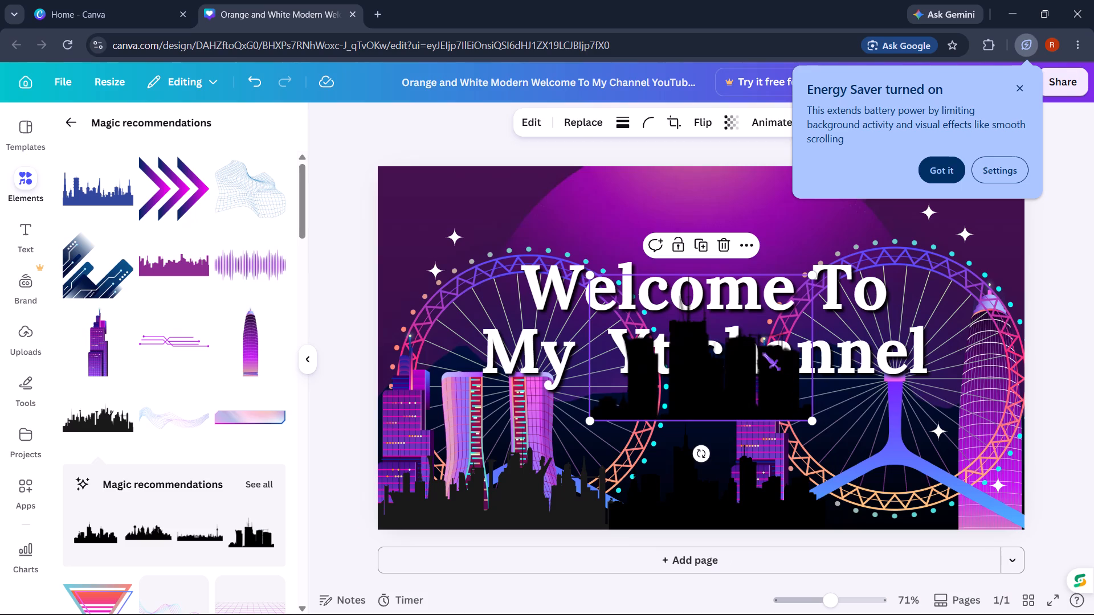
left_click_drag(763, 353, 1000, 475)
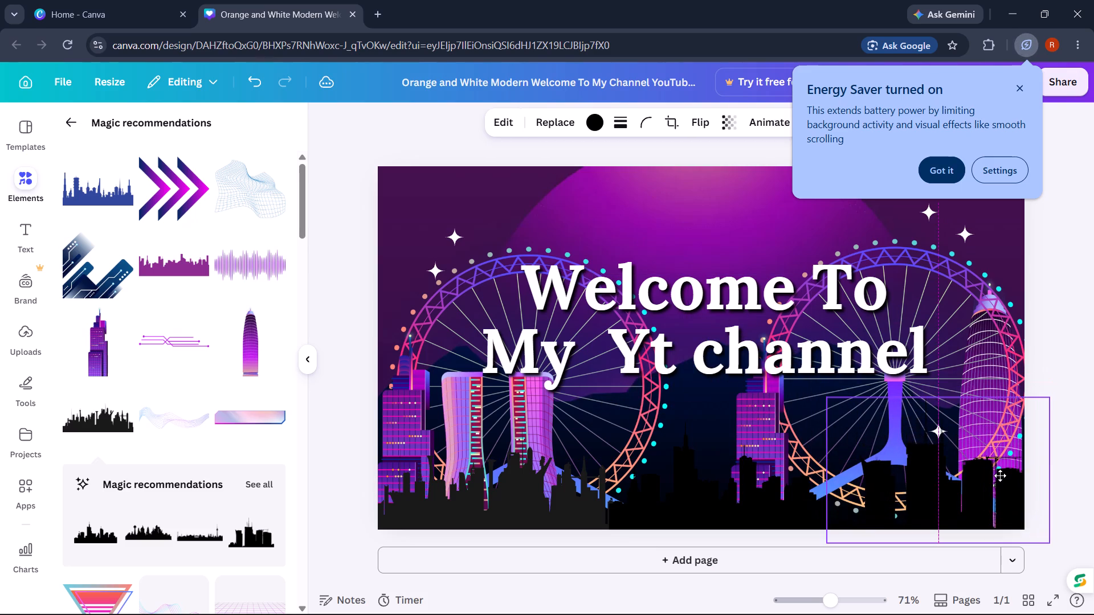
left_click_drag(1000, 475, 998, 473)
left_click(1078, 394)
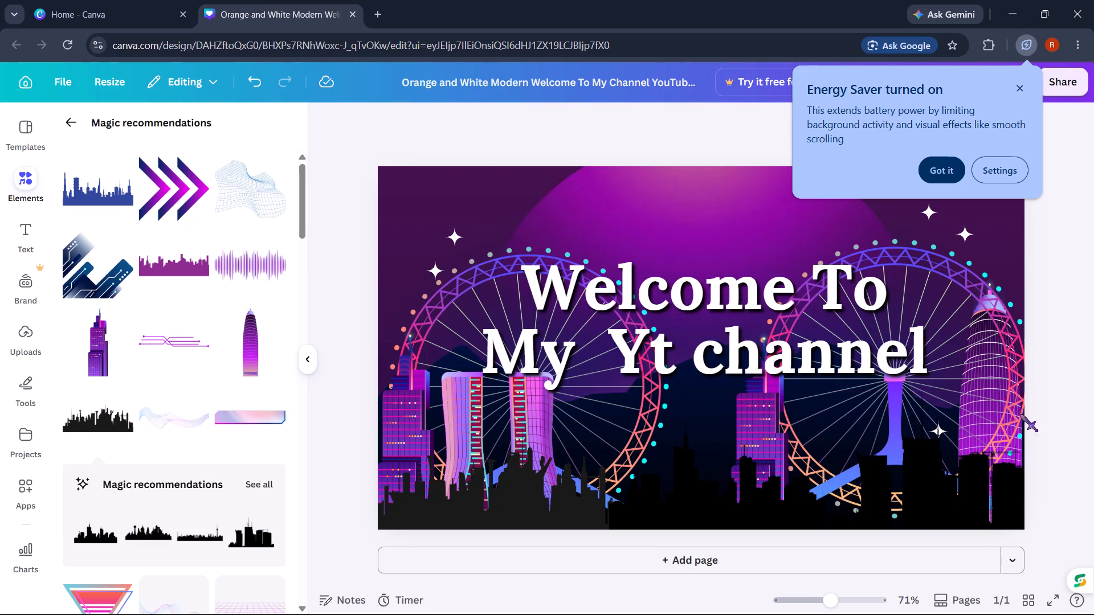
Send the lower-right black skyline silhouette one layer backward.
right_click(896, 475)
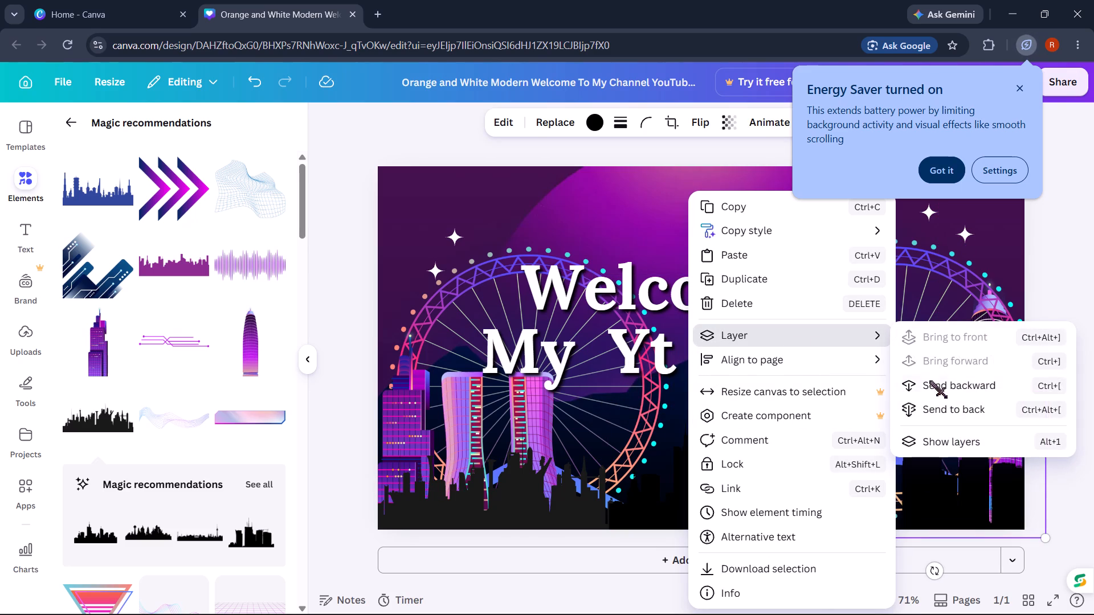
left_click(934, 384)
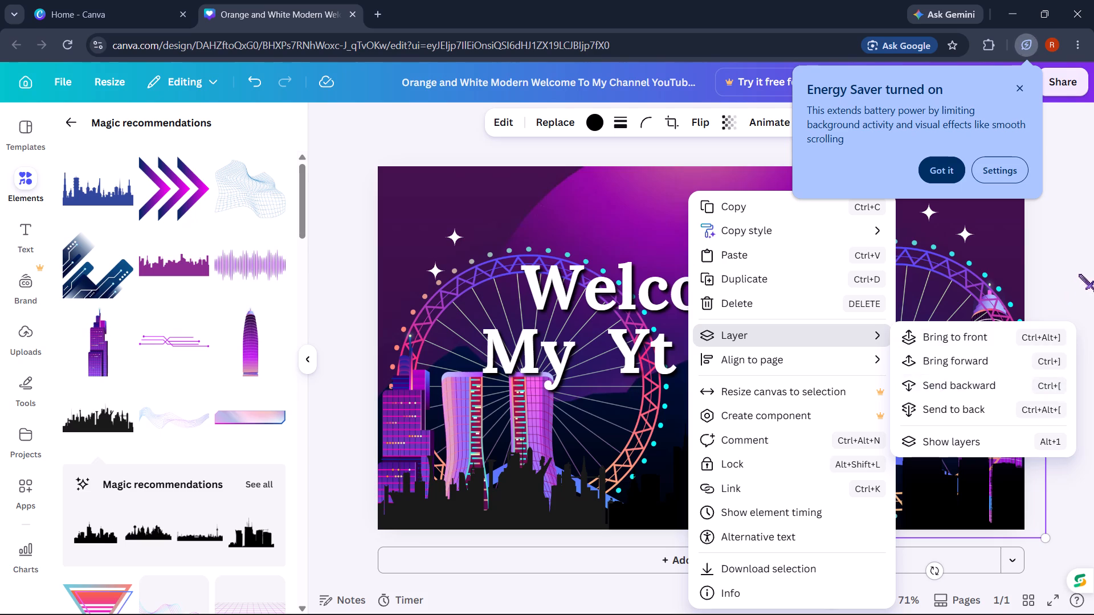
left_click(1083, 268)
Send the bottom-centre and lower-right black skyline silhouettes to the back of the layers.
right_click(756, 485)
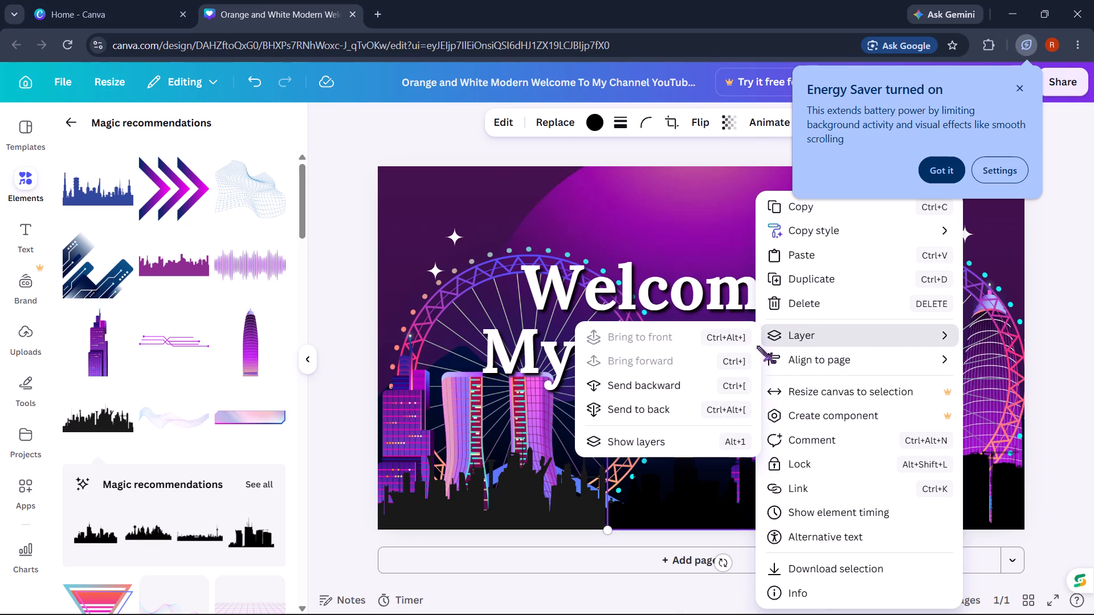
left_click(653, 411)
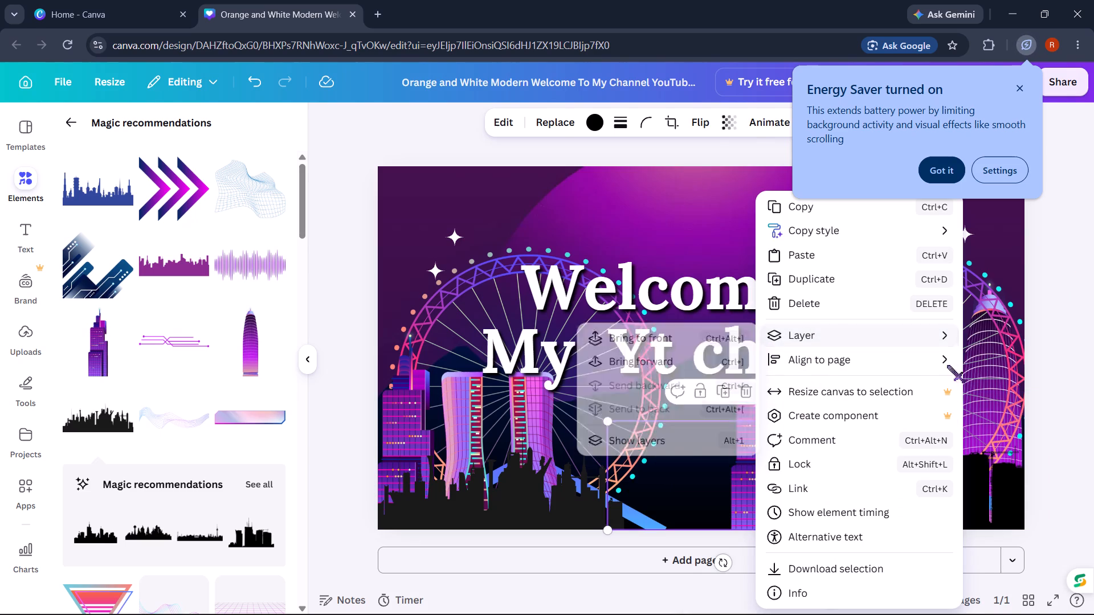
left_click(1093, 261)
right_click(905, 474)
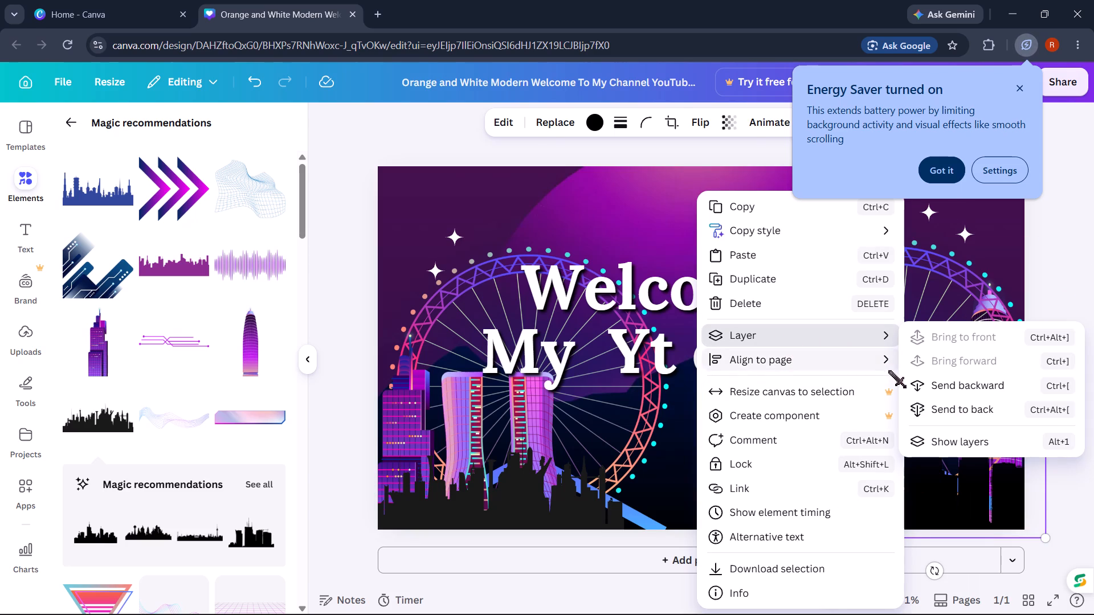
left_click(928, 404)
left_click(1092, 302)
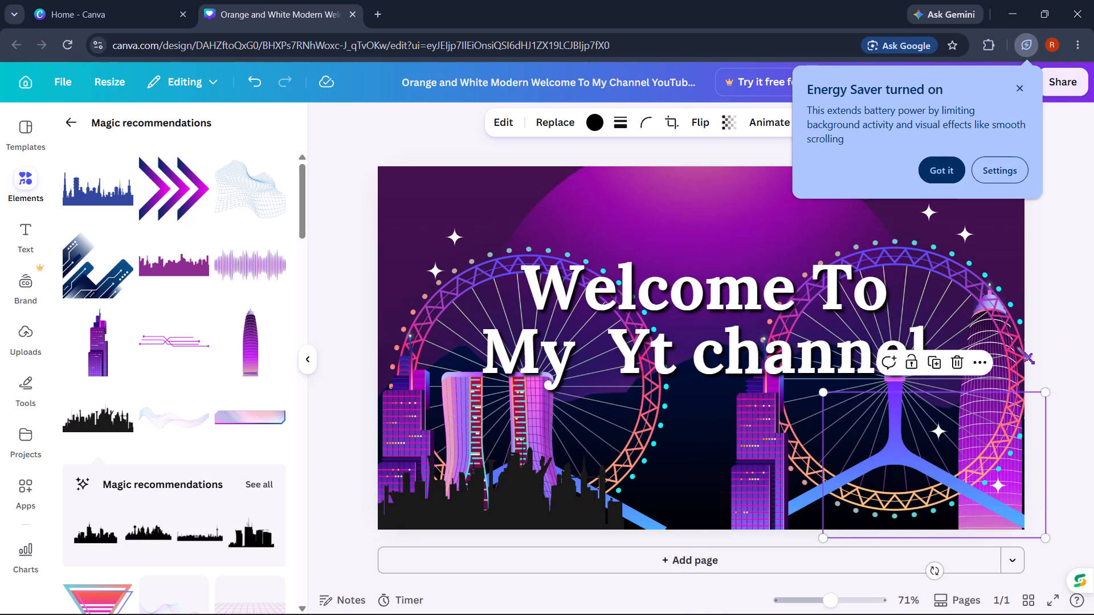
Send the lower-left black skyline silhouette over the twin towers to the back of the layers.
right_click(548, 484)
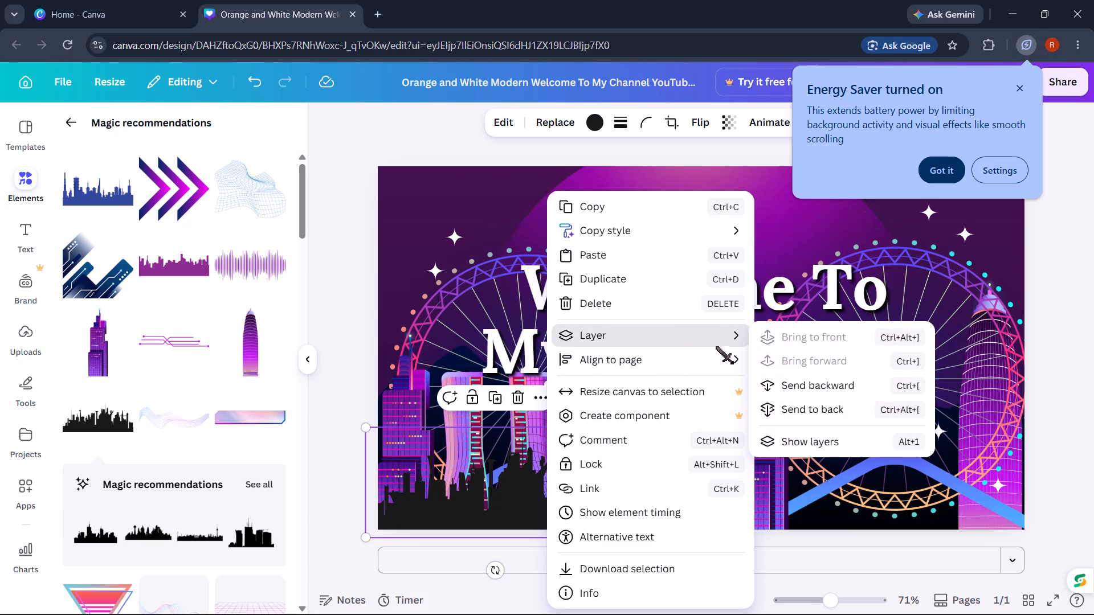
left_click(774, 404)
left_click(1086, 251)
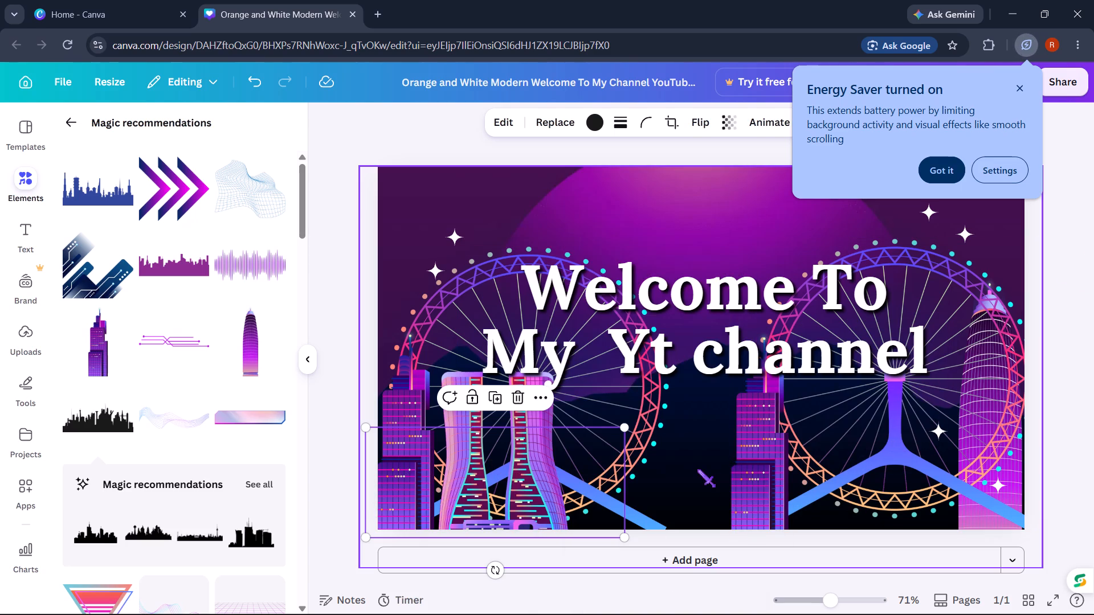
Delete the black skyline silhouette in the lower-left corner.
scroll(141, 486, "down", 4)
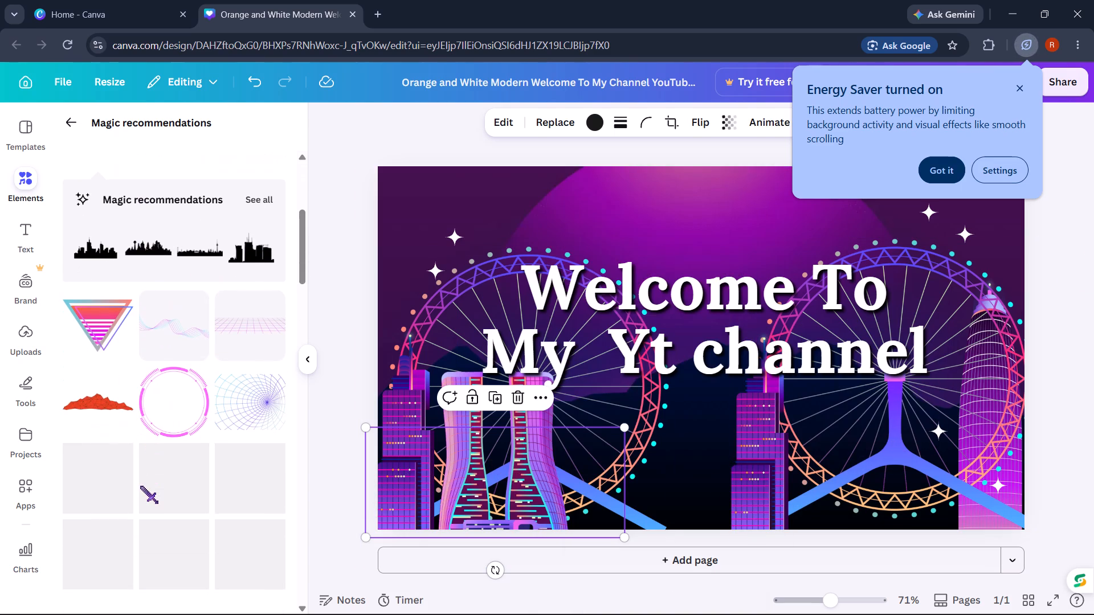
scroll(141, 486, "down", 4)
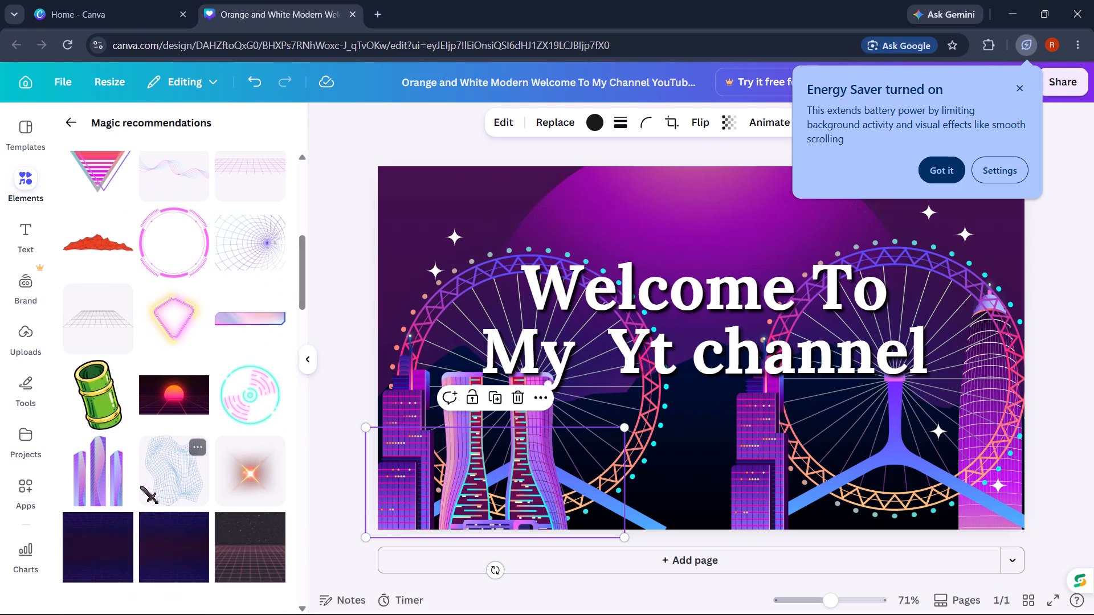
scroll(141, 486, "down", 2)
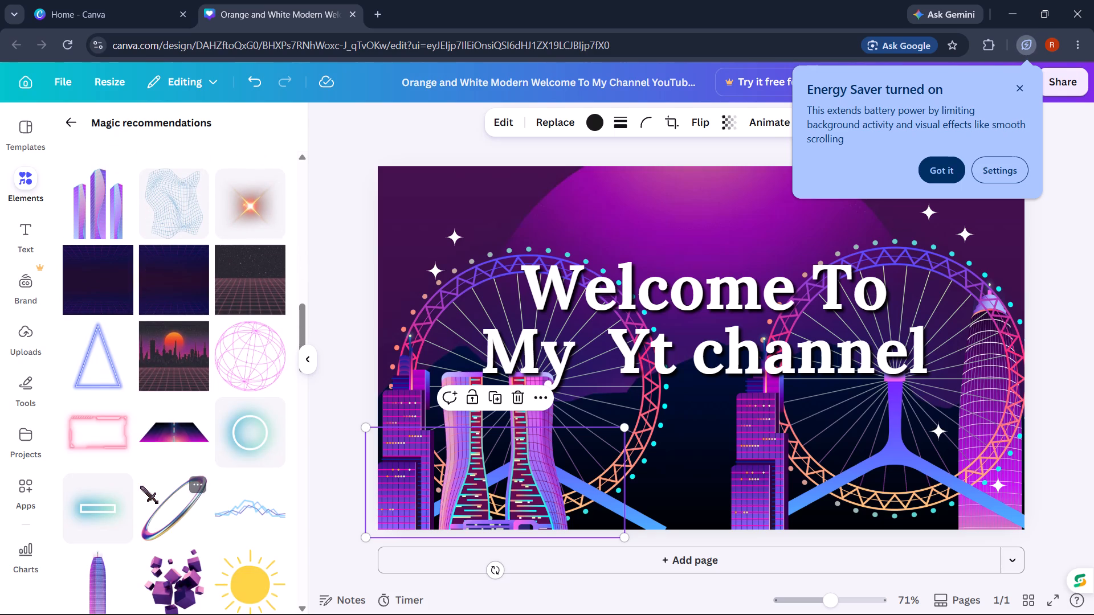
scroll(141, 486, "down", 3)
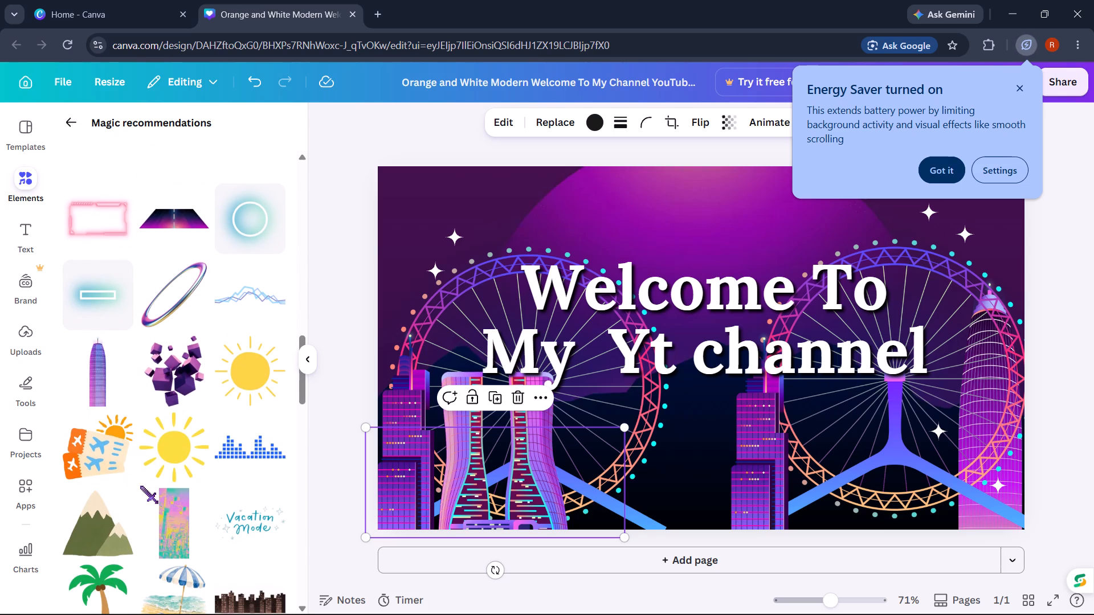
right_click(481, 476)
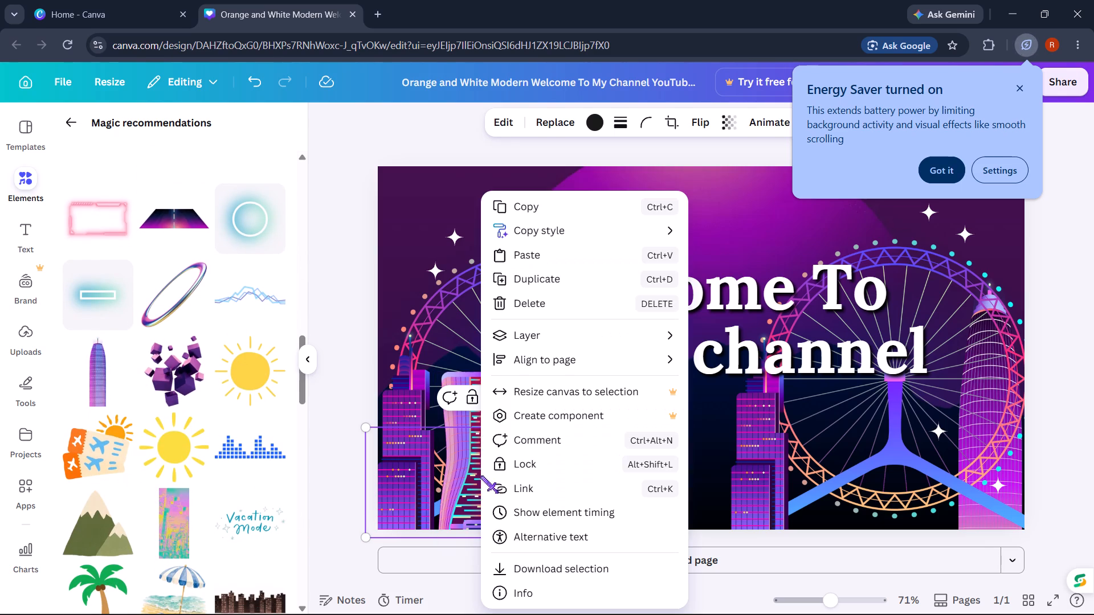
left_click(557, 310)
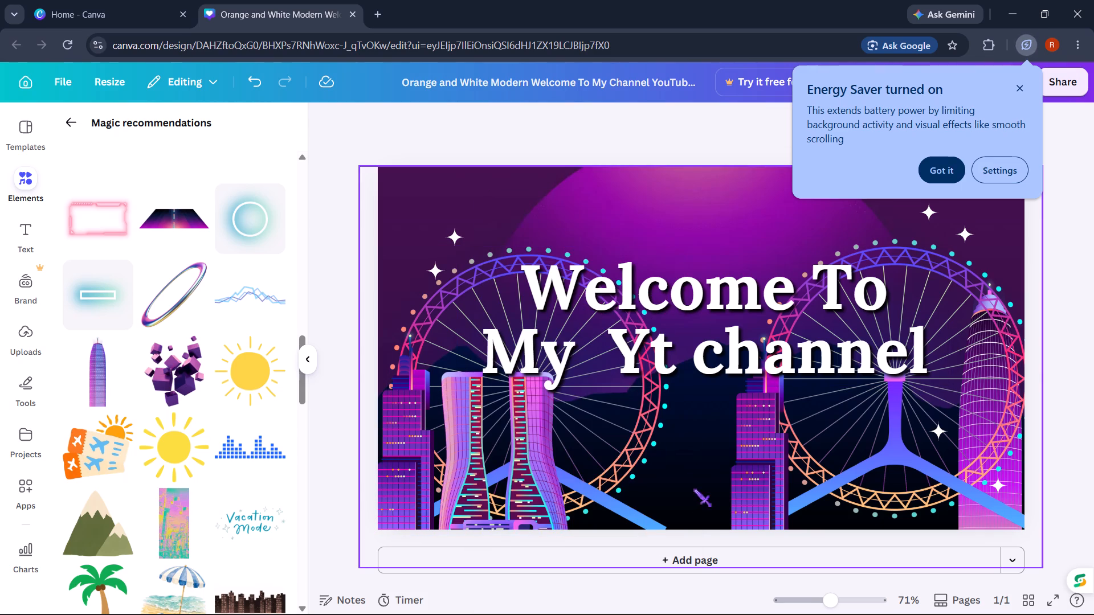
Shift the purple night background image slightly to the left, keeping the whole page covered.
left_click(673, 478)
left_click_drag(690, 493, 675, 500)
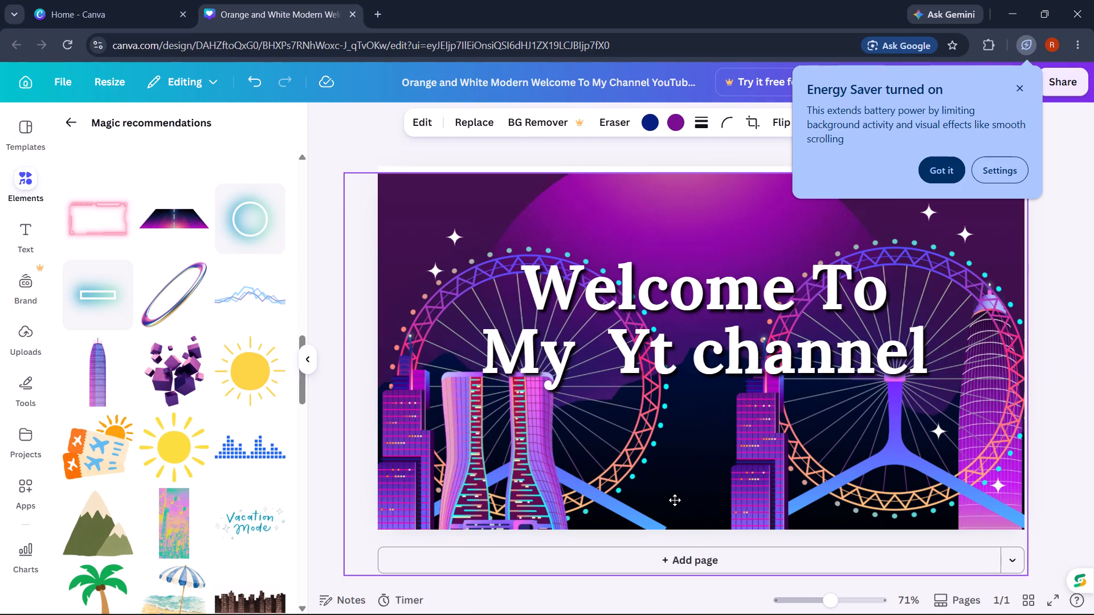
left_click_drag(675, 500, 684, 493)
left_click(1062, 437)
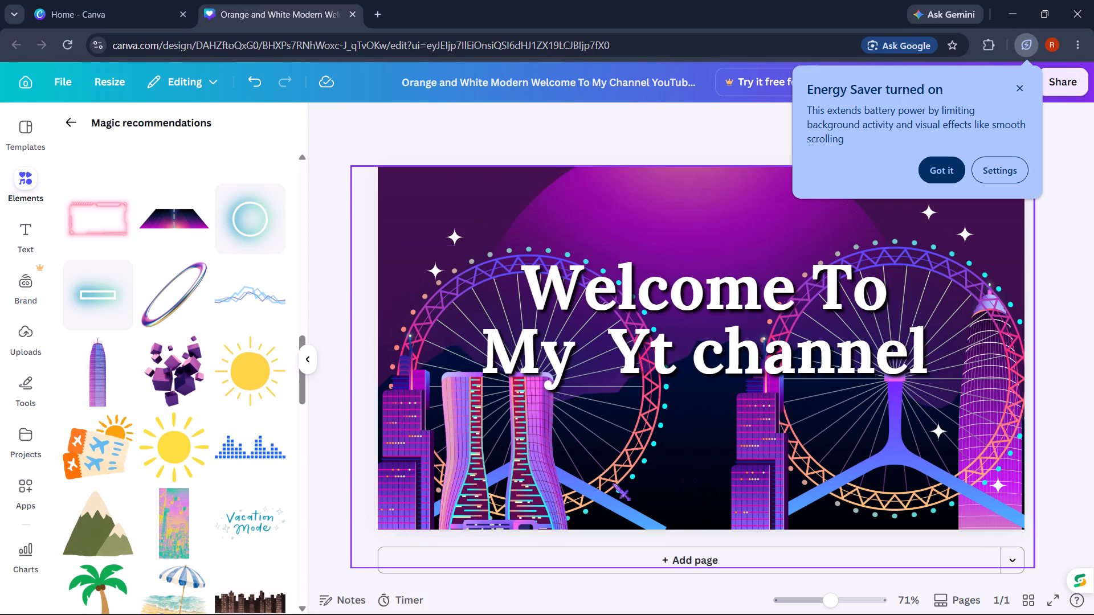
Add the brown skyline with lit windows, shrink it to about 430 wide, and place it in the lower-left corner over the twin towers.
left_click(242, 596)
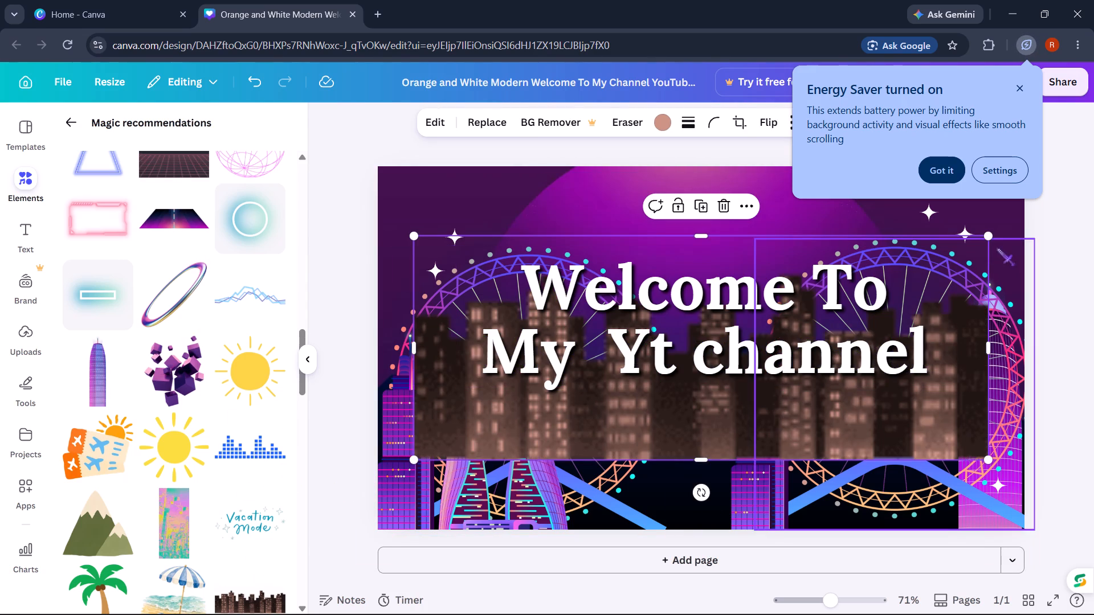
left_click_drag(747, 434, 664, 486)
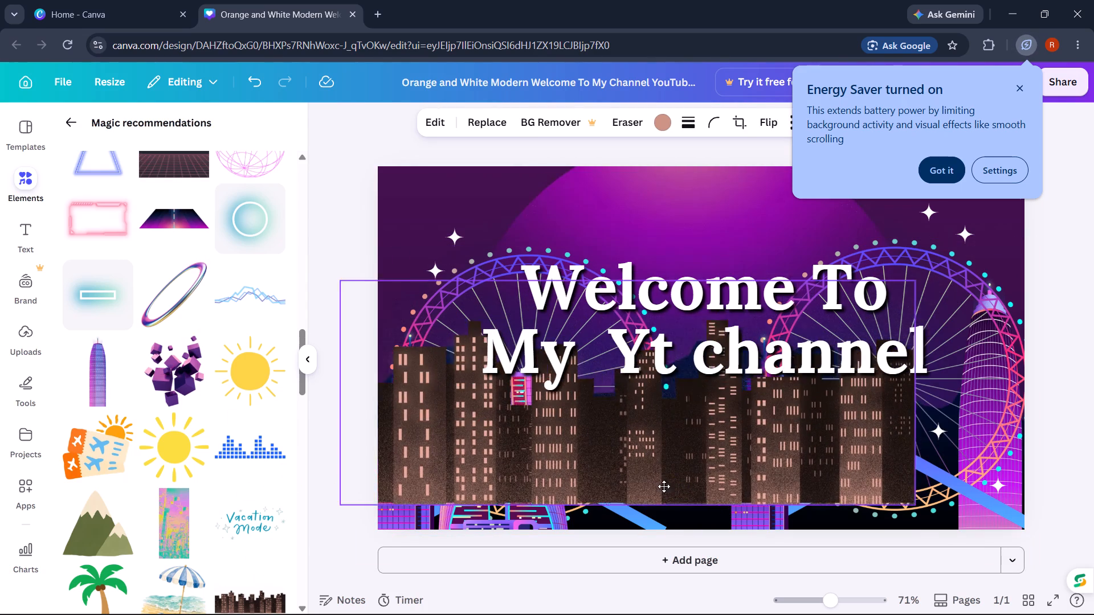
left_click_drag(664, 486, 683, 510)
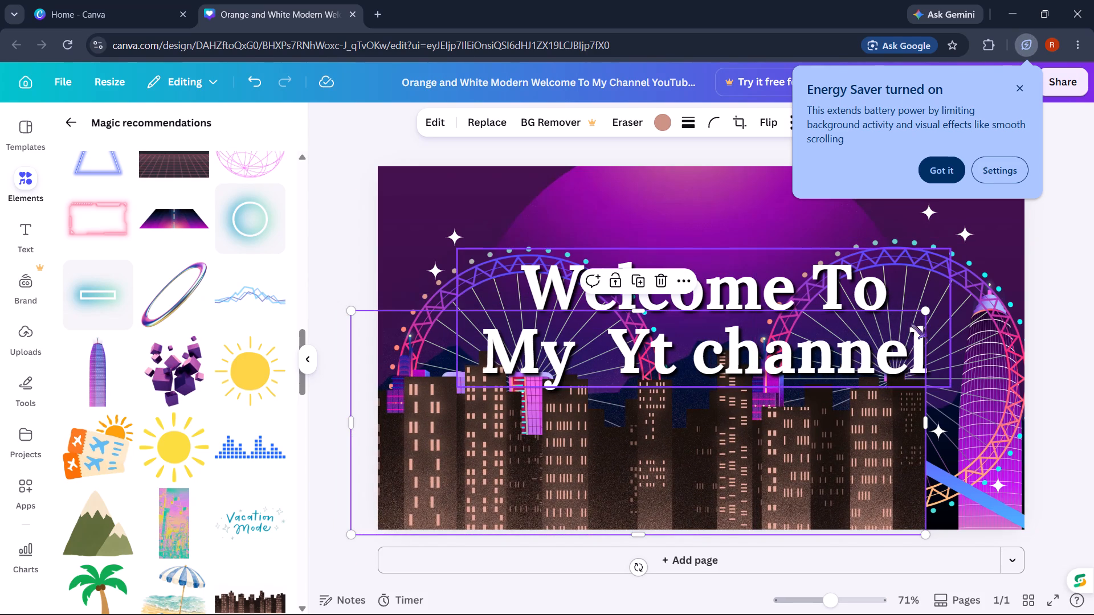
left_click_drag(929, 313, 594, 512)
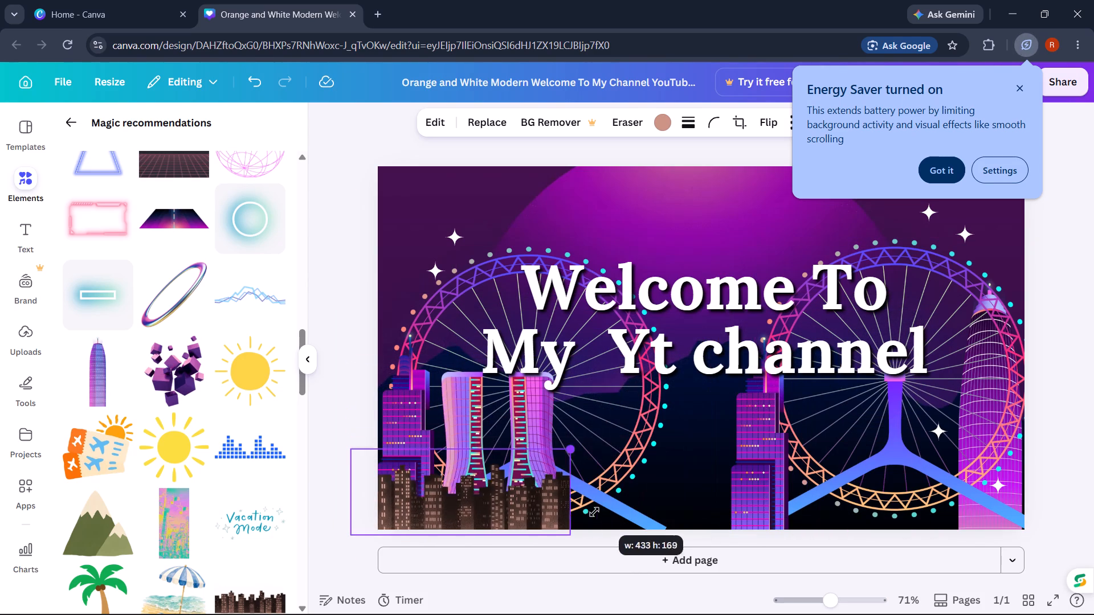
left_click_drag(594, 512, 593, 512)
left_click_drag(462, 512, 492, 515)
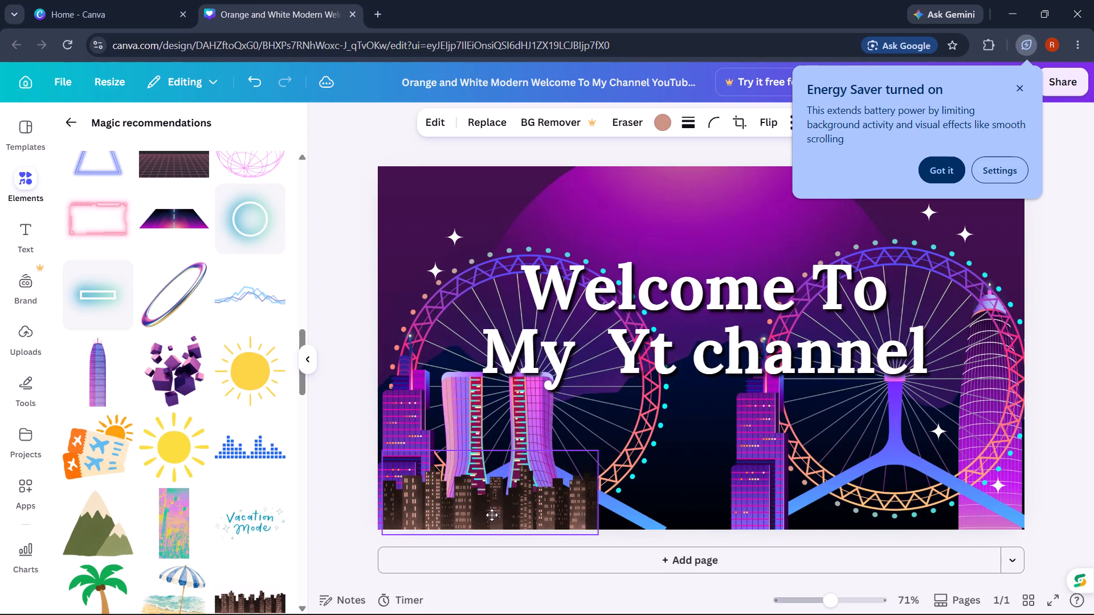
left_click_drag(492, 515, 488, 515)
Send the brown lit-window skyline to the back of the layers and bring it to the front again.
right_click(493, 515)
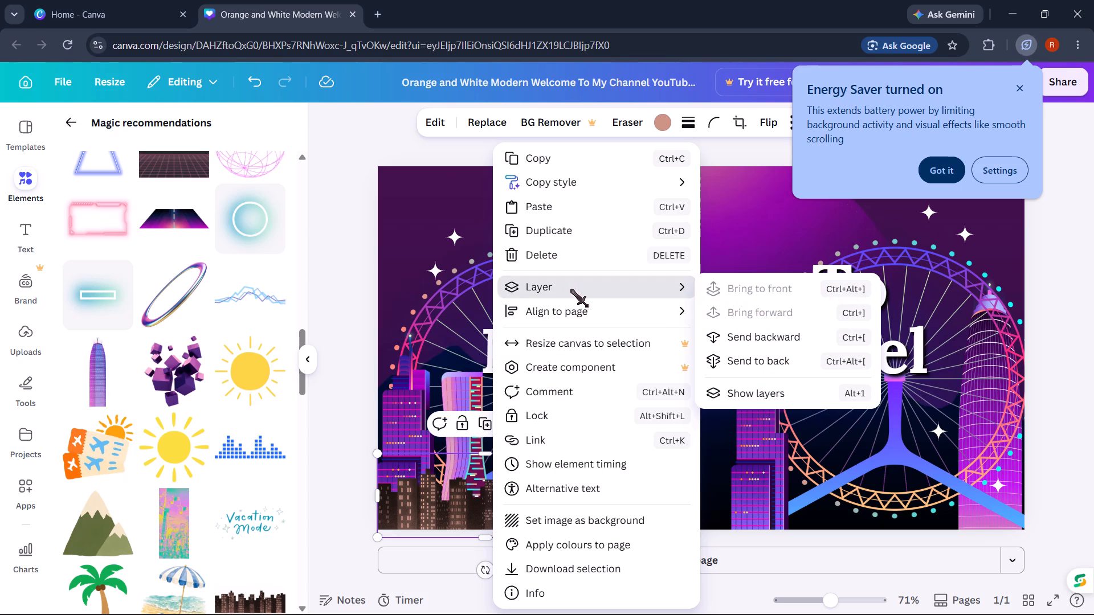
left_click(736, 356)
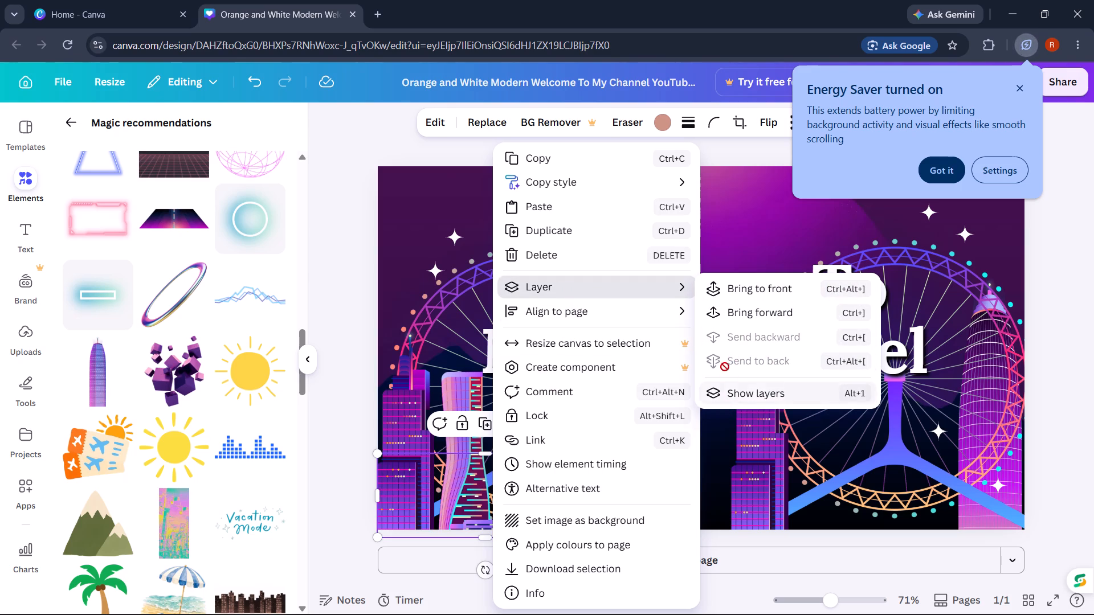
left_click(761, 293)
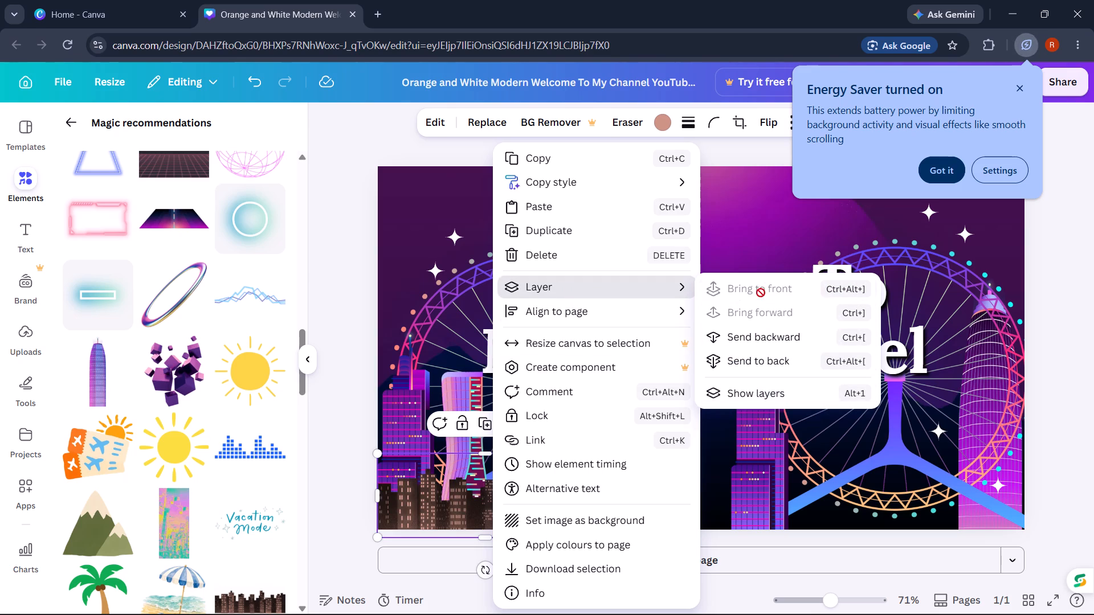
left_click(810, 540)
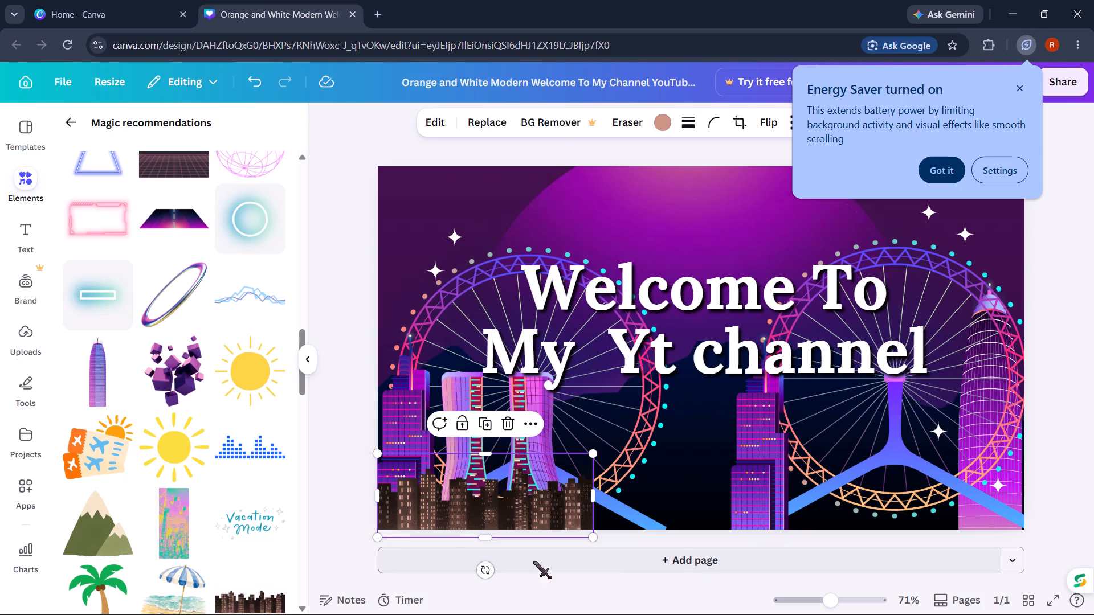
Add the blue skyscraper skyline with lit windows, shrink it to about a quarter of the page width, and place it beside the brown skyline.
scroll(167, 510, "down", 4)
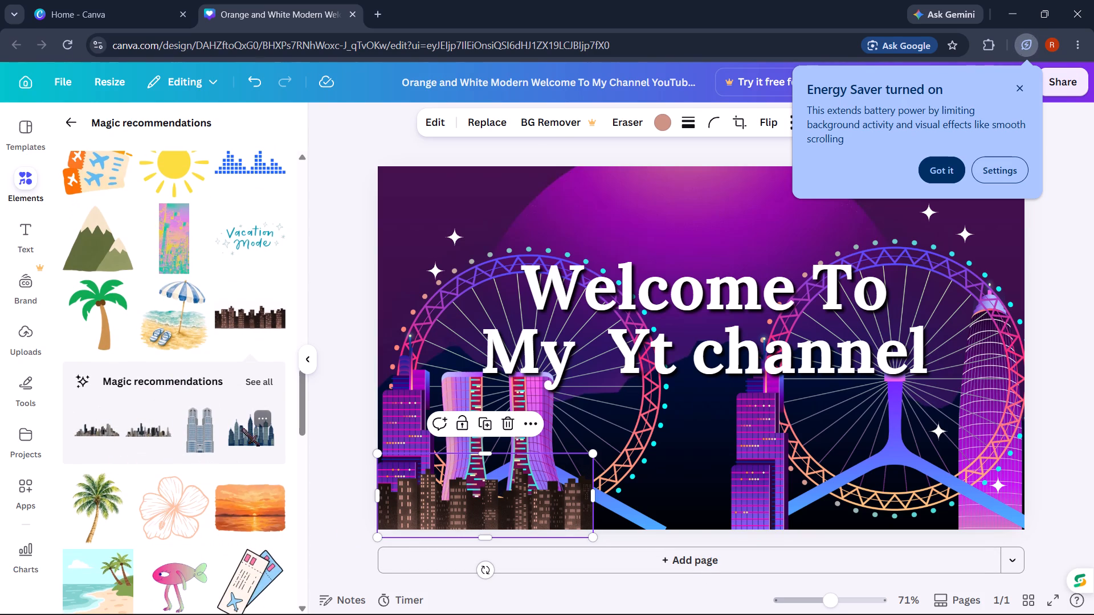
left_click(242, 429)
left_click_drag(655, 411, 707, 429)
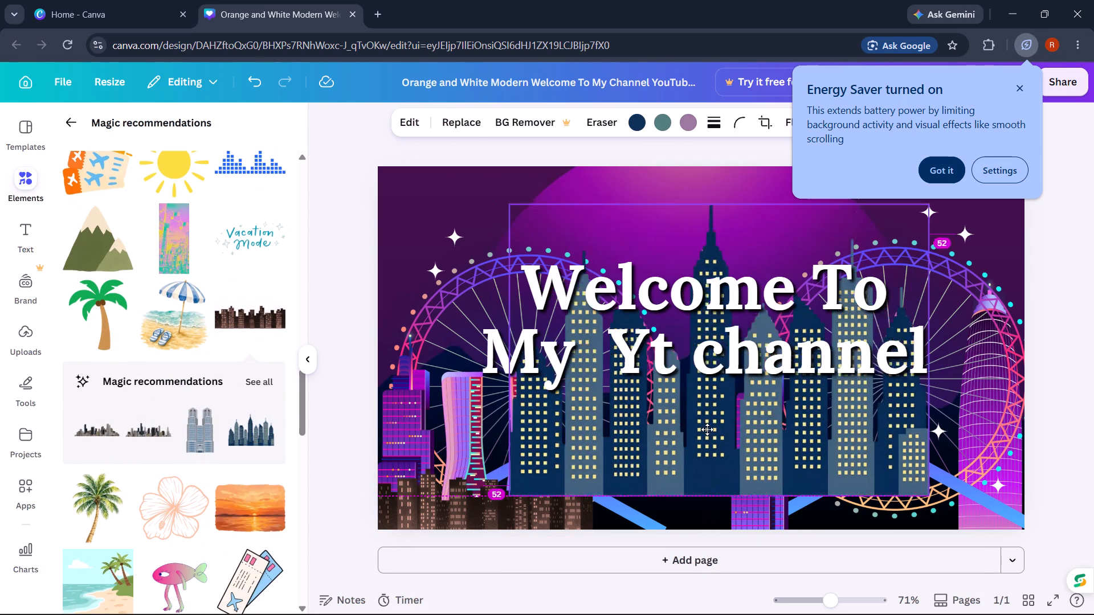
left_click_drag(707, 429, 713, 468)
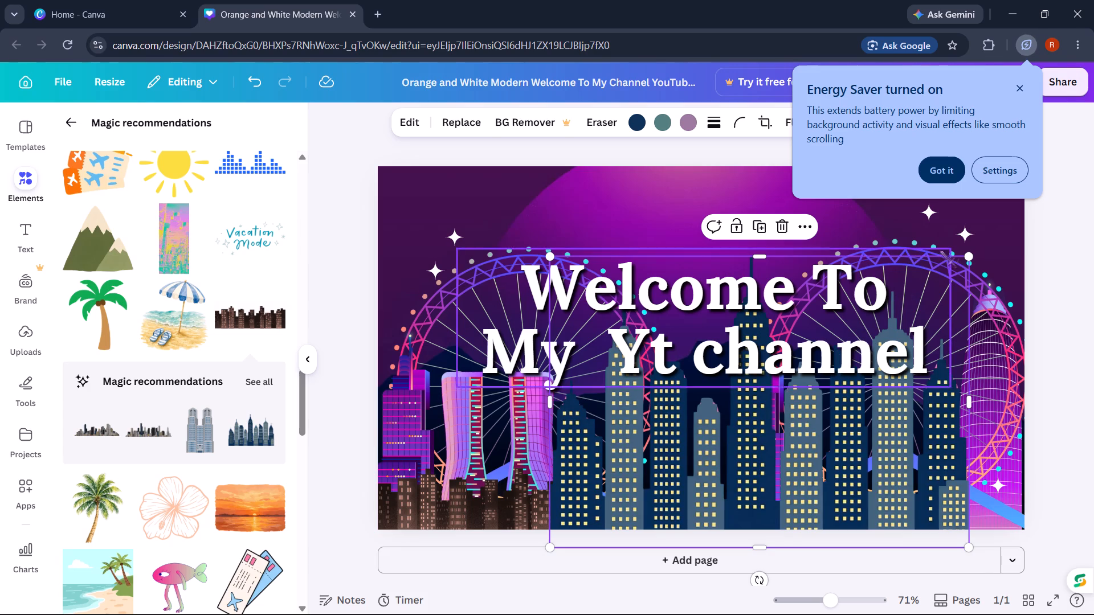
left_click_drag(970, 257, 741, 474)
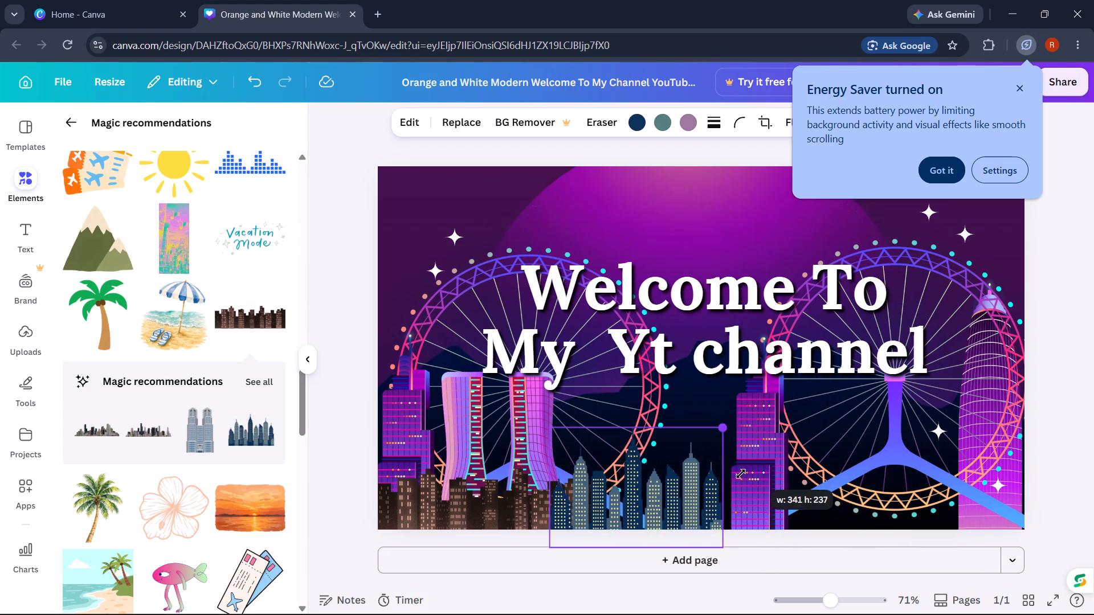
left_click_drag(741, 474, 737, 478)
left_click_drag(662, 478, 692, 474)
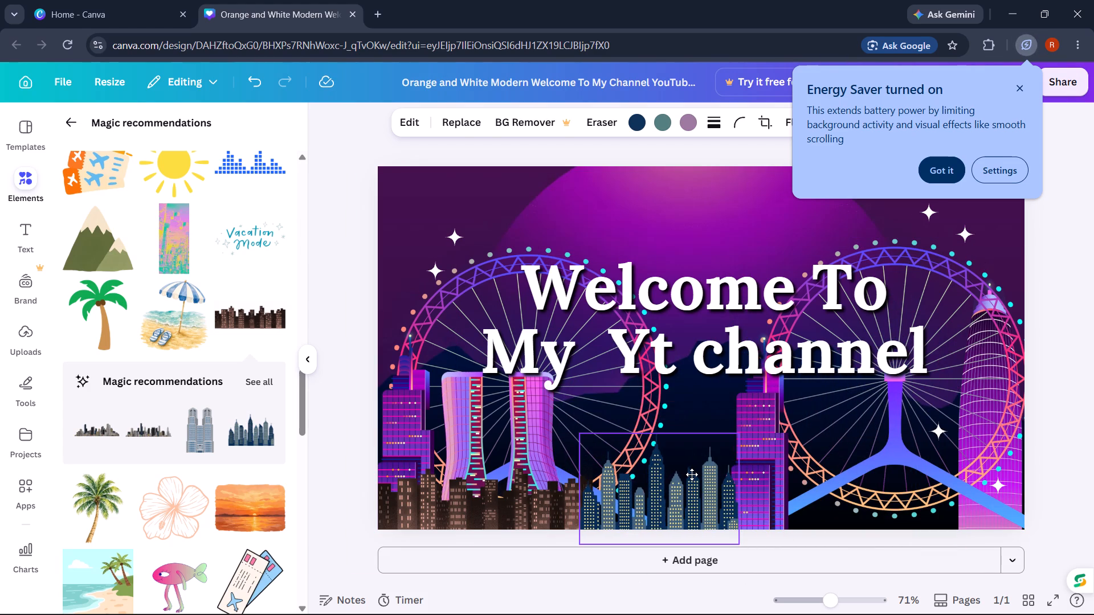
left_click_drag(692, 474, 701, 471)
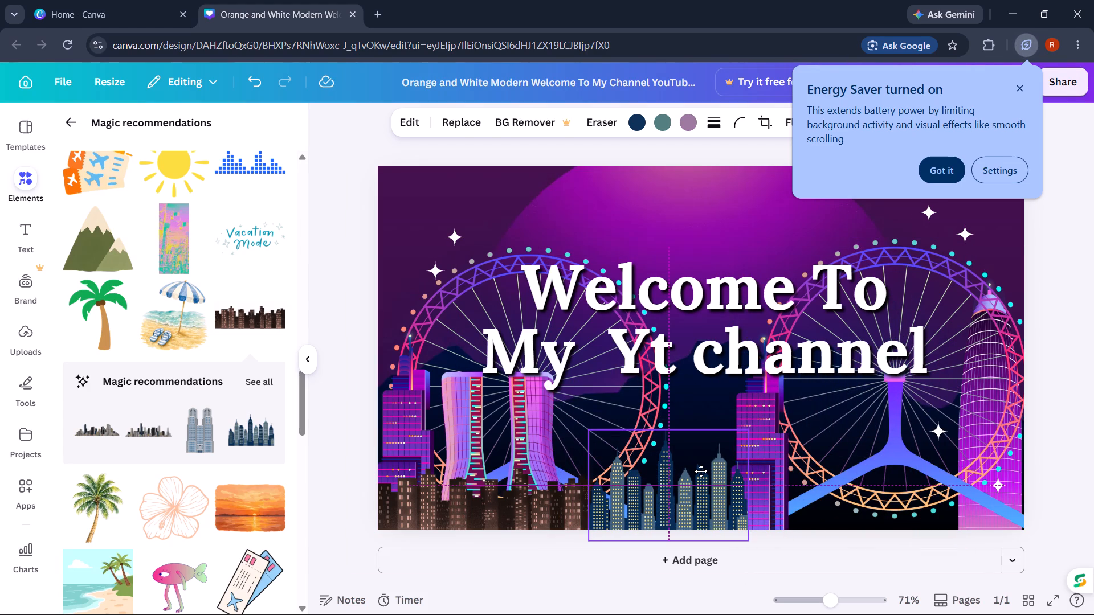
left_click_drag(701, 471, 693, 475)
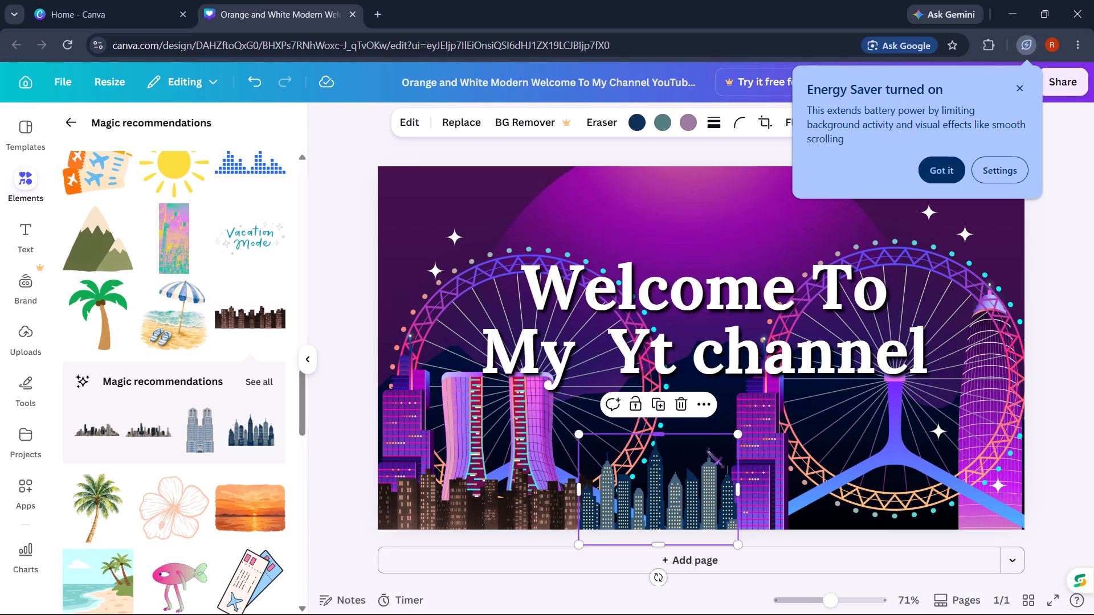
Add the realistic leaning palm tree, shrink it, and place it in the page's lower-left corner over the brown skyline.
left_click(100, 496)
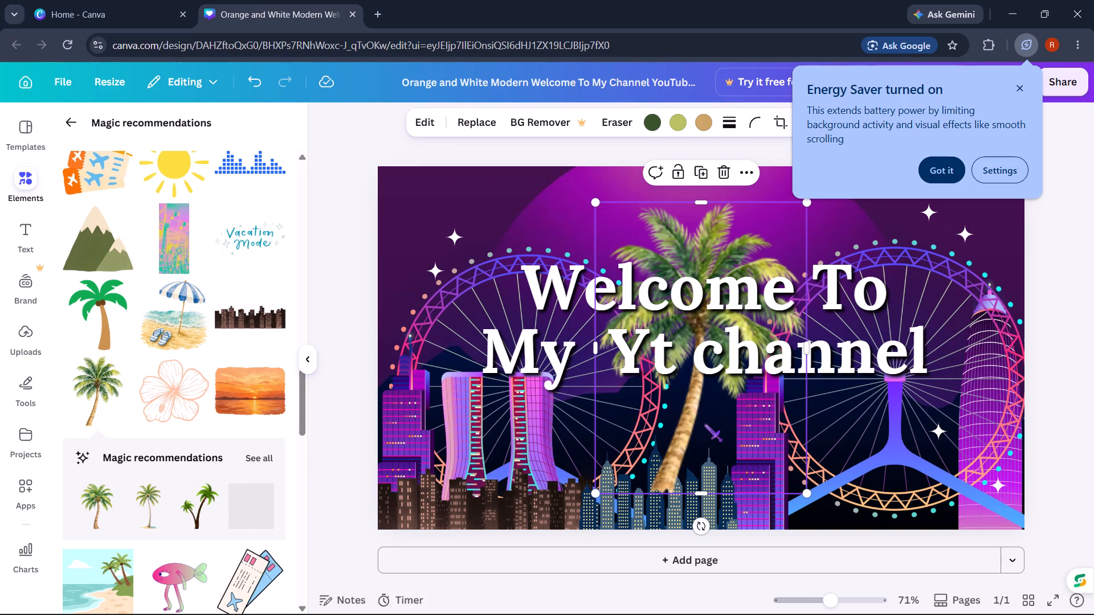
left_click_drag(705, 424, 433, 482)
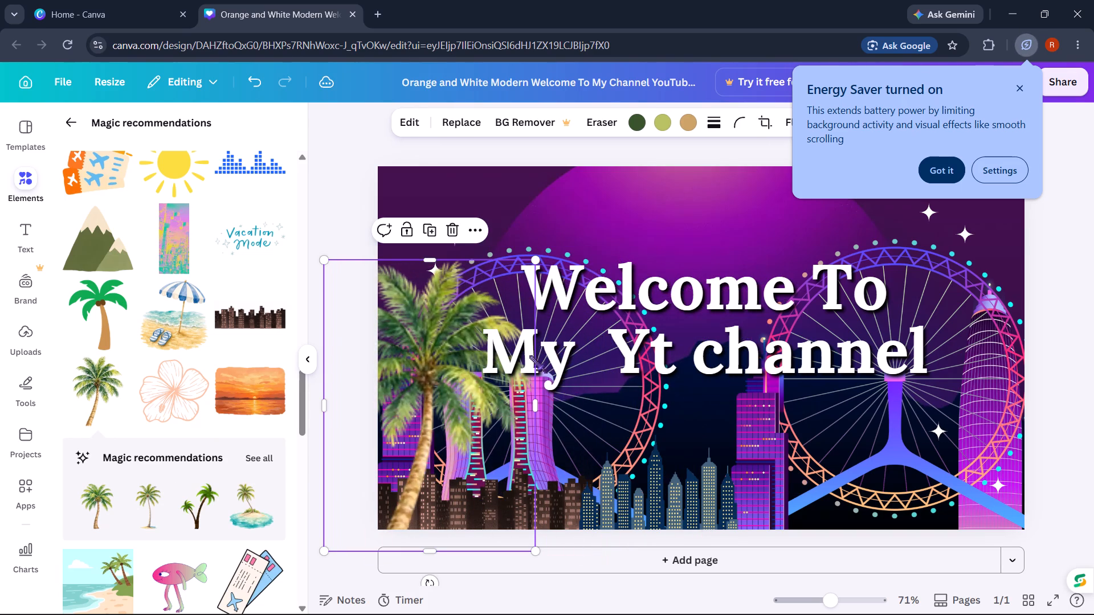
left_click_drag(537, 261, 491, 349)
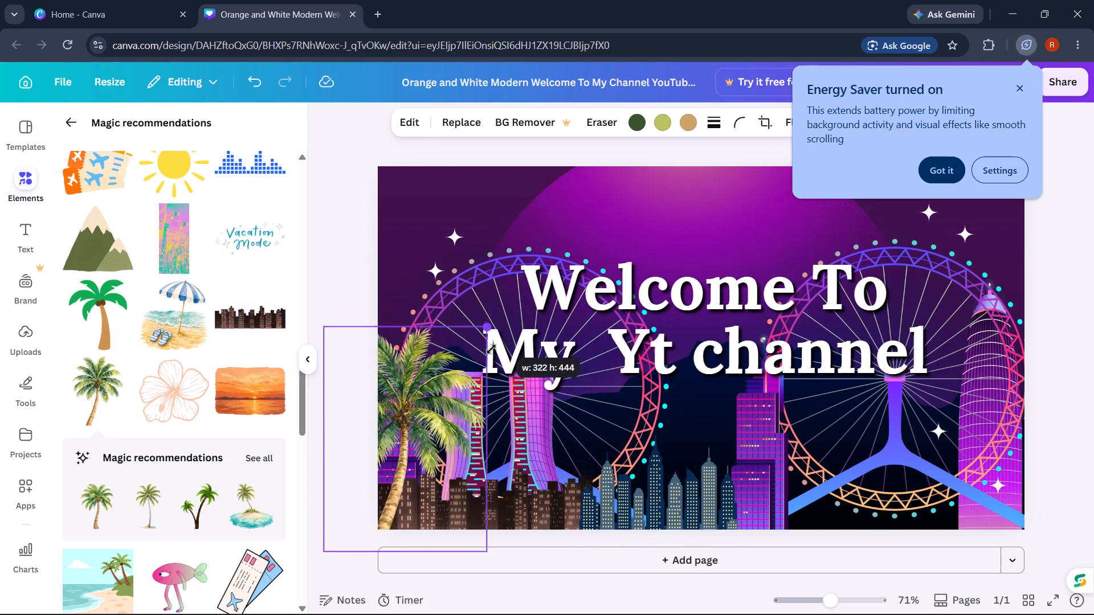
left_click_drag(491, 349, 489, 437)
left_click_drag(402, 470, 420, 481)
left_click_drag(455, 413, 448, 445)
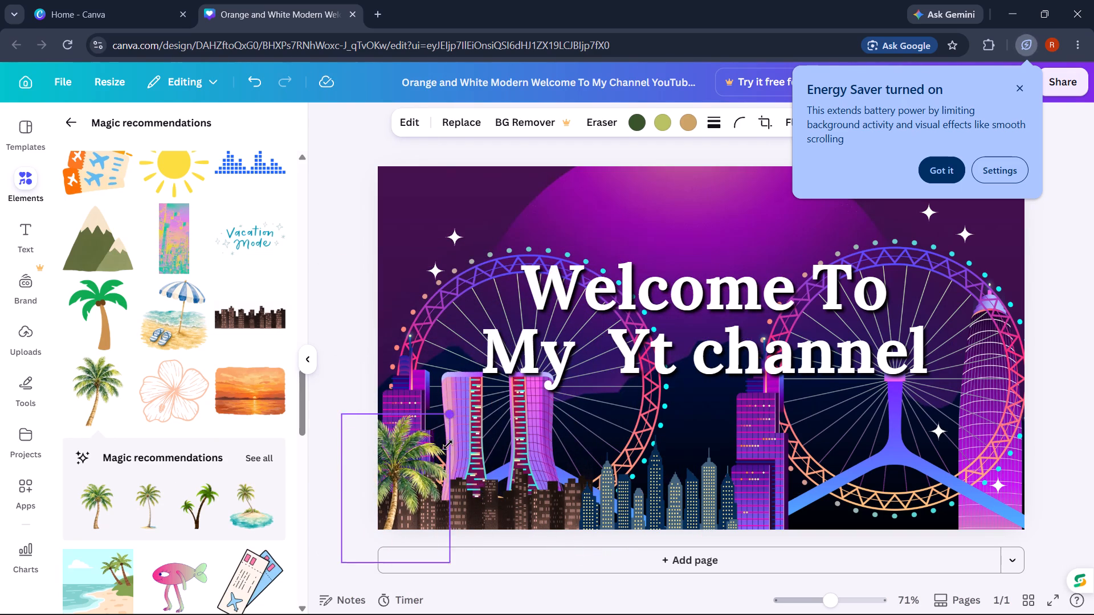
left_click_drag(448, 445, 443, 469)
left_click(443, 469)
left_click(409, 491)
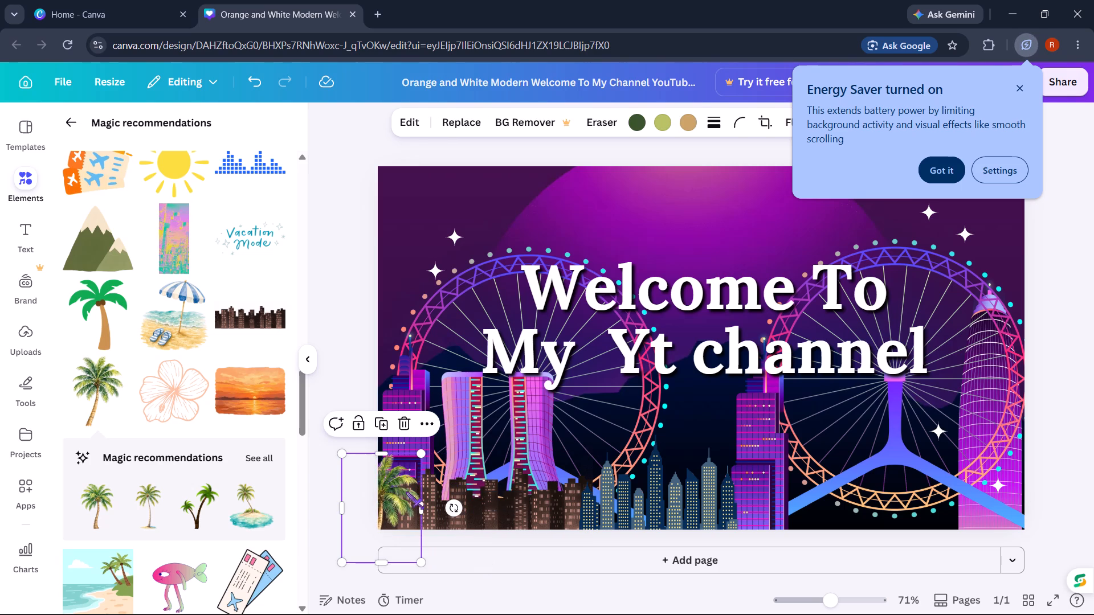
left_click_drag(401, 492, 421, 482)
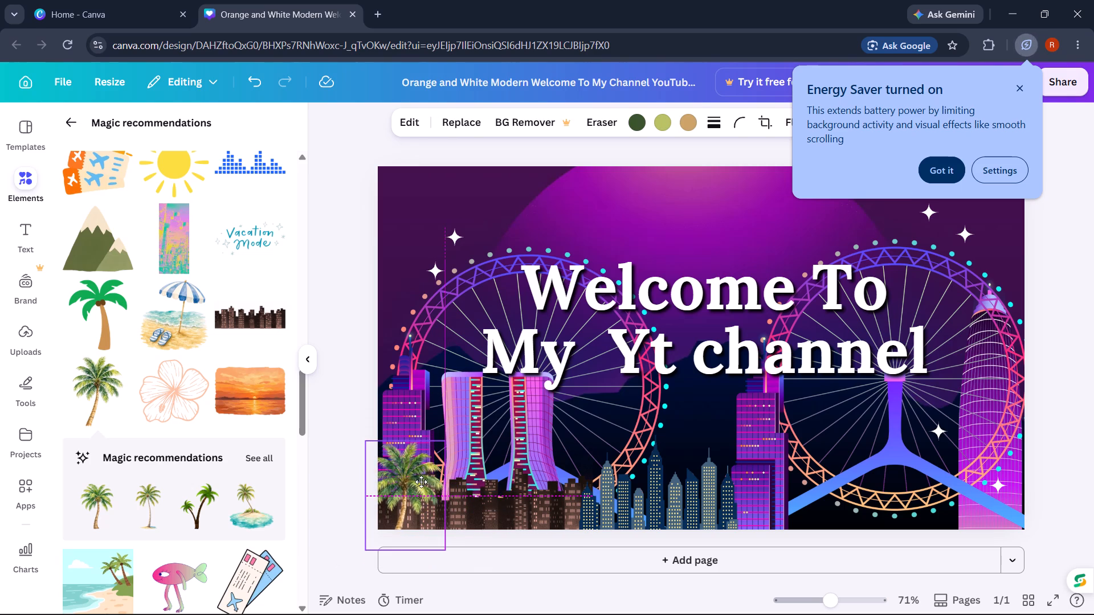
left_click_drag(421, 482, 415, 482)
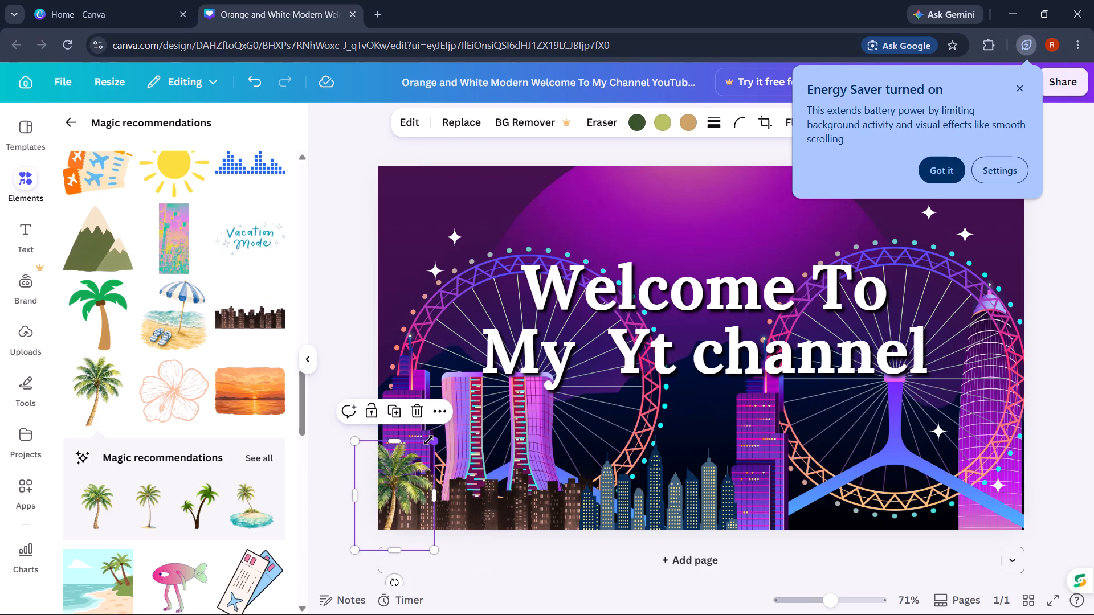
Shrink the palm tree further to a tiny size and set it on the page's bottom edge near the left corner.
left_click_drag(428, 440, 420, 487)
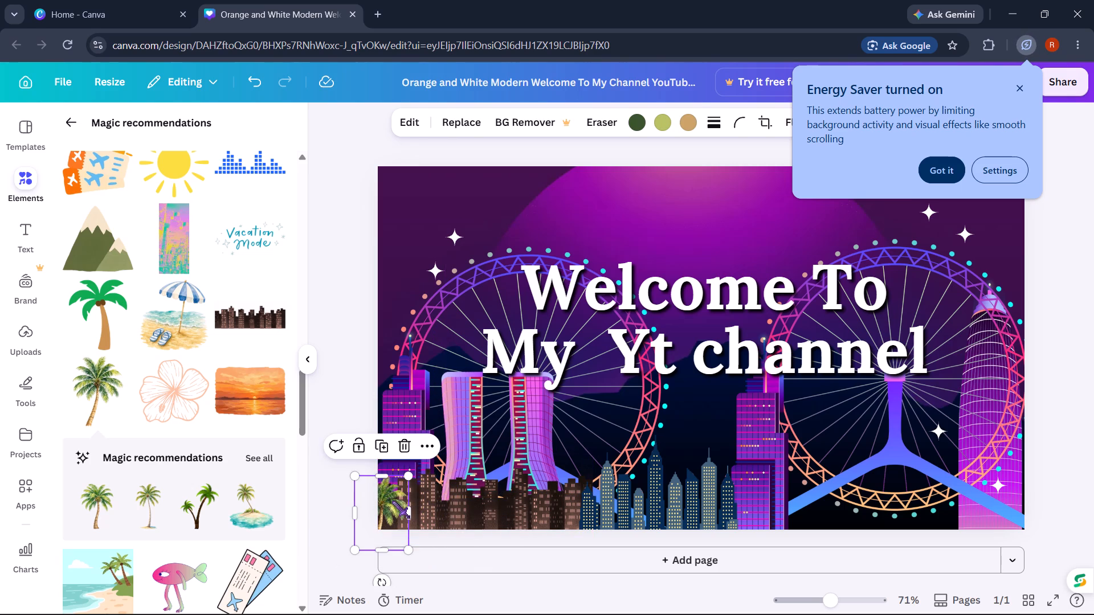
left_click_drag(393, 501, 407, 501)
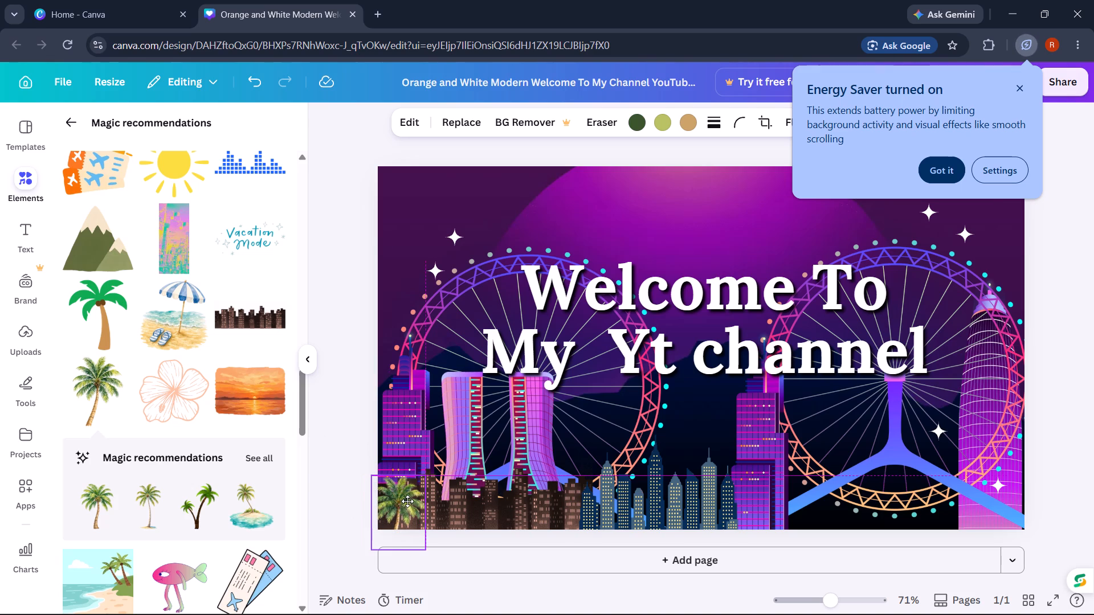
left_click_drag(407, 501, 419, 491)
left_click_drag(432, 469, 430, 501)
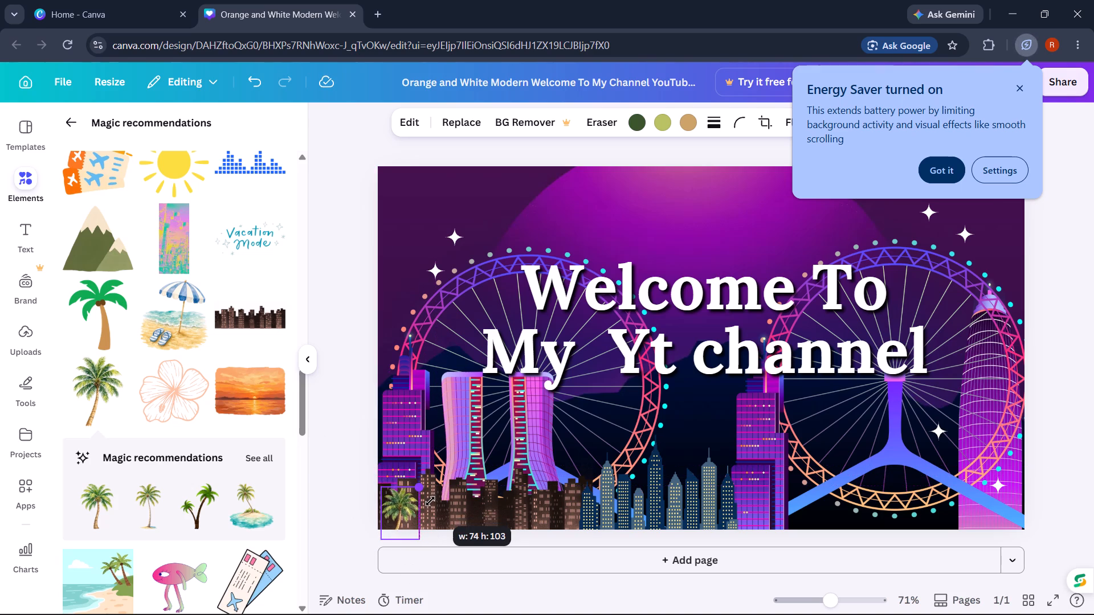
left_click_drag(430, 501, 425, 507)
left_click(409, 511)
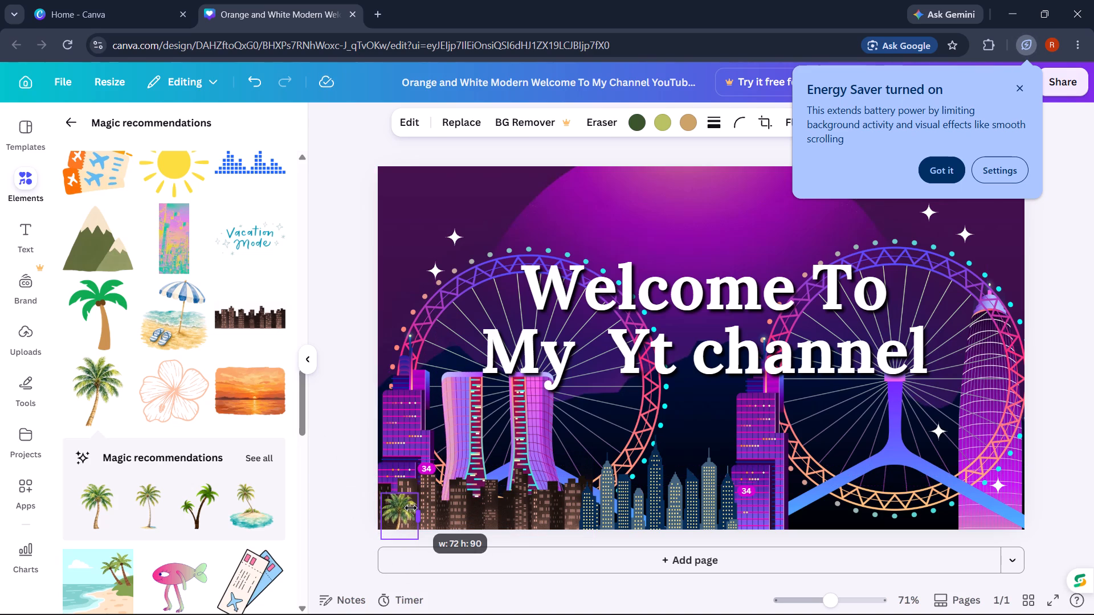
left_click_drag(418, 494, 420, 491)
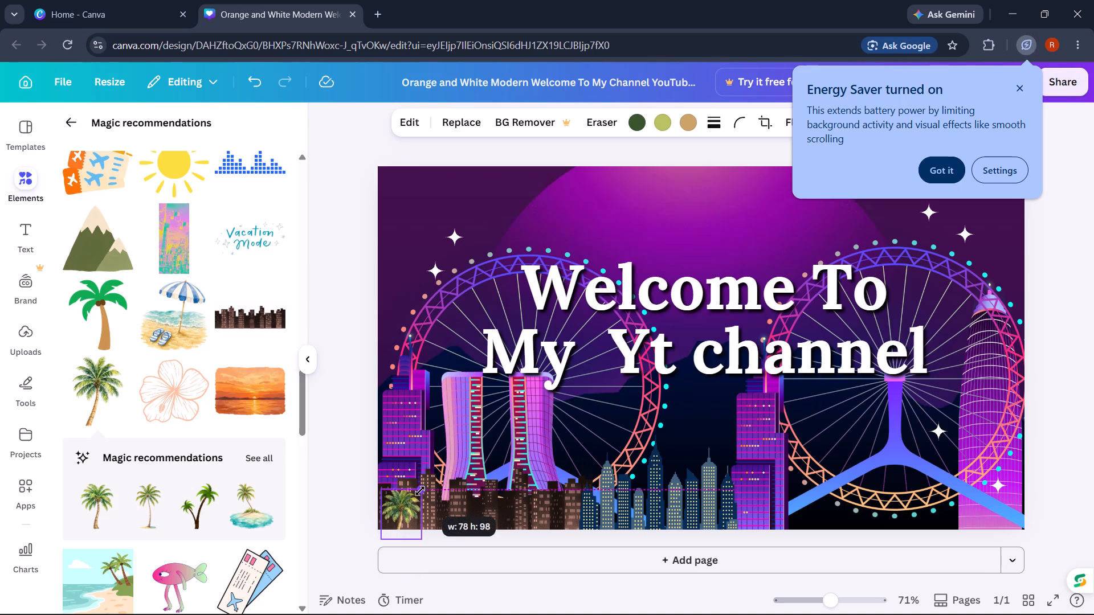
left_click_drag(420, 491, 421, 488)
left_click_drag(406, 498, 406, 502)
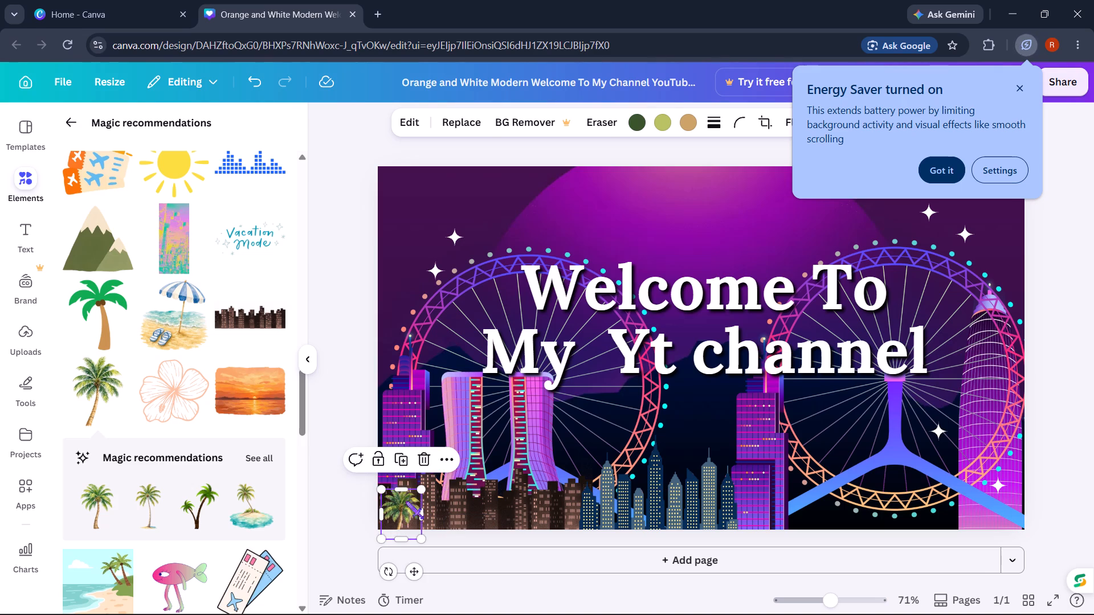
left_click_drag(406, 502, 406, 503)
left_click_drag(406, 510, 411, 501)
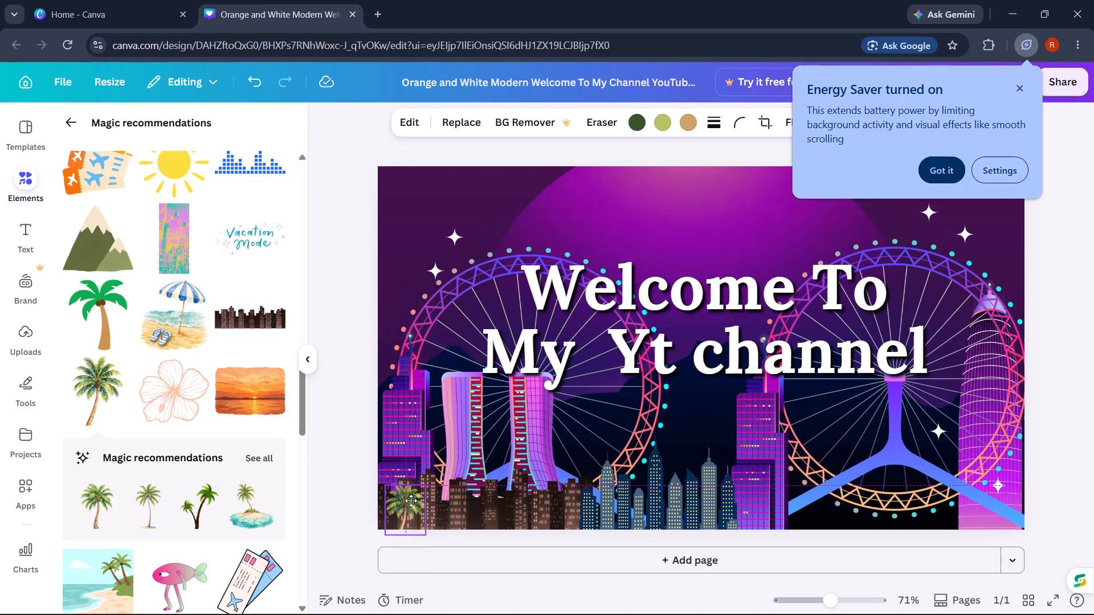
left_click_drag(411, 501, 410, 502)
left_click_drag(424, 488, 419, 498)
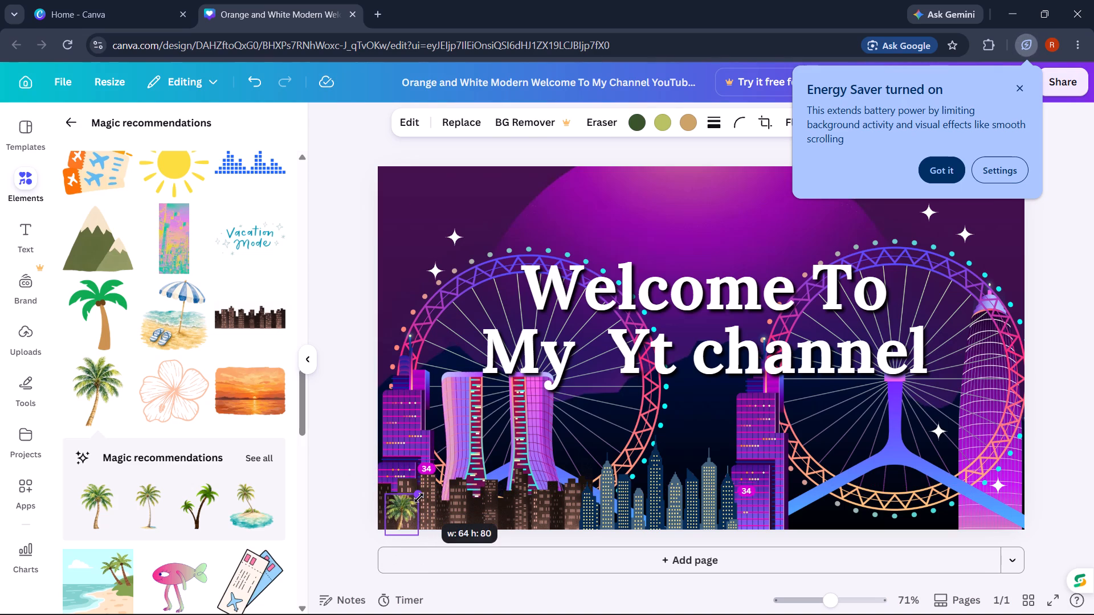
left_click_drag(419, 498, 411, 510)
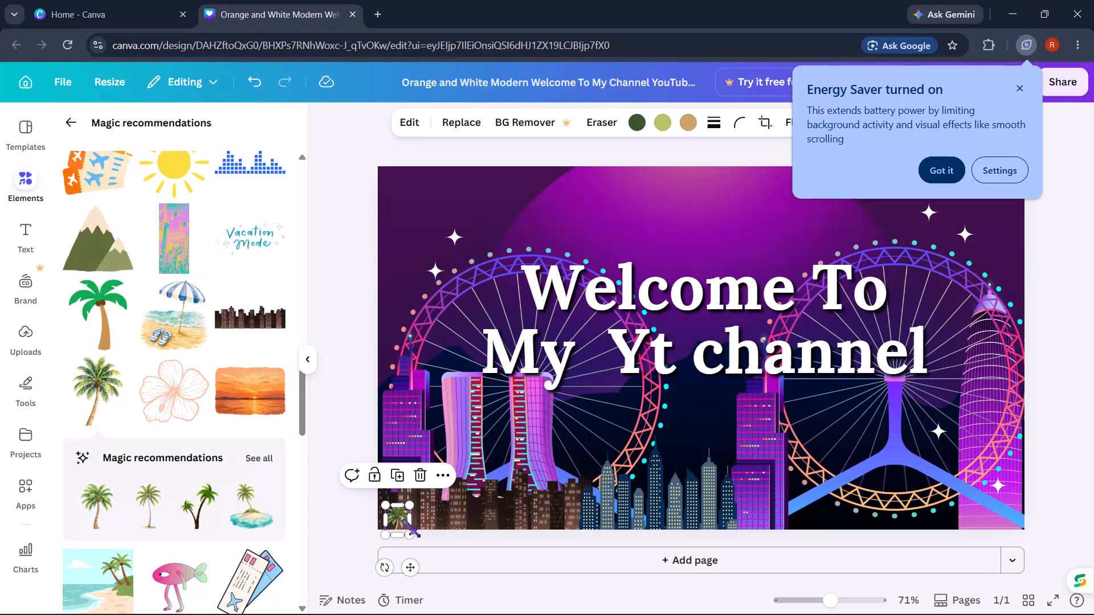
left_click(399, 520)
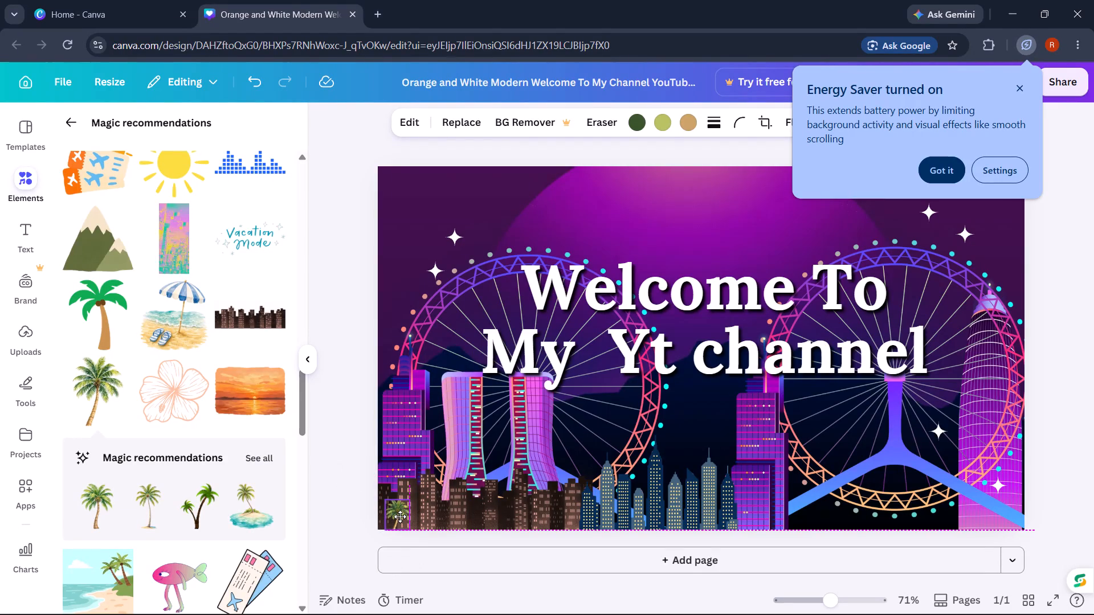
left_click(1093, 305)
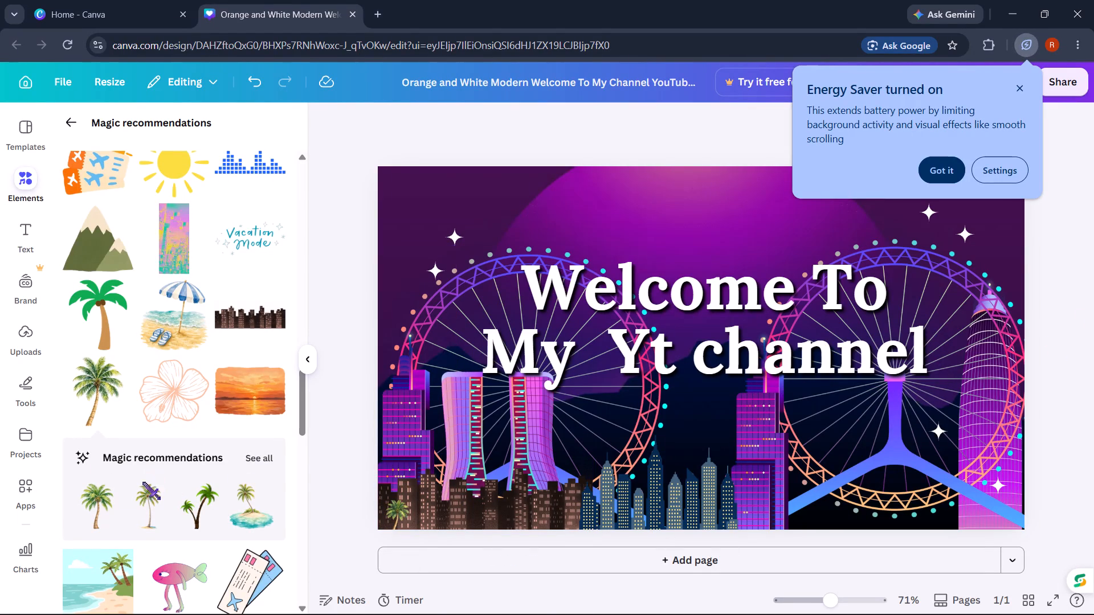
Add a second tiny copy of the same palm tree and place it on the bottom edge near the middle of the brown skyline.
left_click(97, 411)
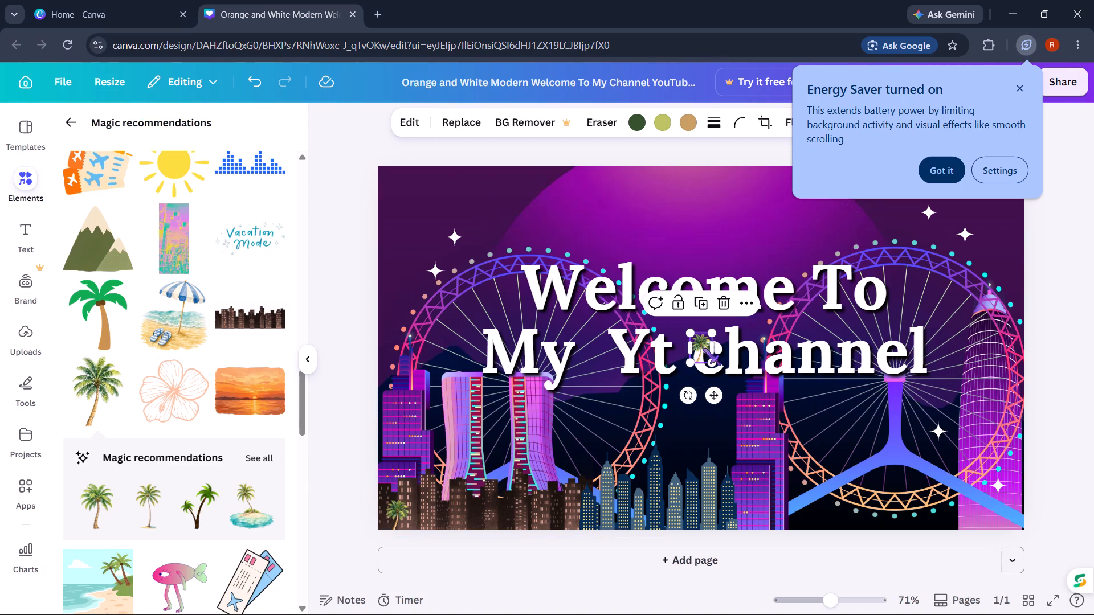
left_click_drag(701, 348, 460, 519)
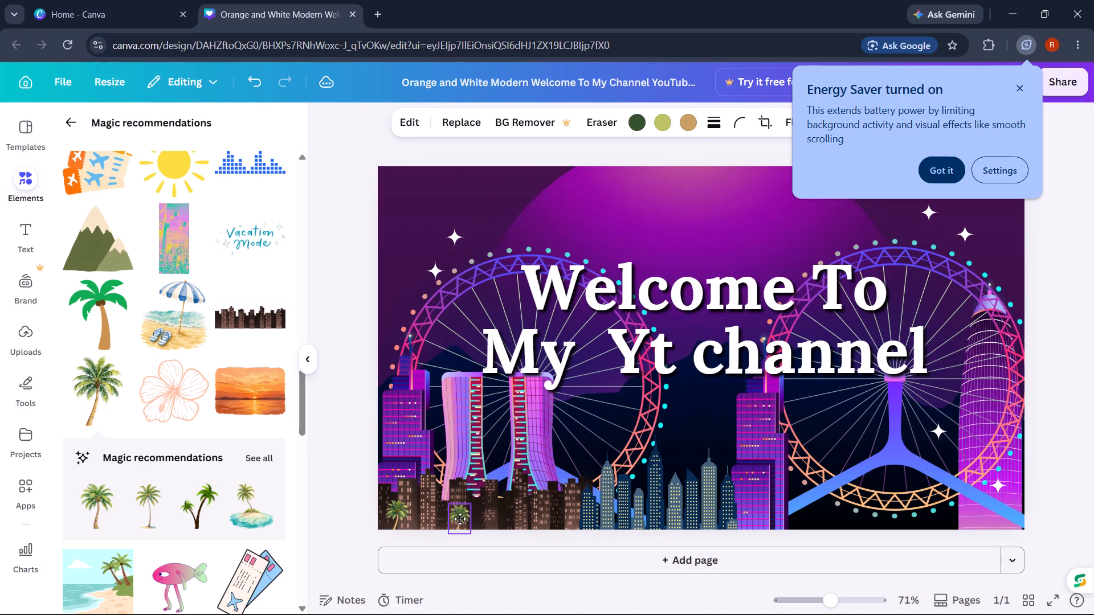
left_click_drag(460, 519, 475, 516)
right_click(475, 514)
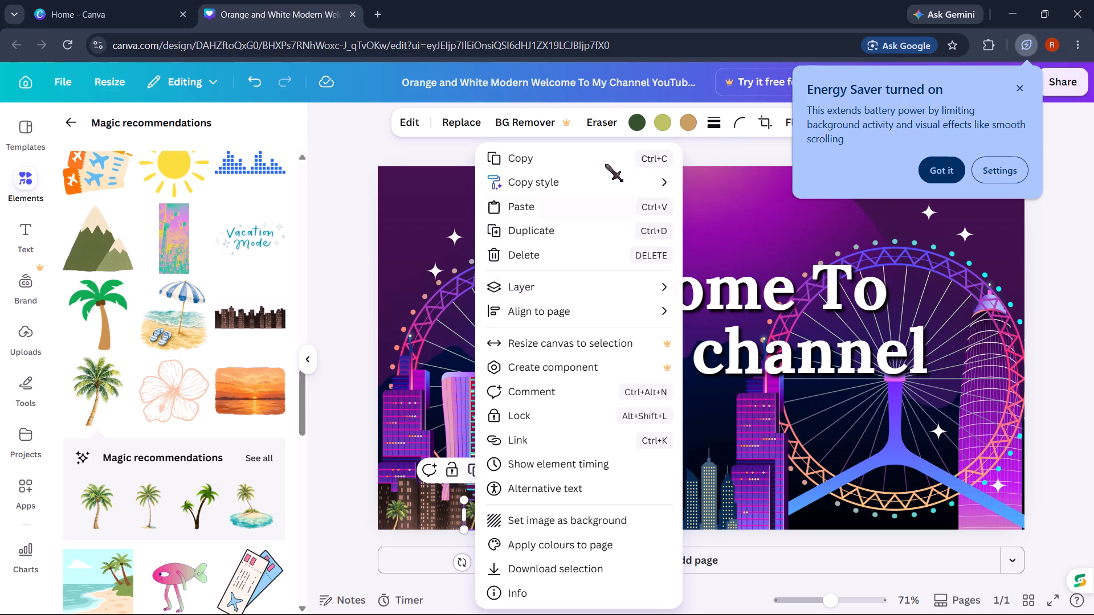
left_click(720, 151)
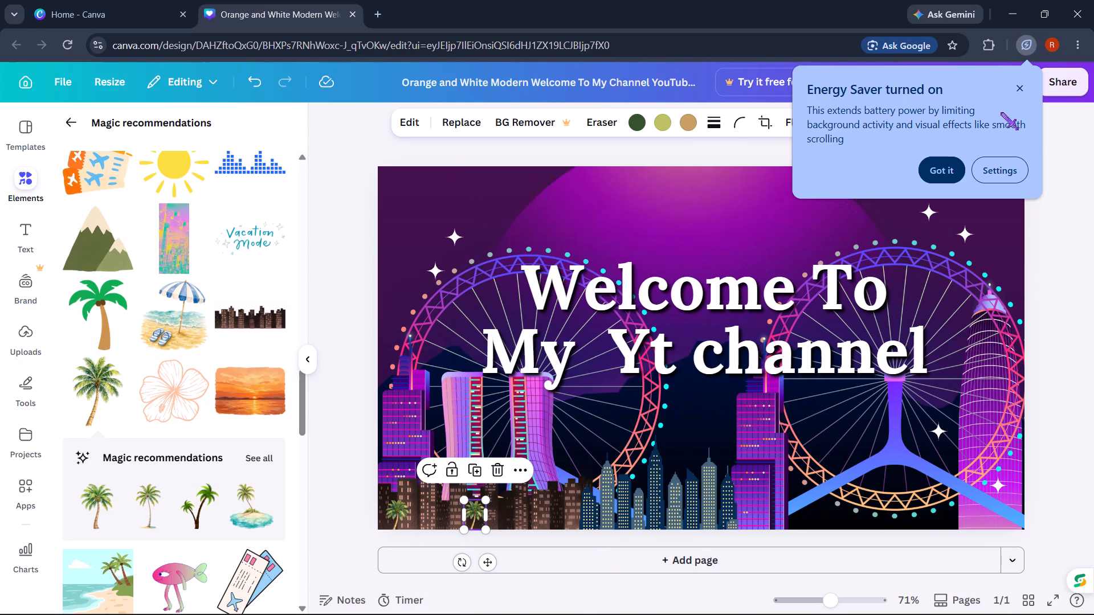
Dismiss the Energy Saver notice and flip the second palm tree horizontally, trying a vertical flip and reversing it.
left_click(1017, 84)
left_click(801, 126)
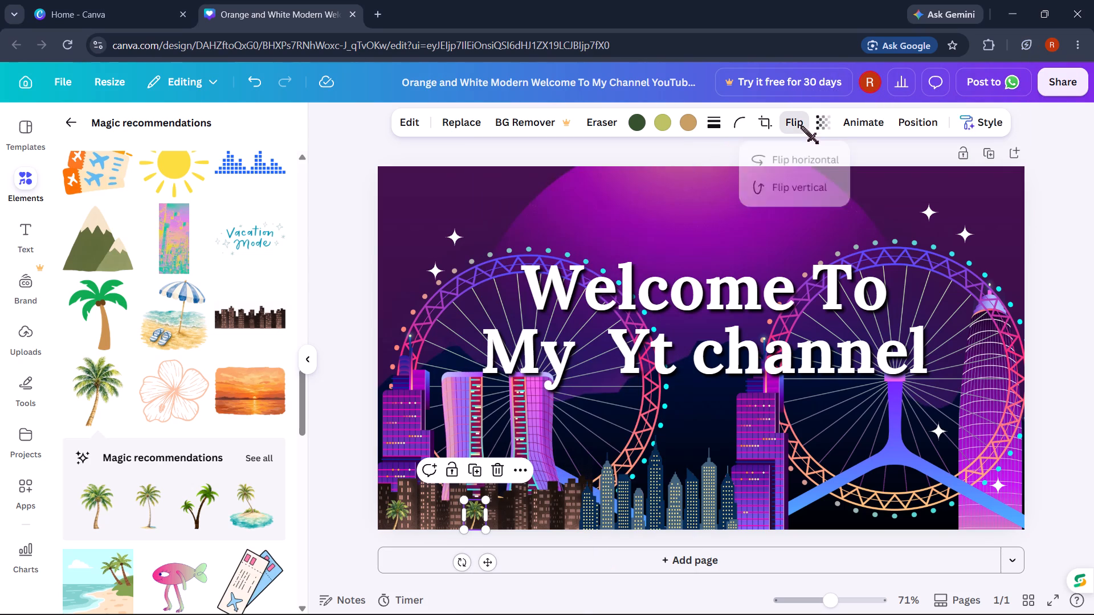
left_click(797, 153)
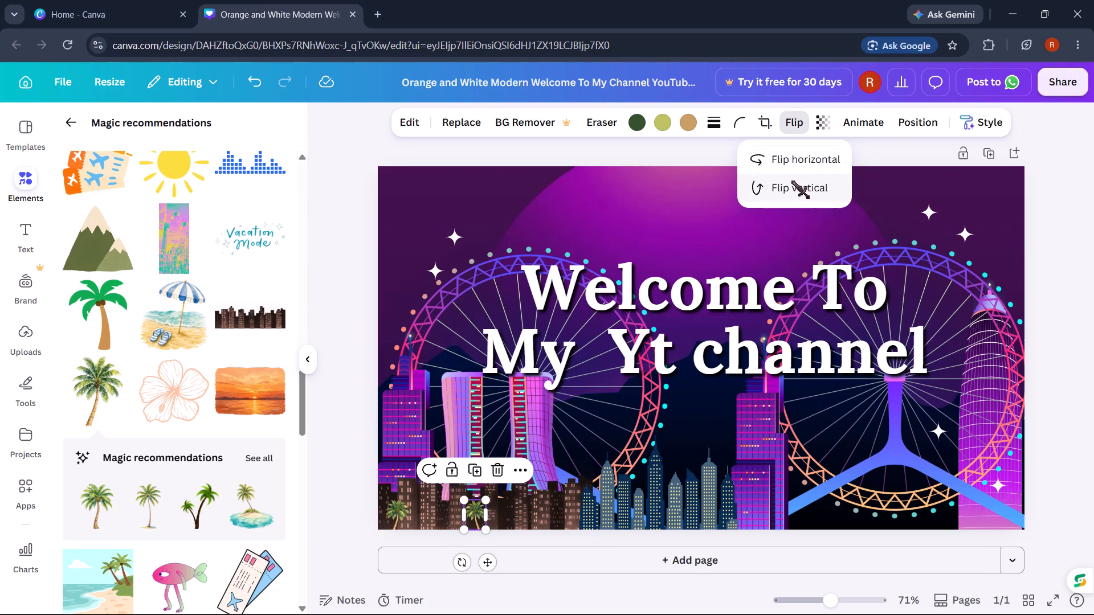
left_click(792, 181)
left_click(801, 161)
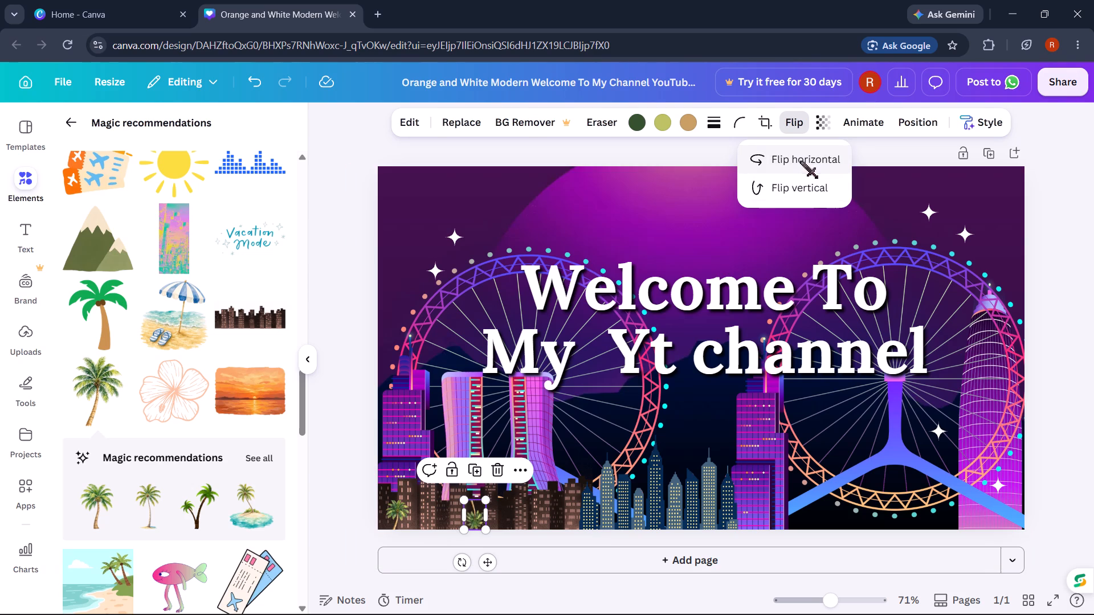
left_click(795, 183)
left_click(802, 163)
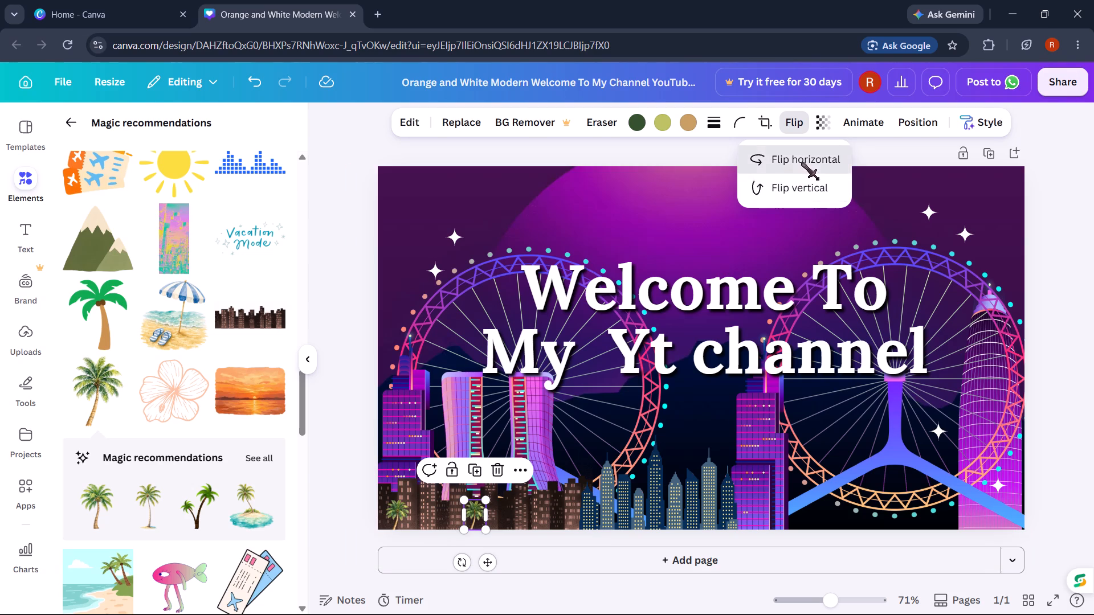
left_click(1068, 208)
left_click(1072, 261)
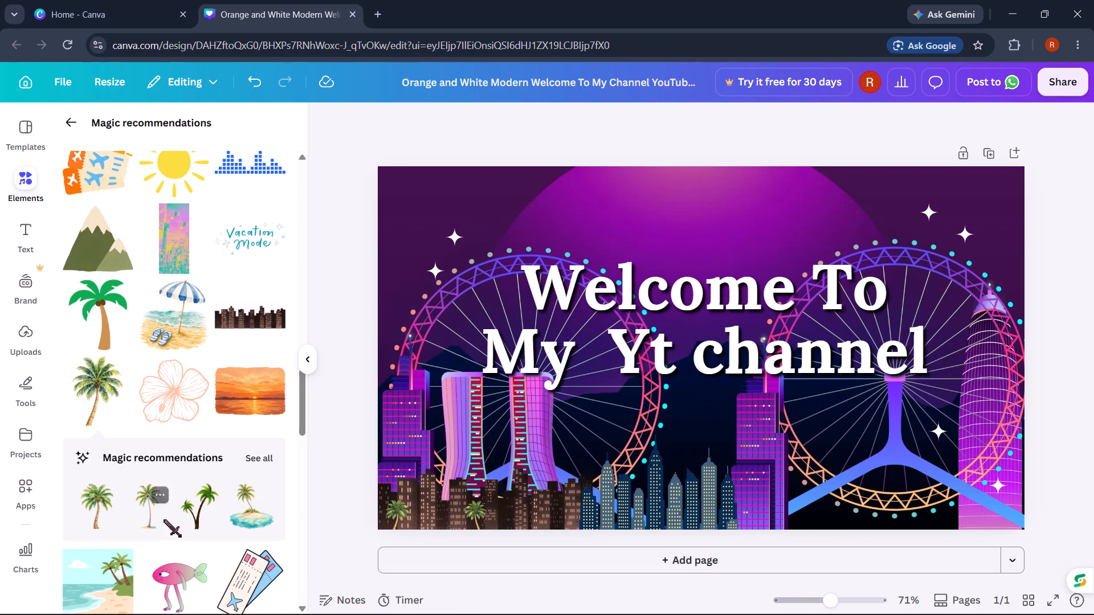
Add the black skyline with yellow windows, shrink it, and set it on the page's bottom edge right of the blue-grey skyline.
scroll(164, 521, "down", 2)
scroll(100, 507, "down", 1)
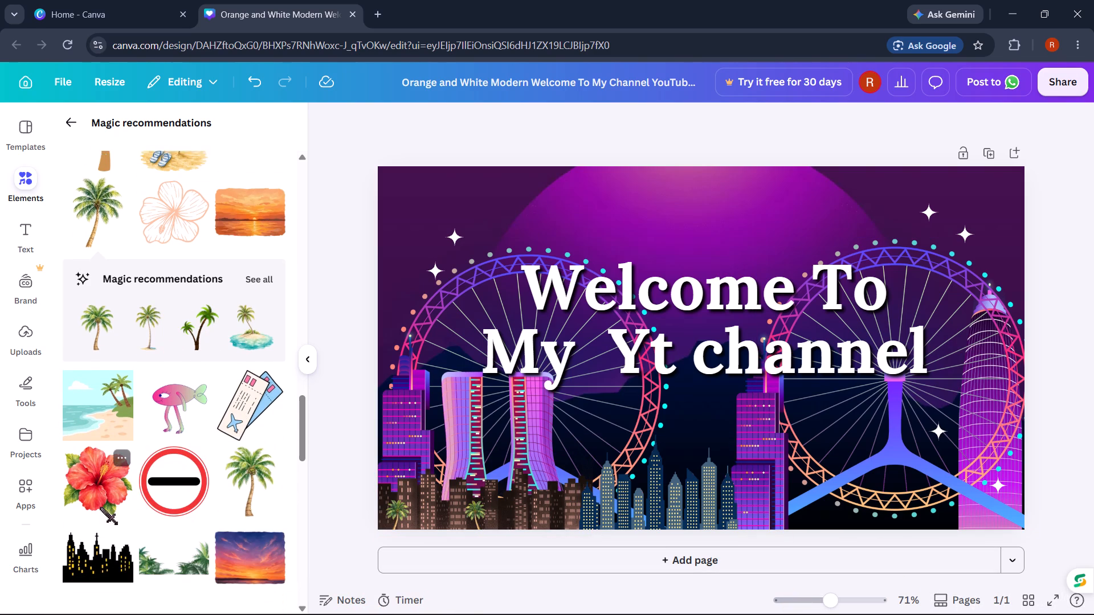
left_click(100, 507)
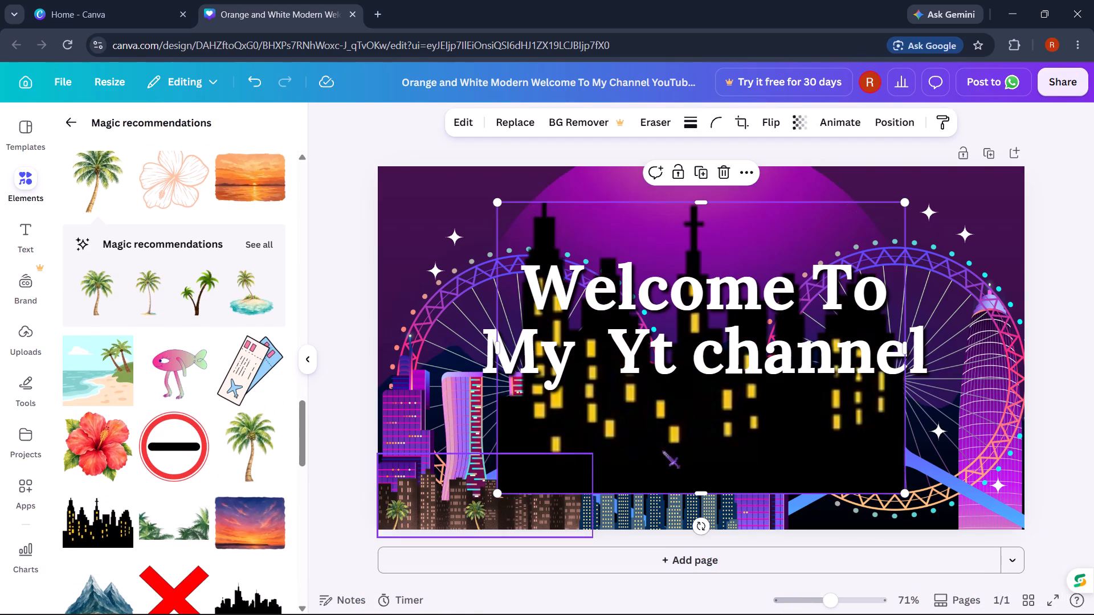
left_click_drag(687, 443, 696, 499)
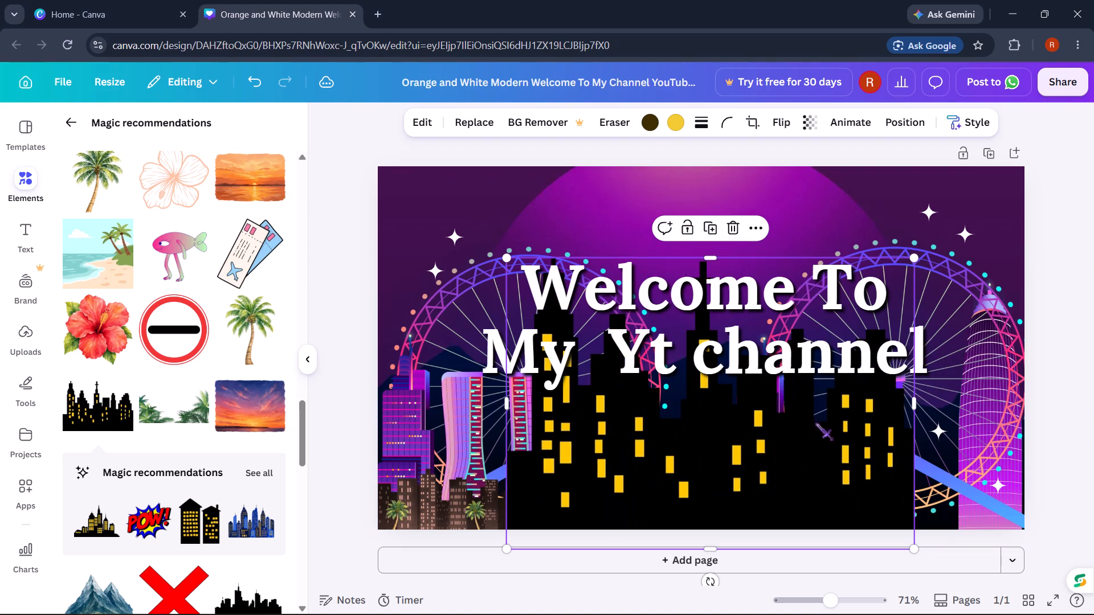
left_click_drag(913, 252, 622, 457)
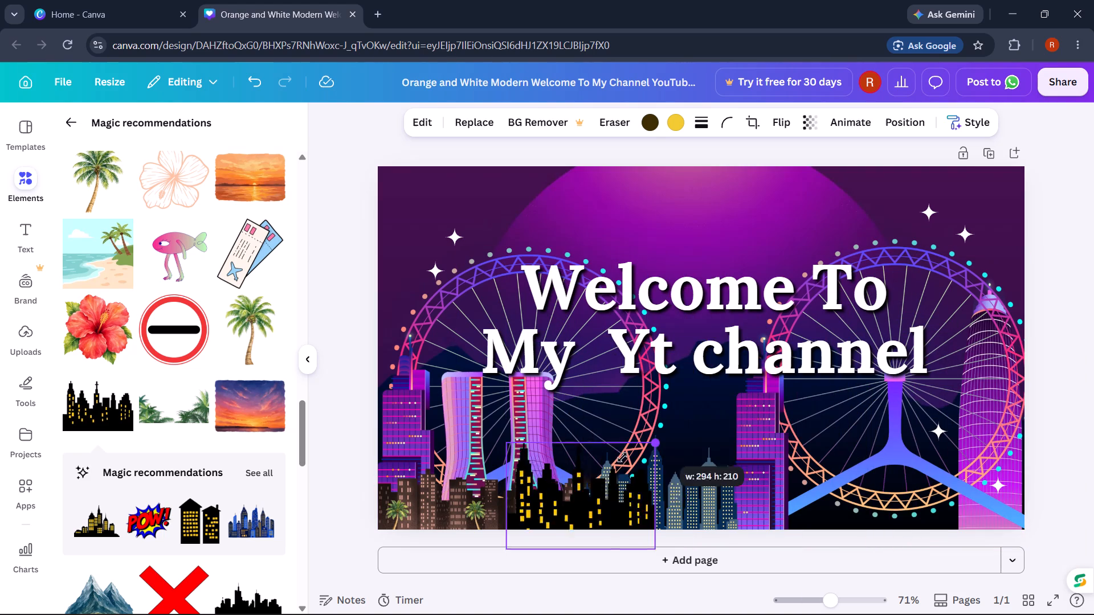
left_click_drag(622, 457, 600, 464)
left_click_drag(525, 515, 762, 503)
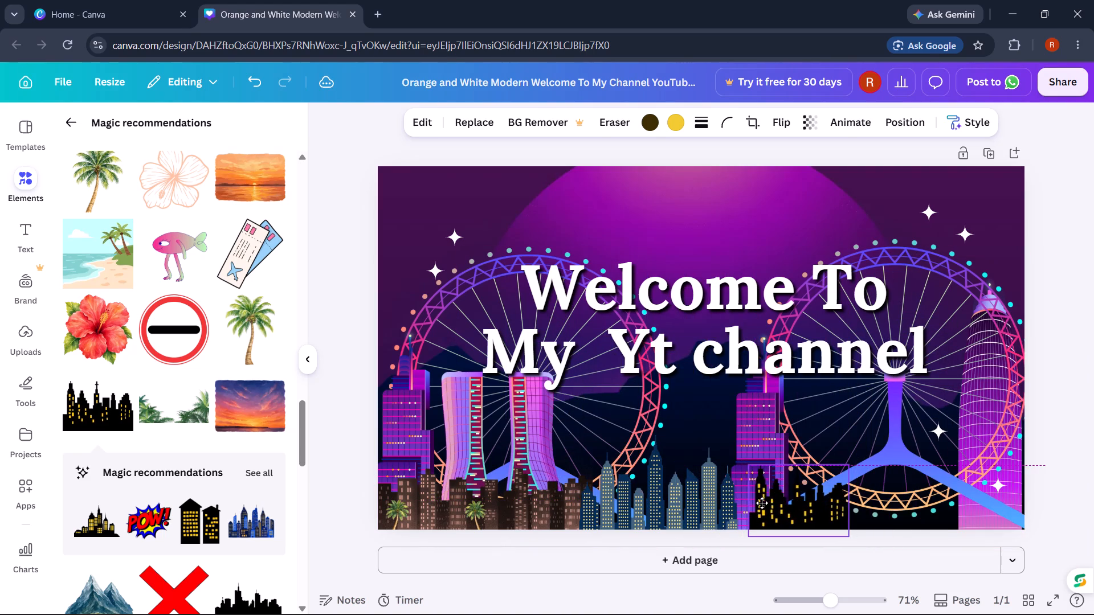
left_click_drag(762, 503, 753, 503)
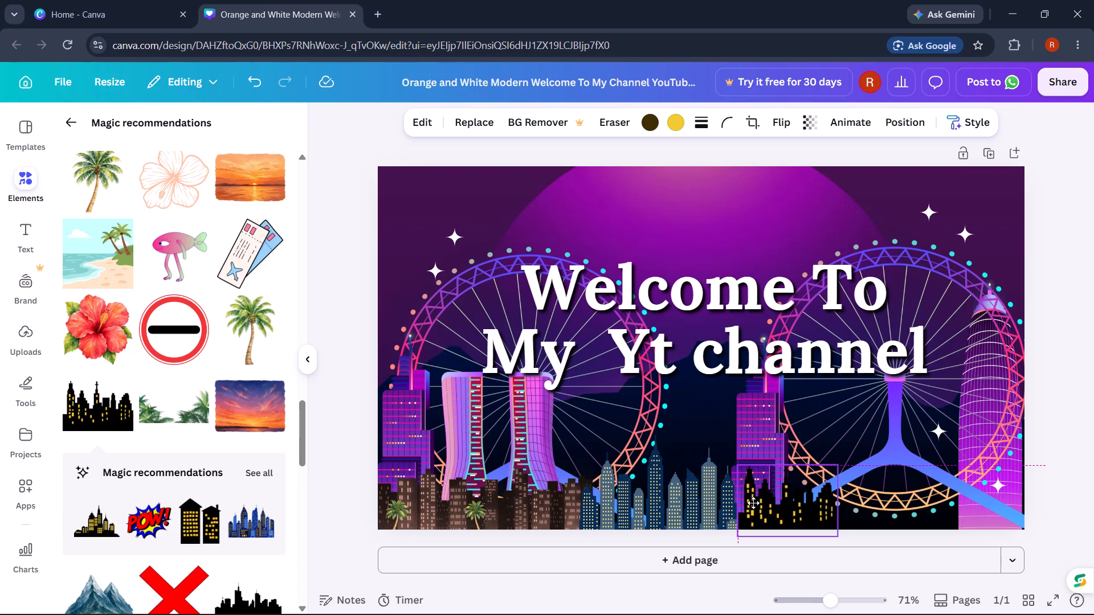
left_click_drag(753, 503, 754, 515)
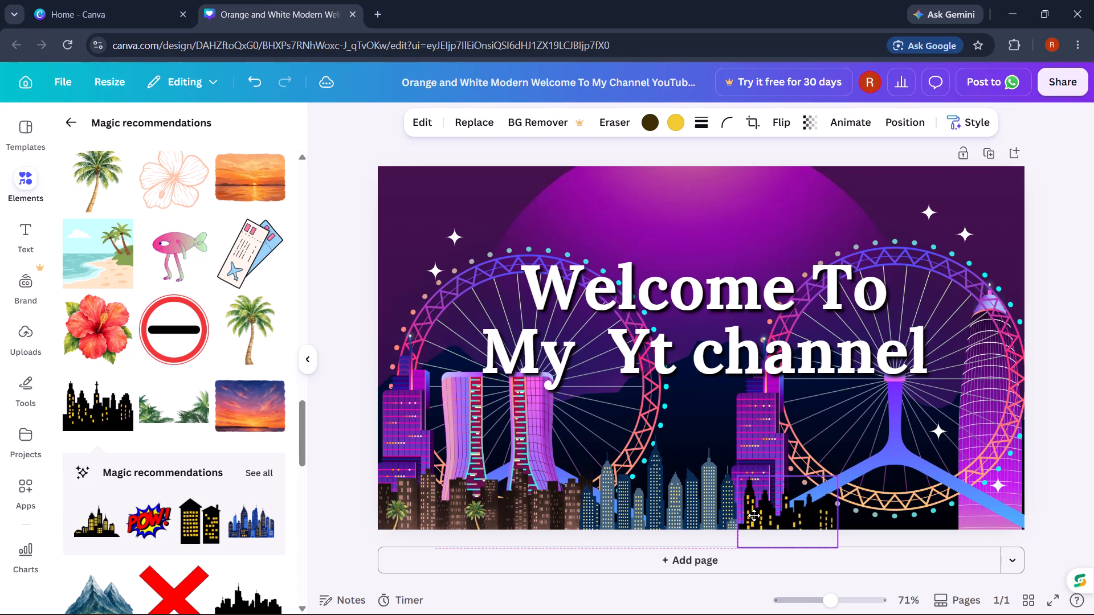
left_click_drag(754, 515, 754, 522)
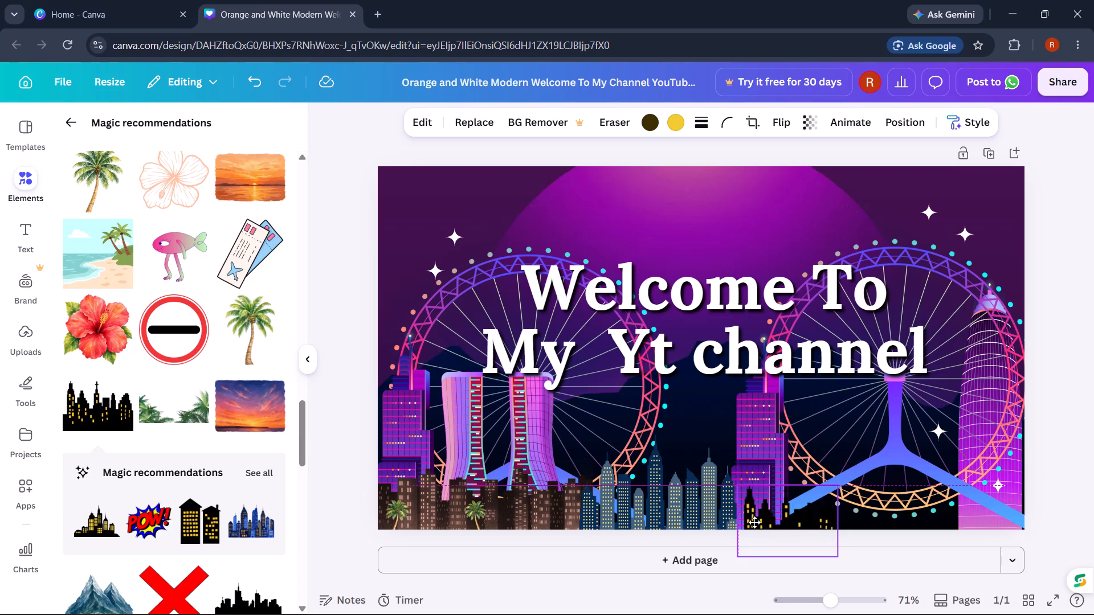
left_click_drag(754, 522, 754, 516)
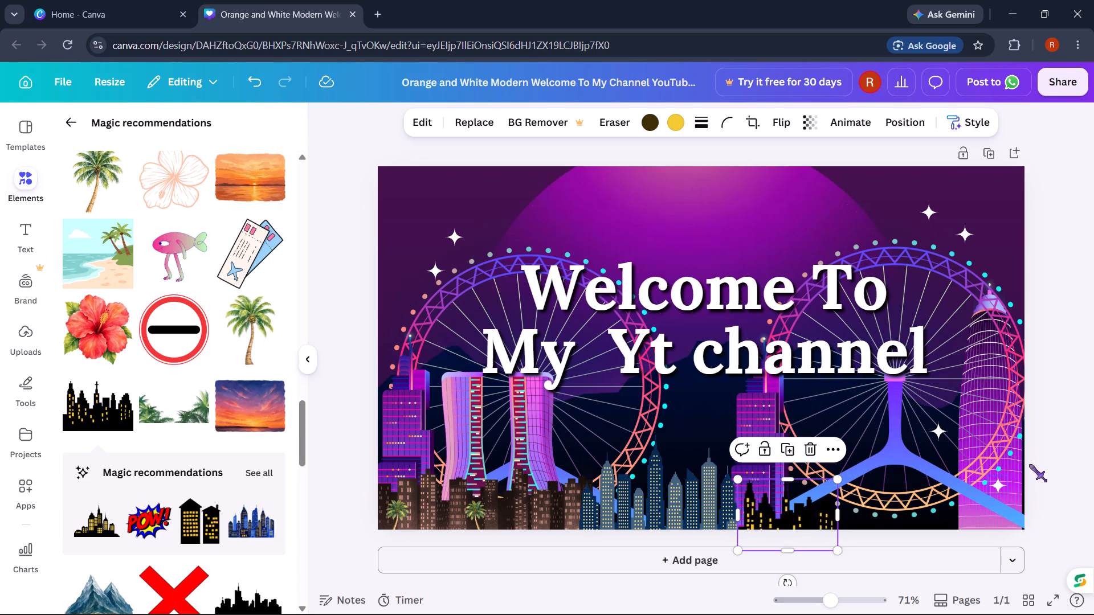
left_click(1077, 407)
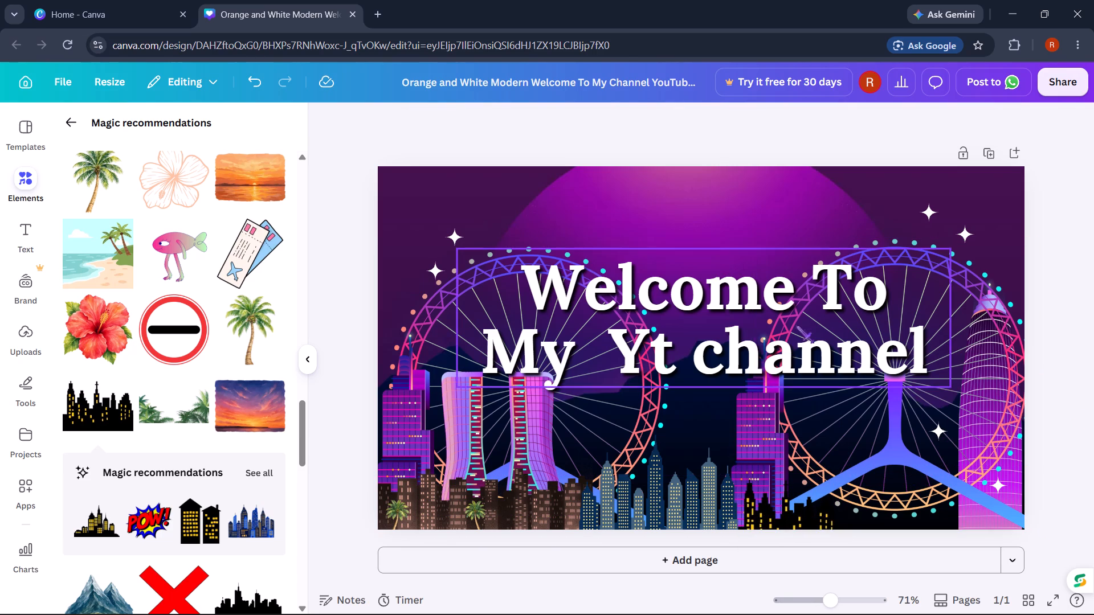
Add the bright blue skyline, size it to about 165 by 118, and place it on the bottom edge beneath the right Ferris wheel.
left_click(238, 528)
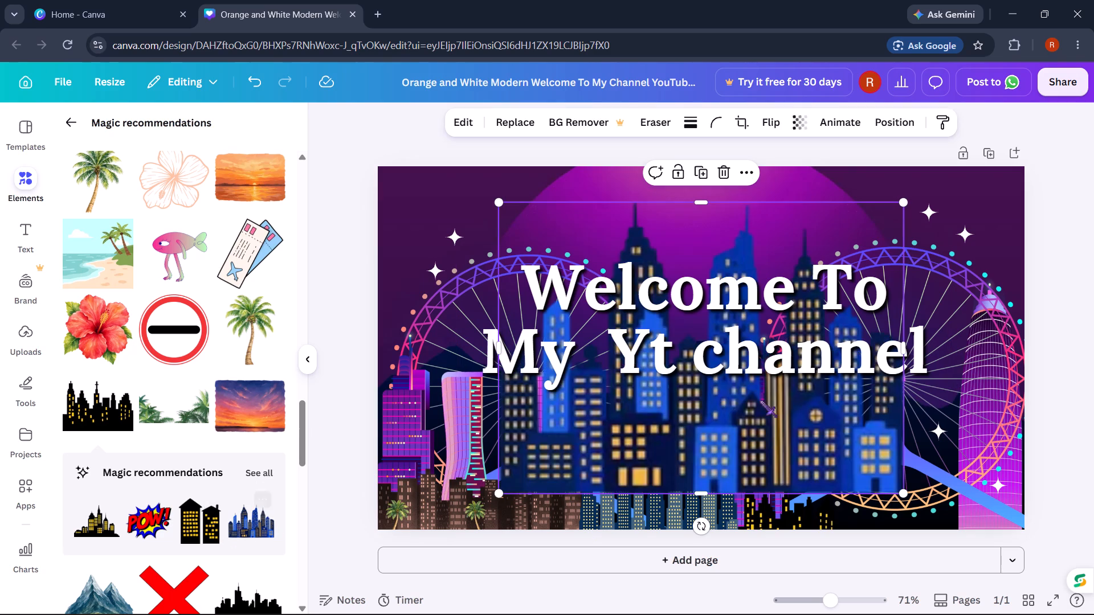
left_click(684, 412)
left_click_drag(691, 411, 719, 399)
left_click(868, 201)
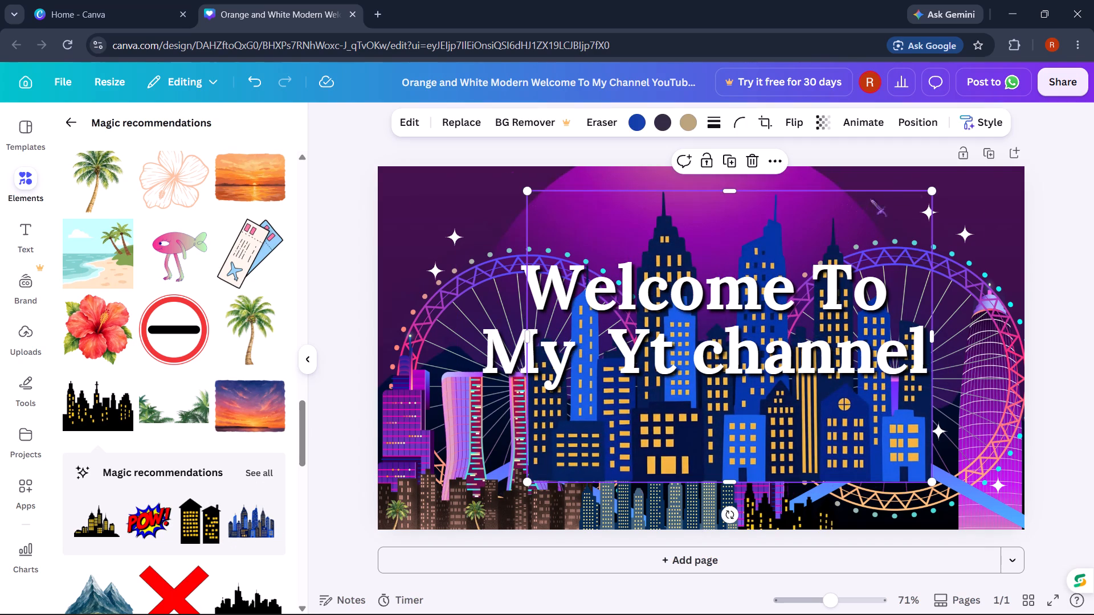
left_click_drag(932, 193, 665, 371)
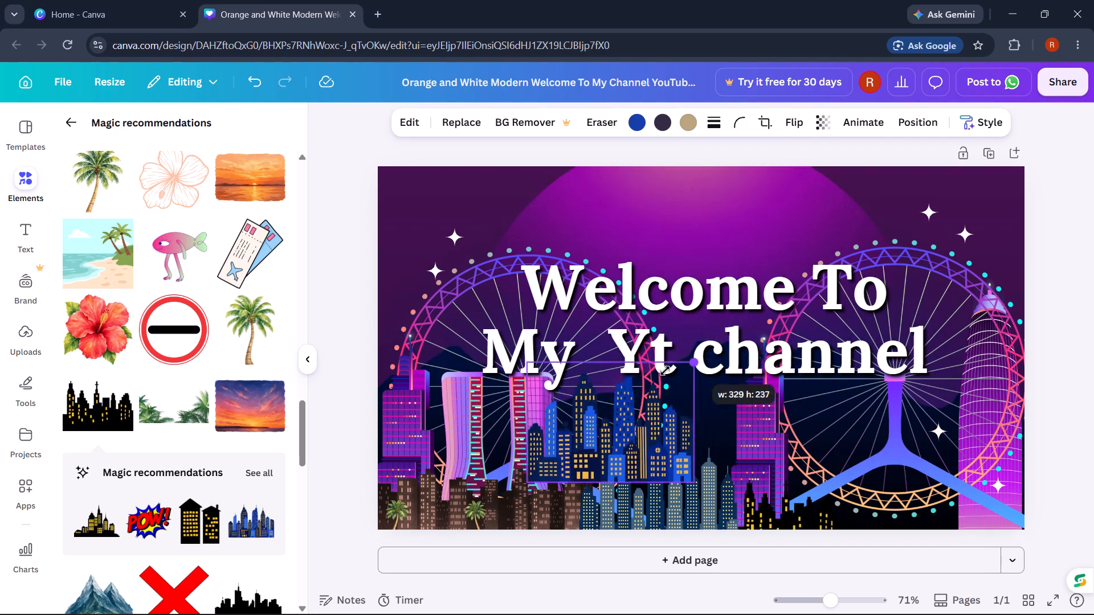
left_click_drag(665, 371, 593, 411)
left_click_drag(536, 453, 561, 495)
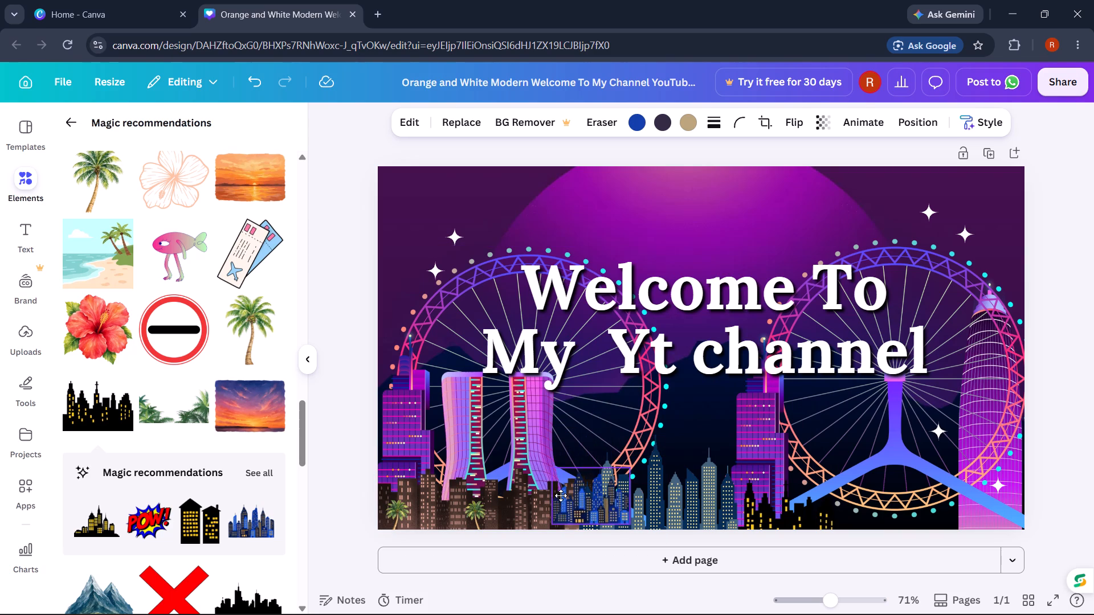
left_click_drag(561, 495, 851, 506)
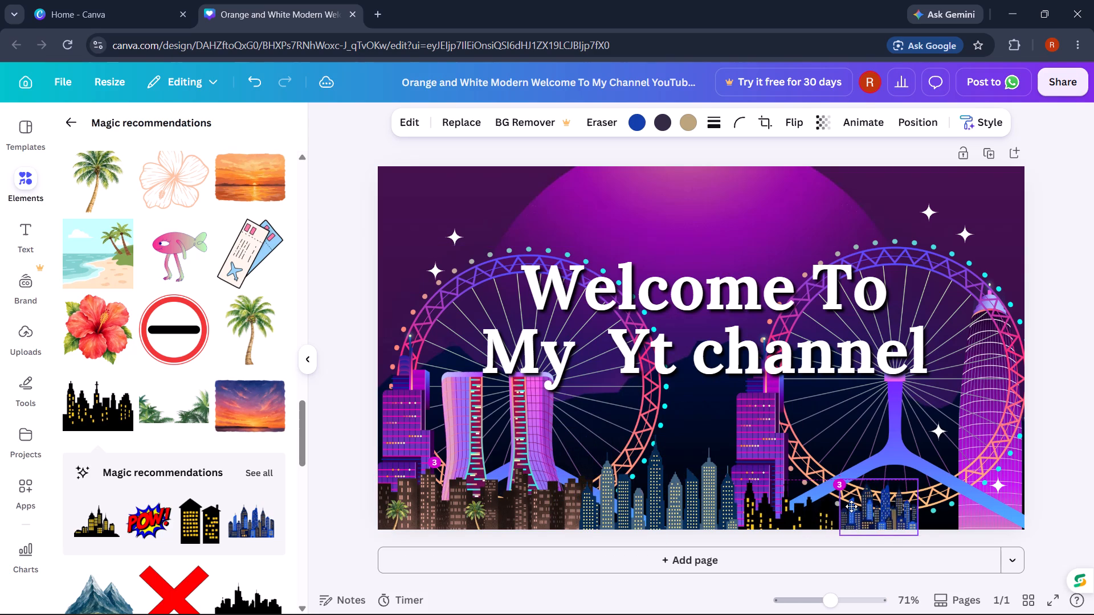
left_click_drag(851, 506, 848, 506)
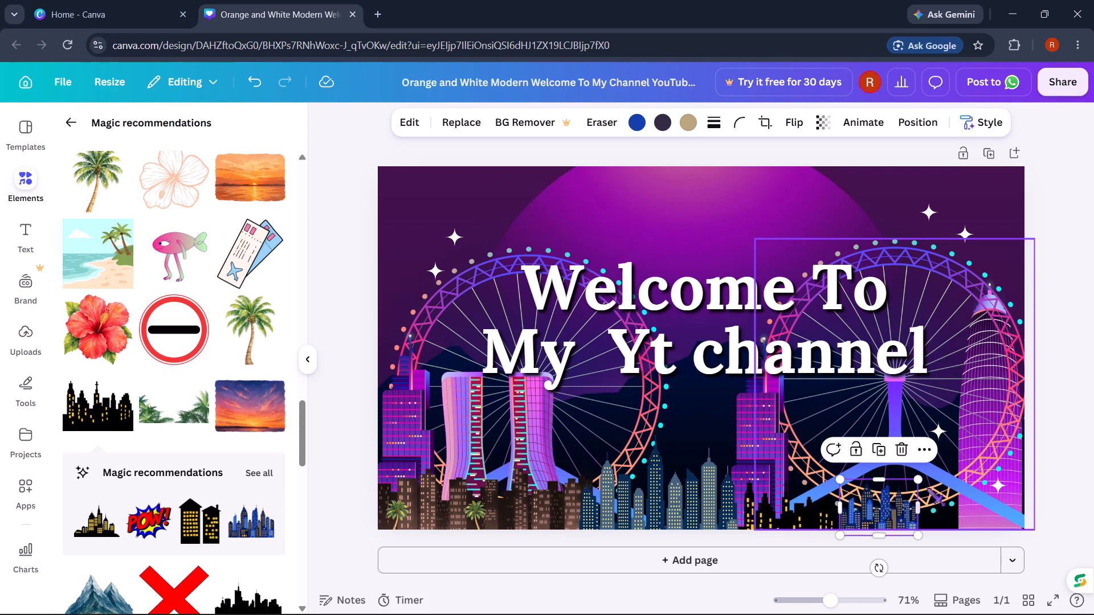
left_click_drag(917, 479, 924, 475)
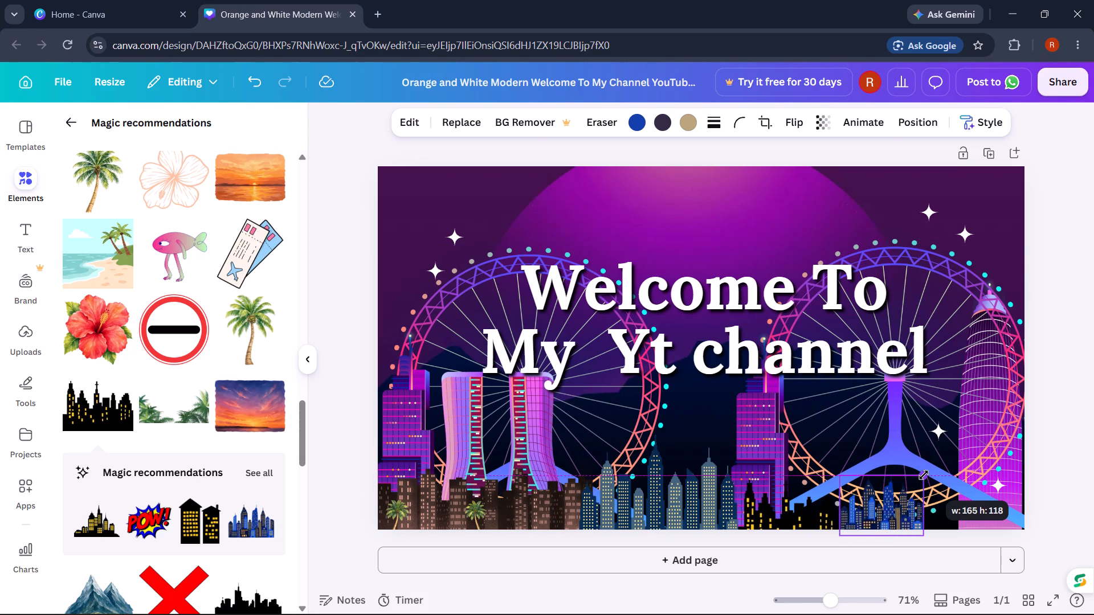
left_click_drag(924, 475, 925, 474)
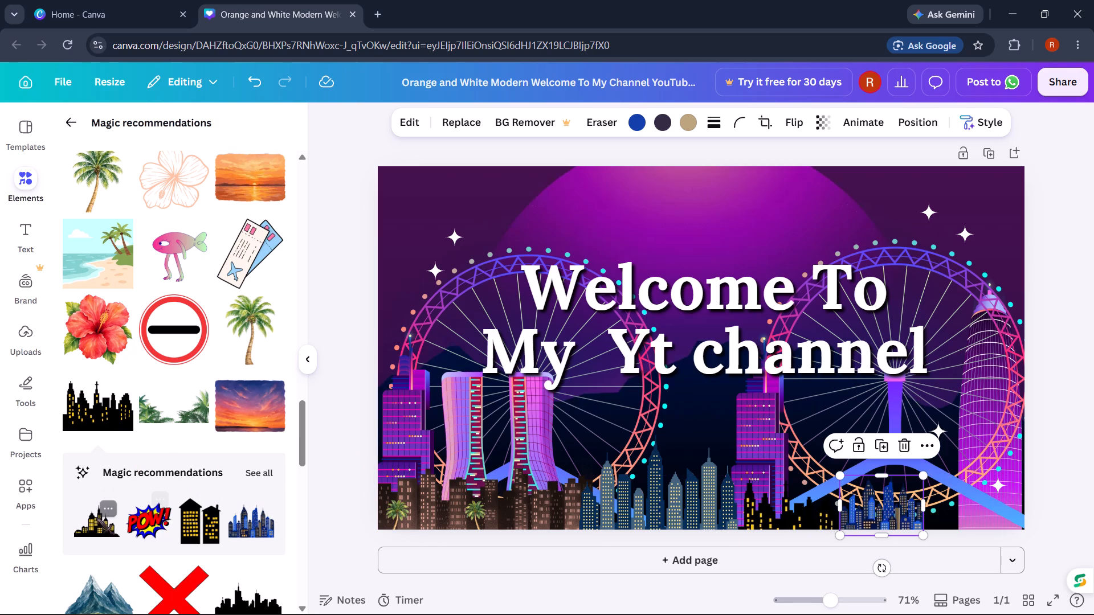
Add the blue watercolour mountain and place it over the lower-left part of the page.
scroll(171, 514, "down", 1)
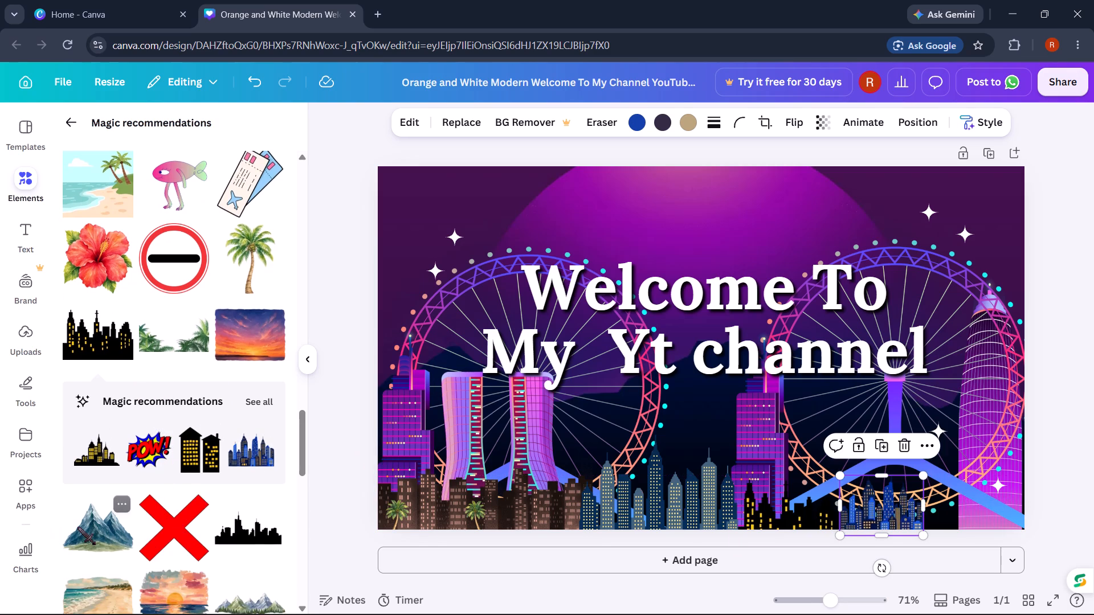
left_click(78, 527)
left_click_drag(763, 225, 654, 276)
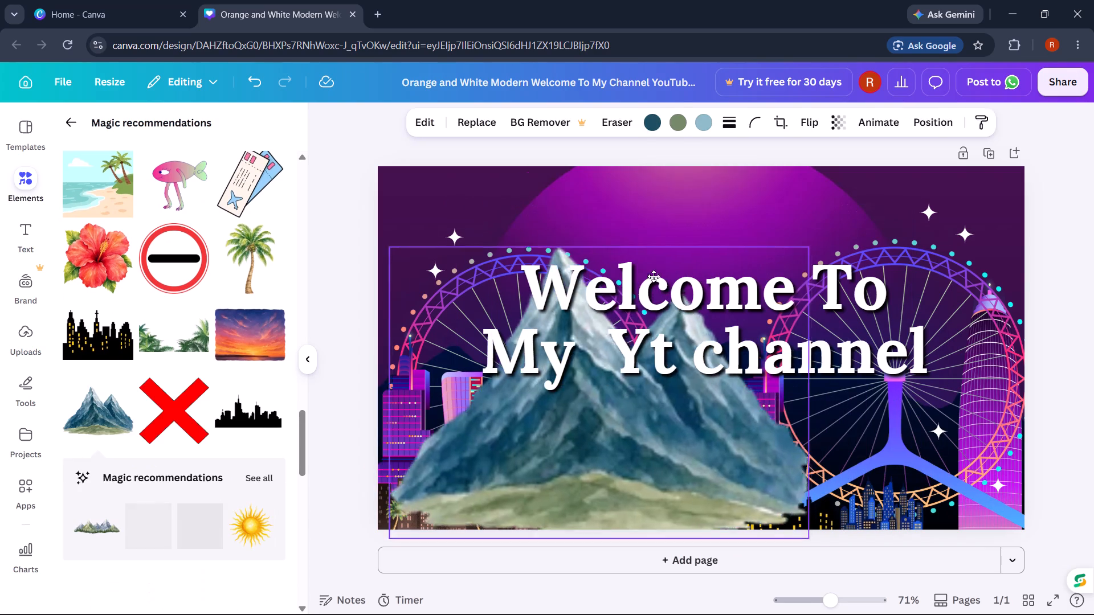
left_click_drag(654, 276, 625, 315)
Send the mountain to the back and reorder its layer to sit just above the purple night-sky background.
right_click(565, 404)
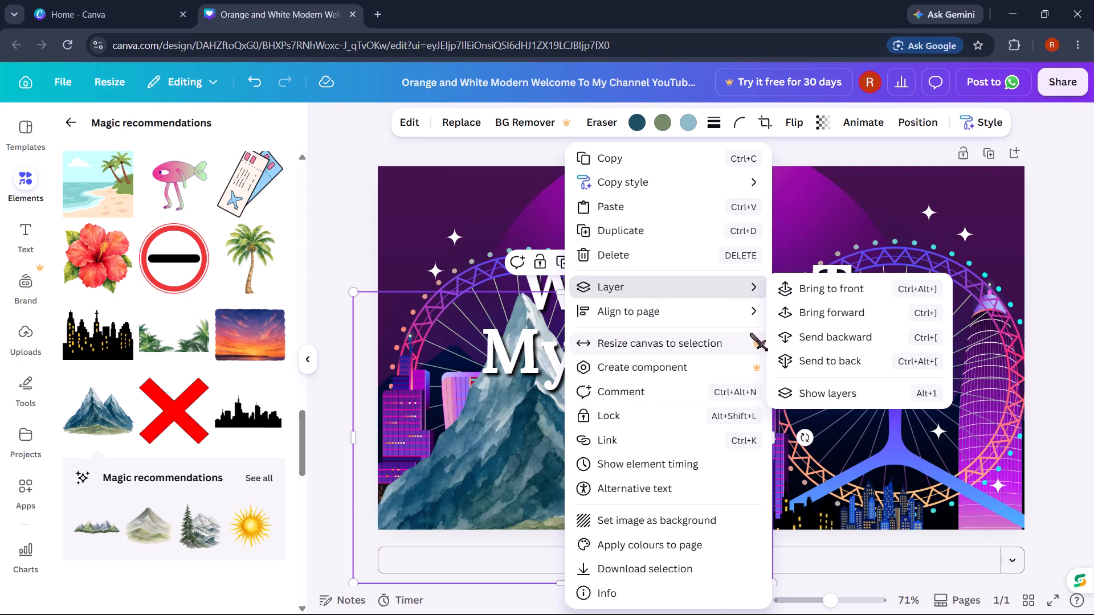
left_click(801, 359)
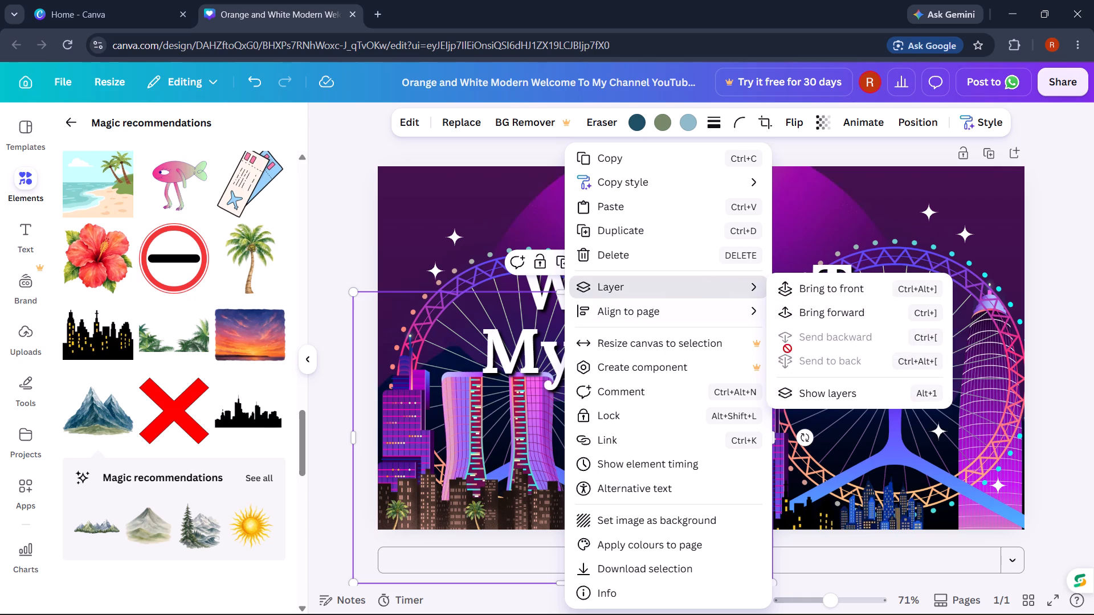
left_click(791, 392)
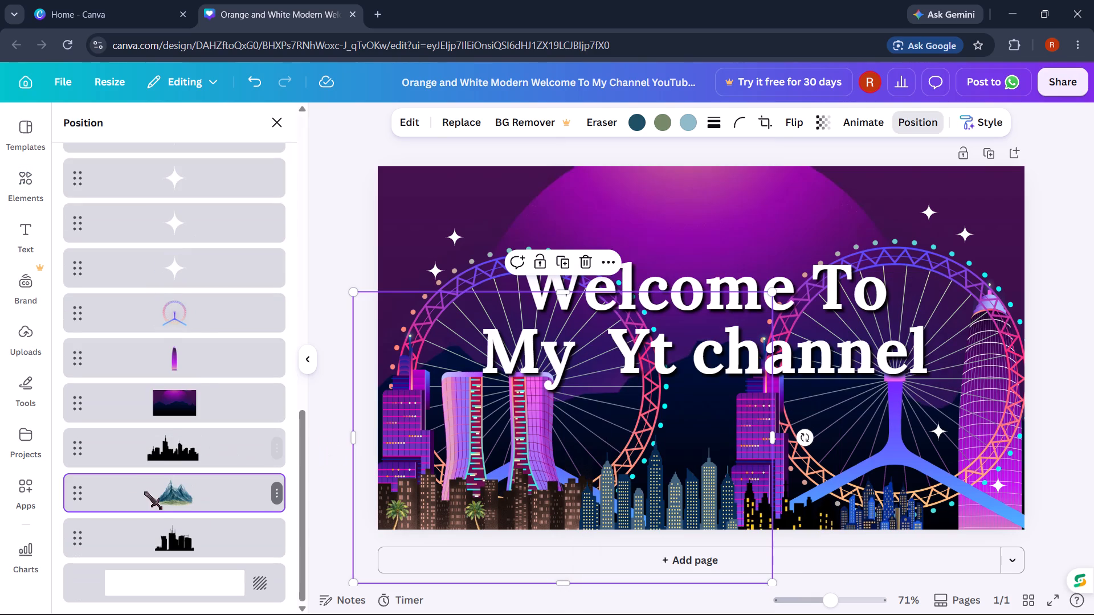
left_click(145, 494)
left_click_drag(145, 494, 162, 387)
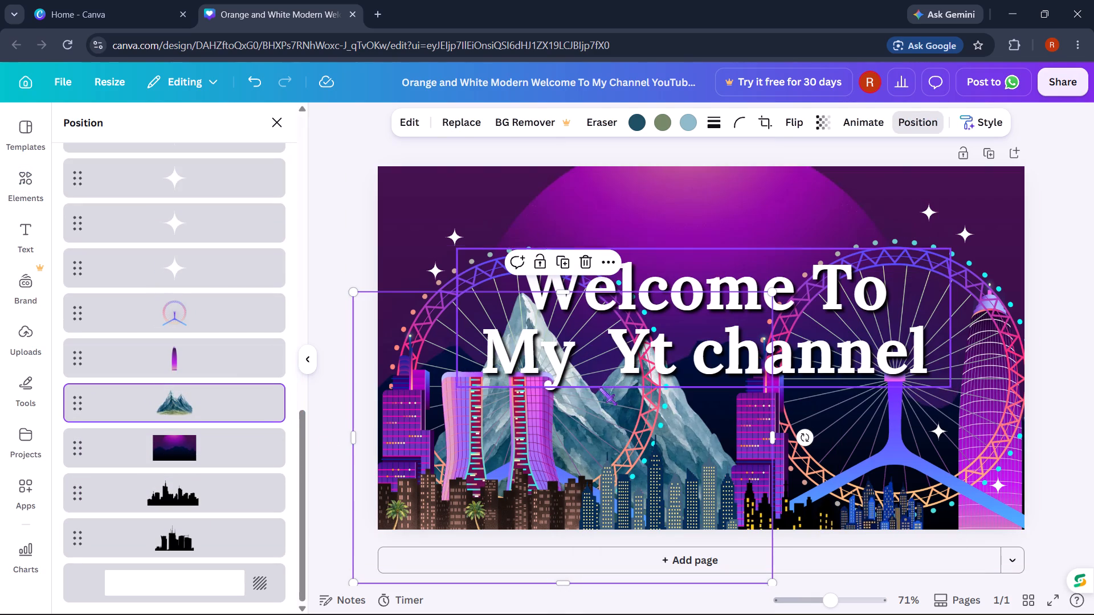
Shift the mountain left so its peak sits behind the left side of the left Ferris wheel.
left_click_drag(575, 415, 543, 413)
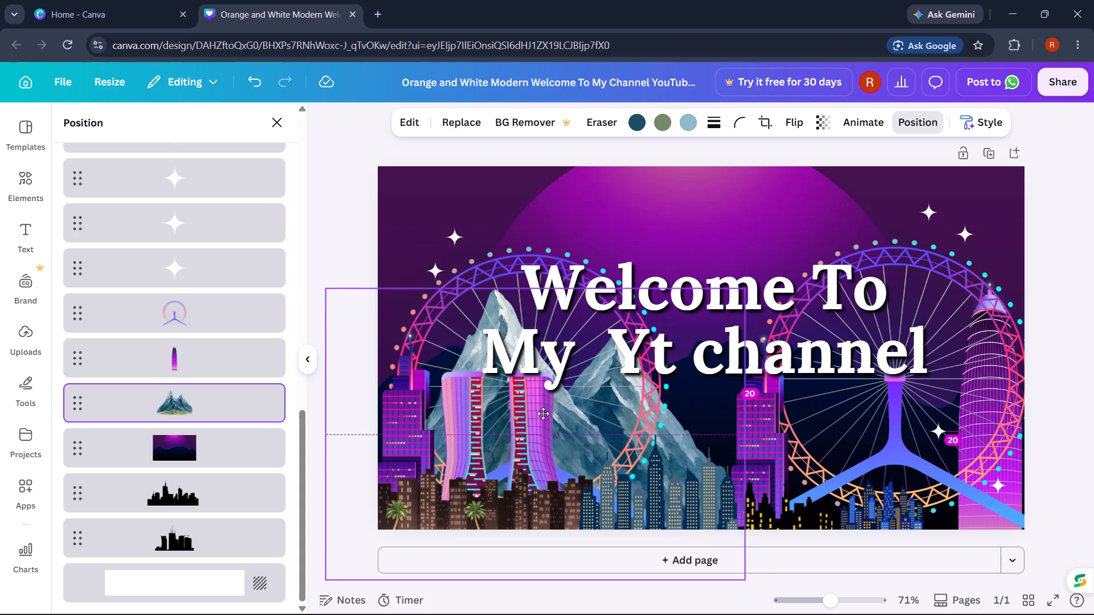
left_click_drag(543, 413, 507, 414)
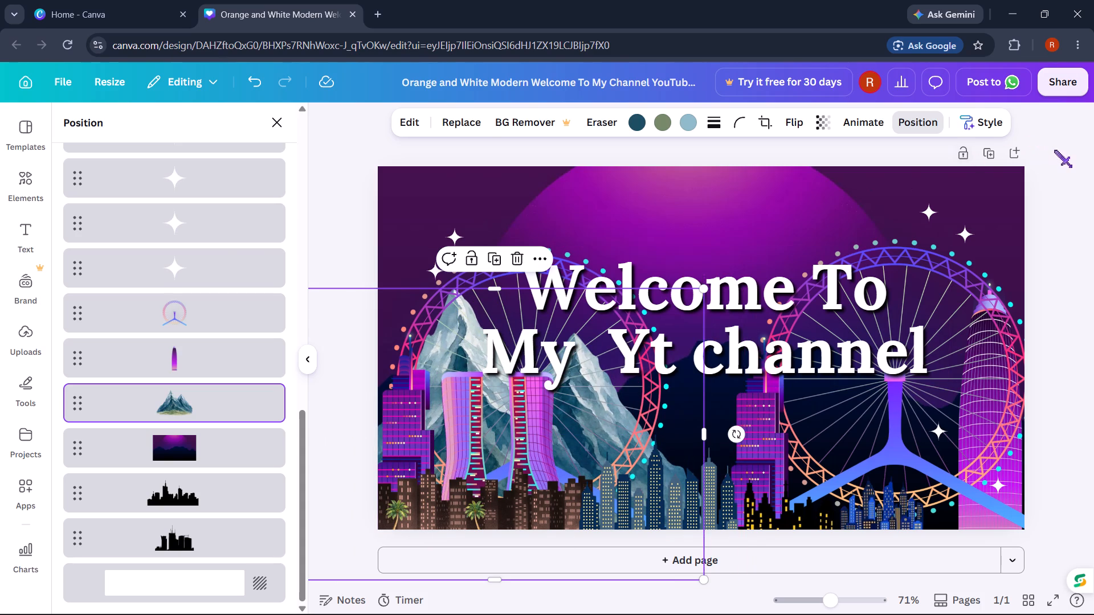
left_click(1055, 150)
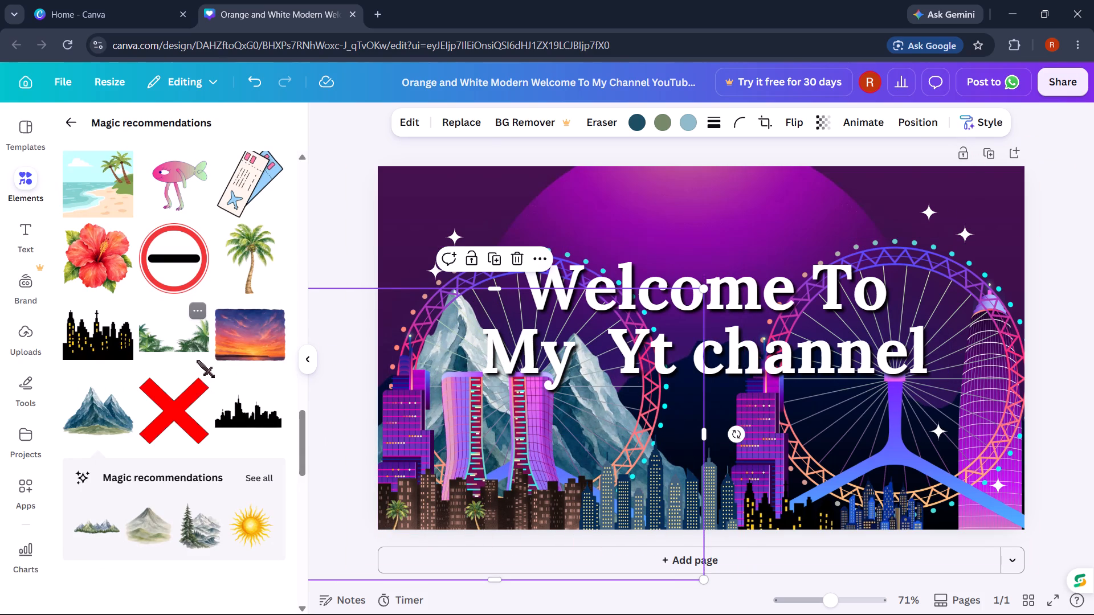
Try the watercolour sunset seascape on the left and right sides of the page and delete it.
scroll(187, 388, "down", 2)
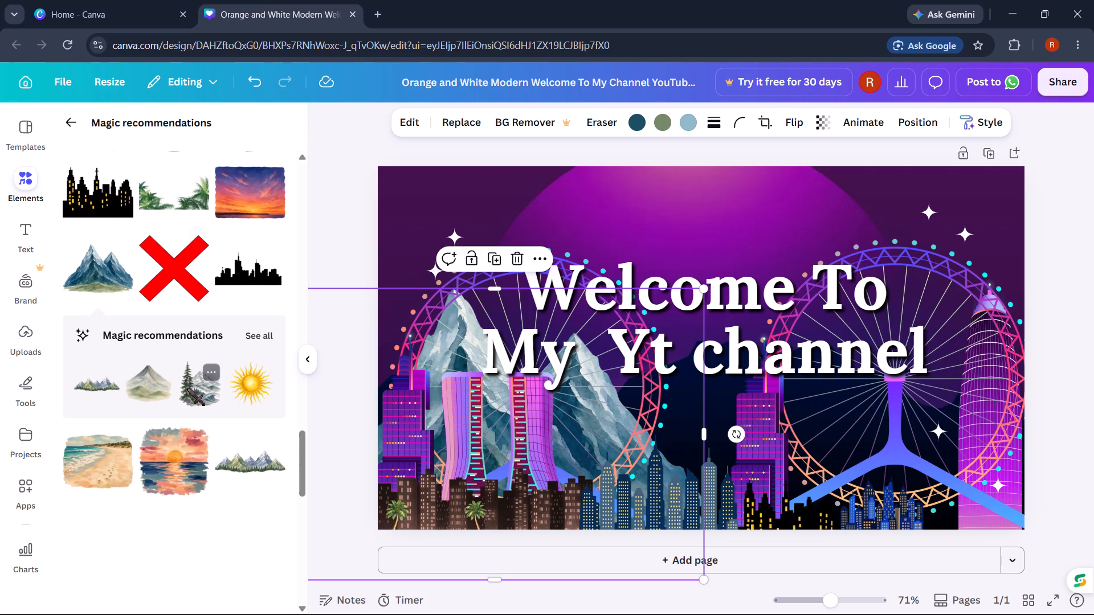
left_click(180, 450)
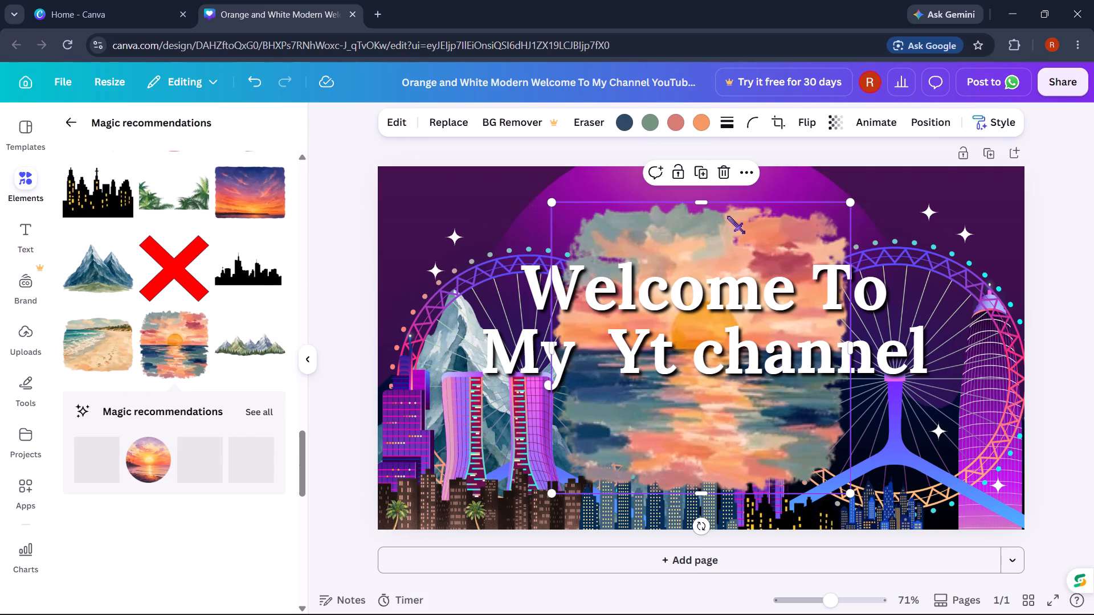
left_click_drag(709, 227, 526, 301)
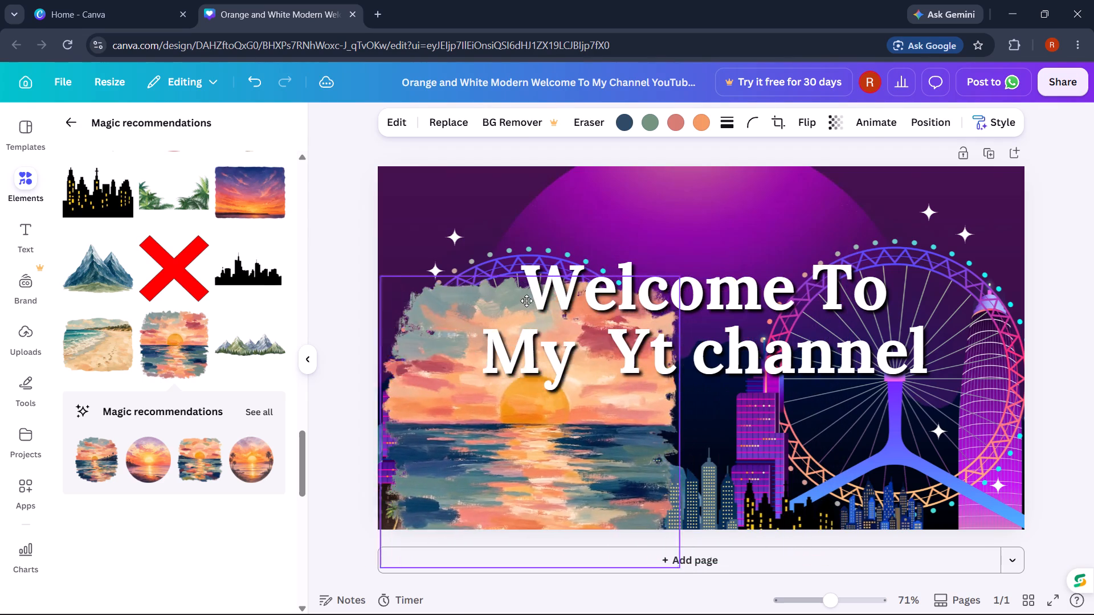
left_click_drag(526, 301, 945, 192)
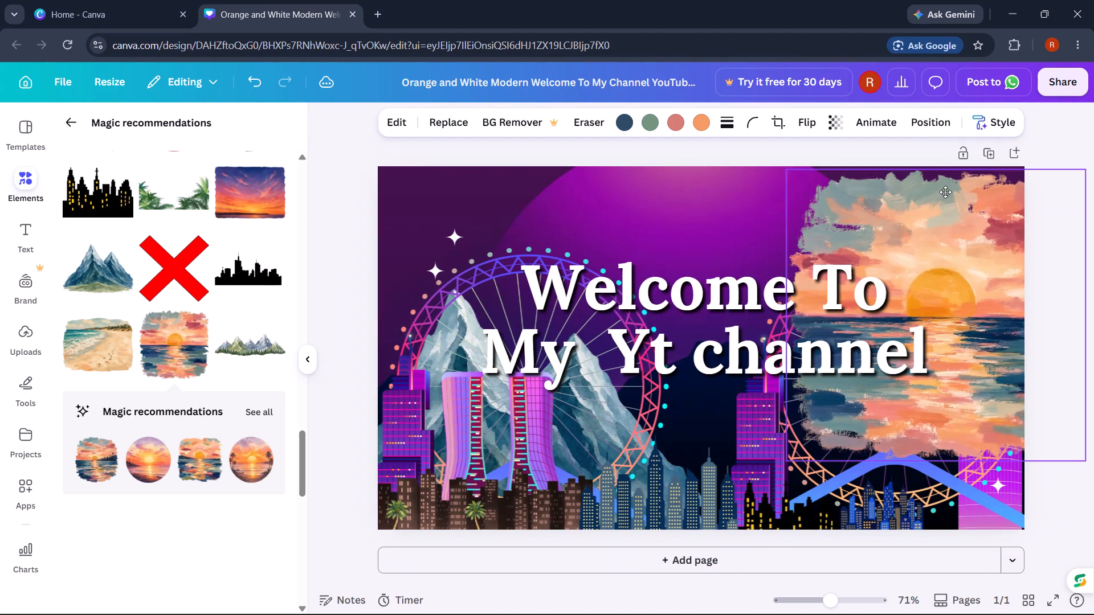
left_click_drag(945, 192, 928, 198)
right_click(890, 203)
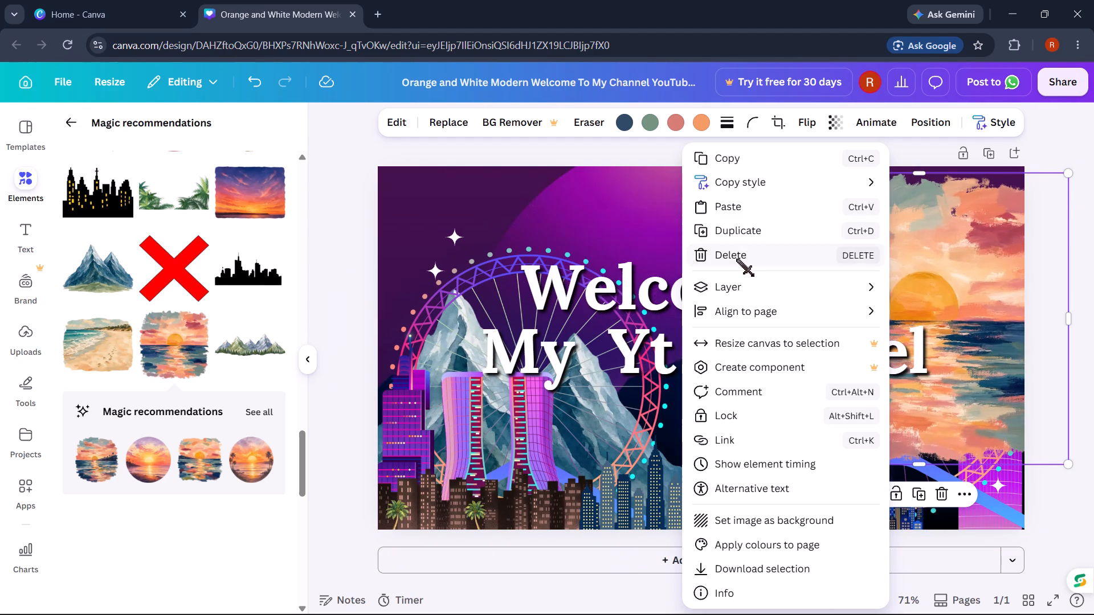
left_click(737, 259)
Add the watercolour green-and-grey mountain range with pine trees and place it across the lower-right part of the page.
scroll(206, 330, "up", 1)
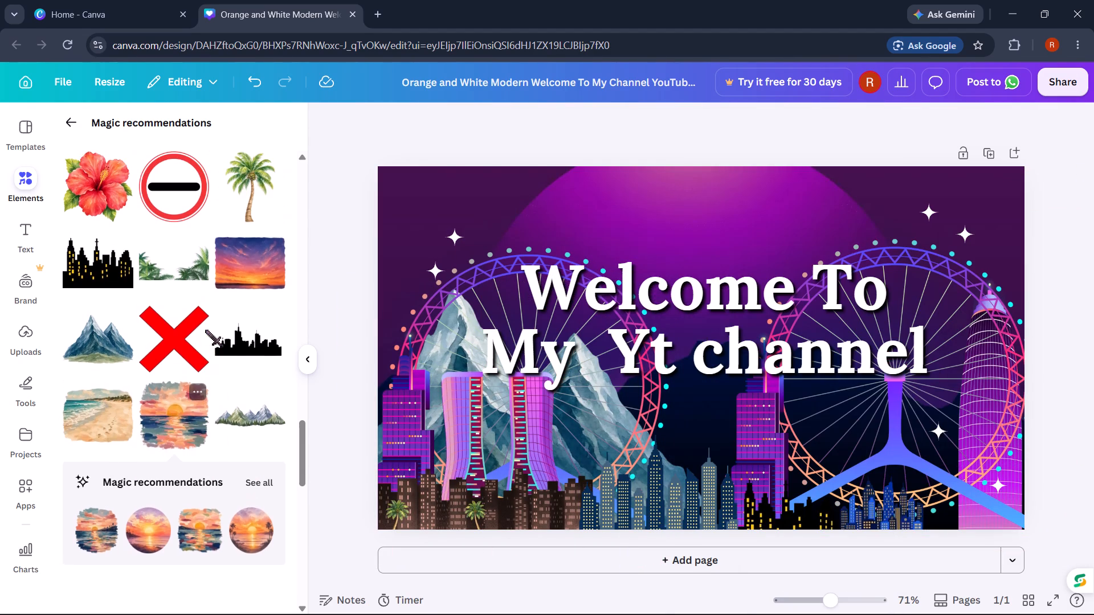
scroll(236, 367, "down", 1)
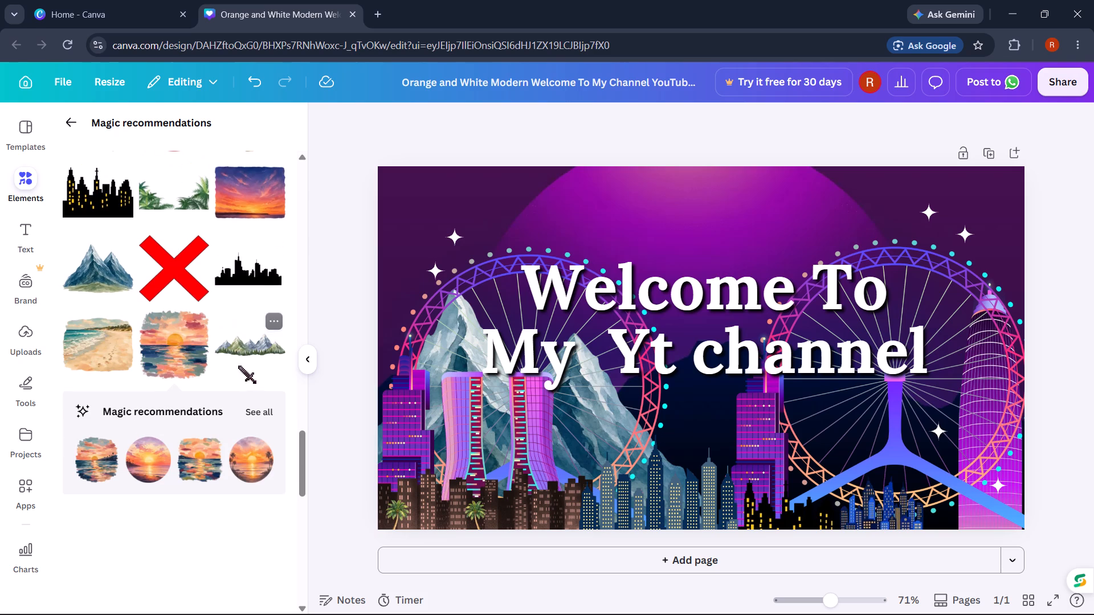
left_click(248, 347)
left_click_drag(692, 407, 836, 490)
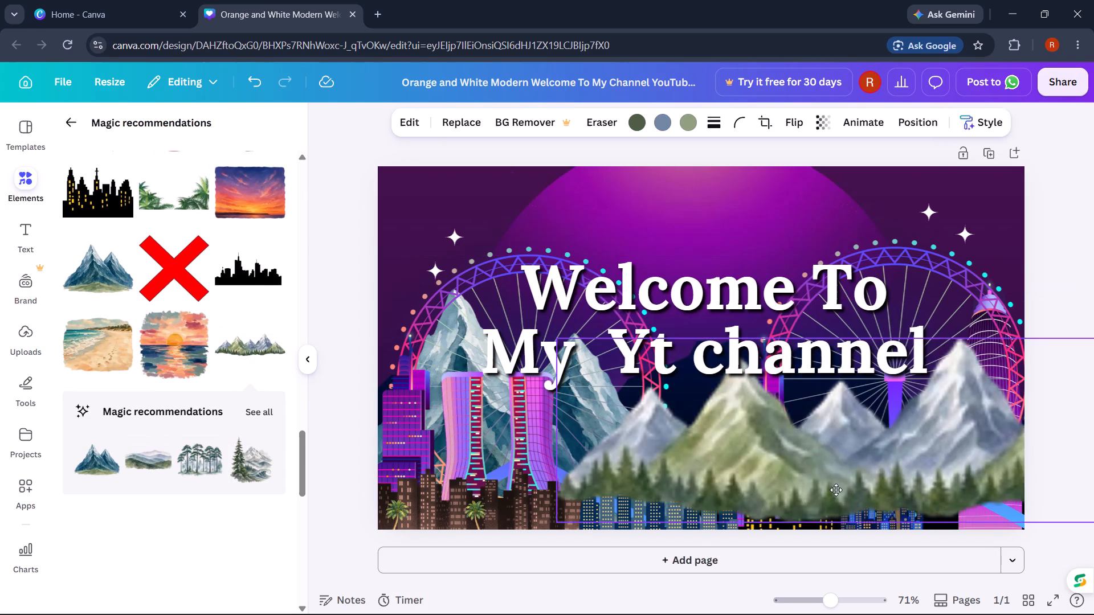
left_click_drag(836, 490, 852, 518)
Reorder the mountain range's layer to sit directly above the blue mountain, behind the towers, skylines and right Ferris wheel.
right_click(785, 490)
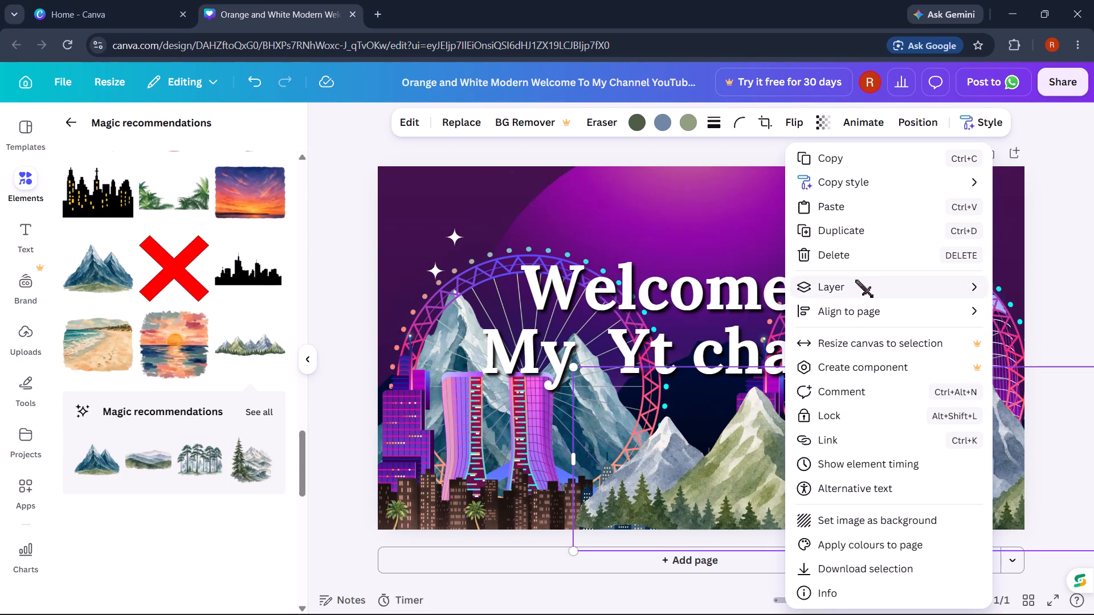
left_click(648, 396)
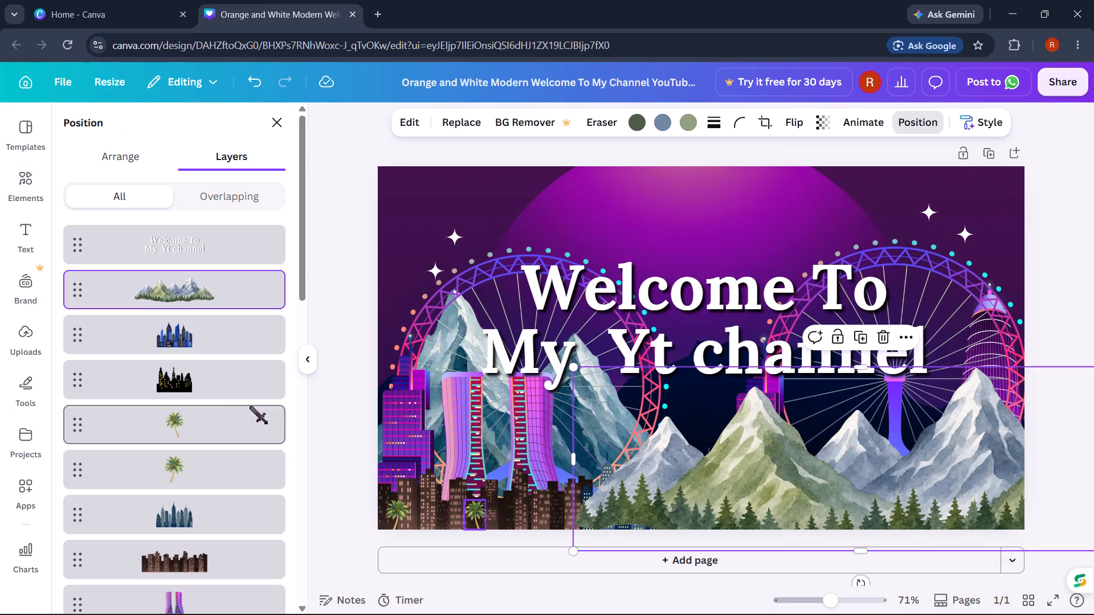
left_click_drag(205, 281, 205, 266)
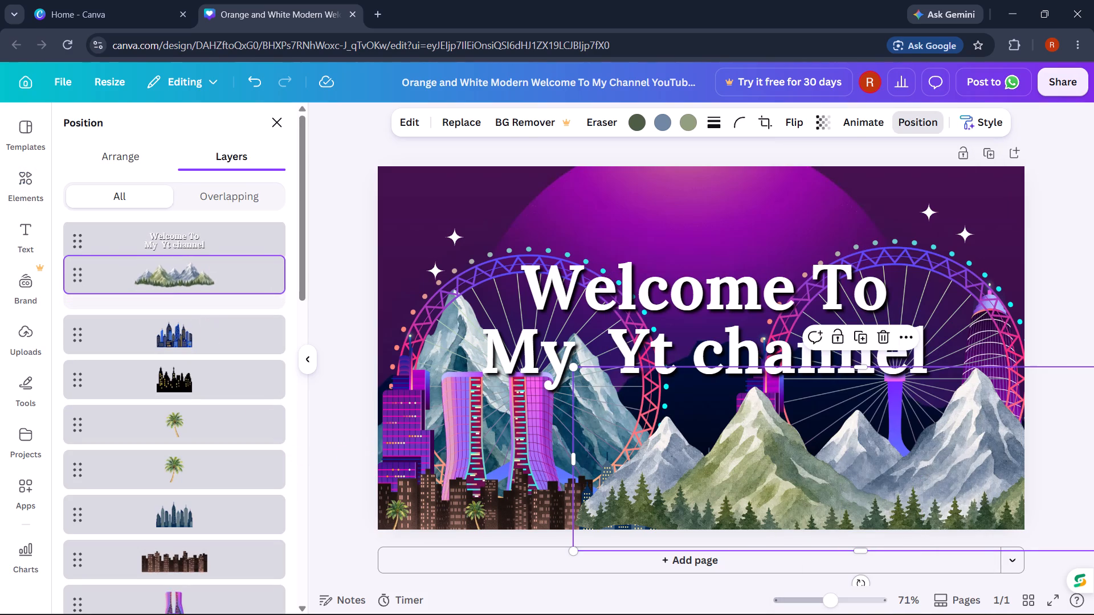
left_click_drag(205, 266, 223, 507)
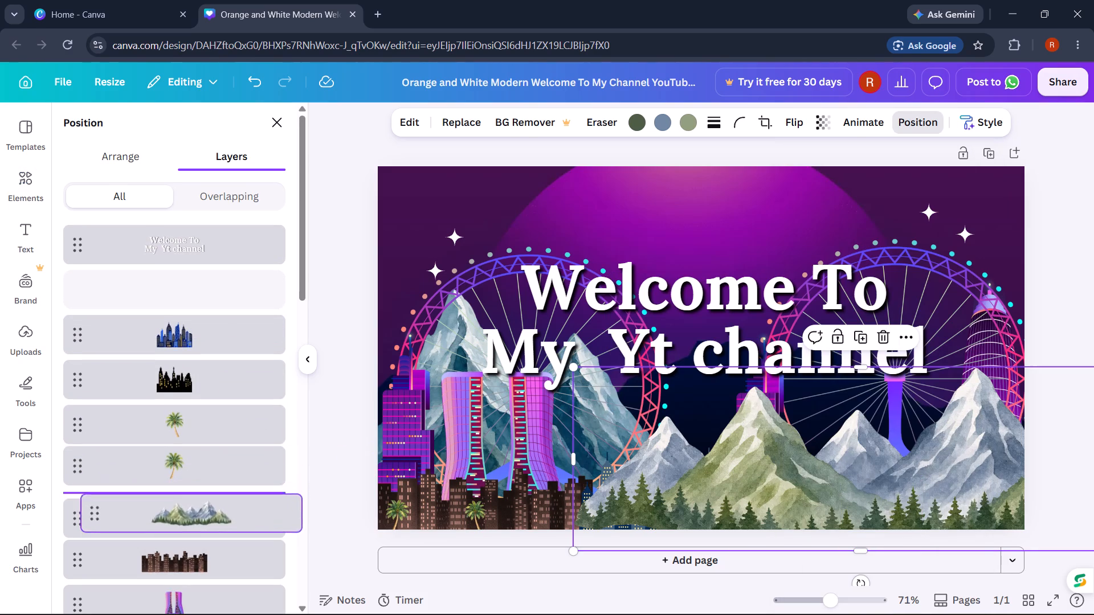
left_click_drag(223, 507, 214, 579)
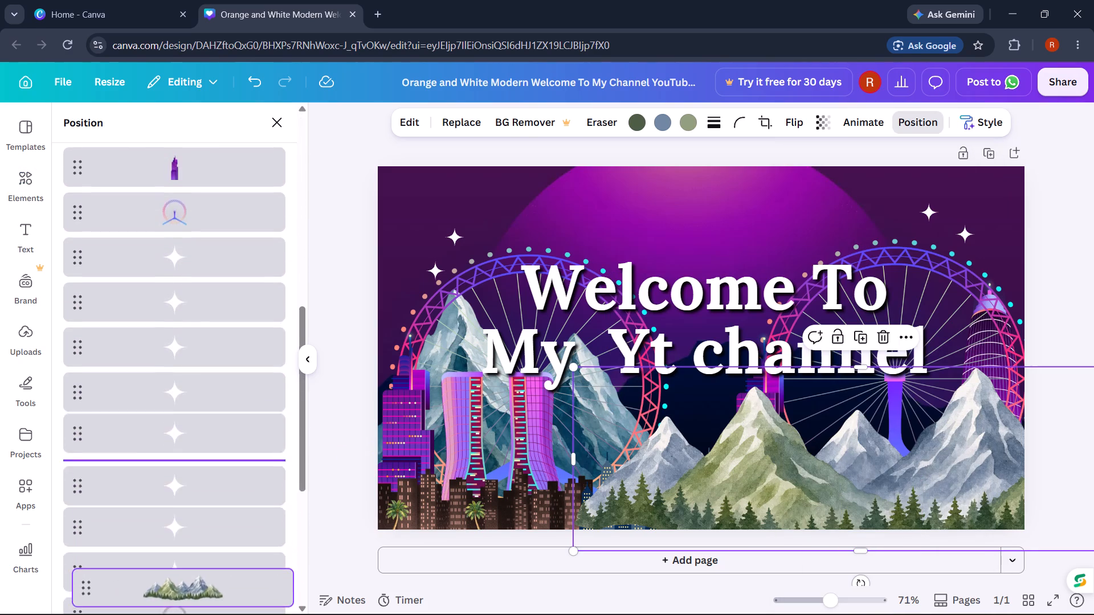
left_click_drag(214, 579, 209, 372)
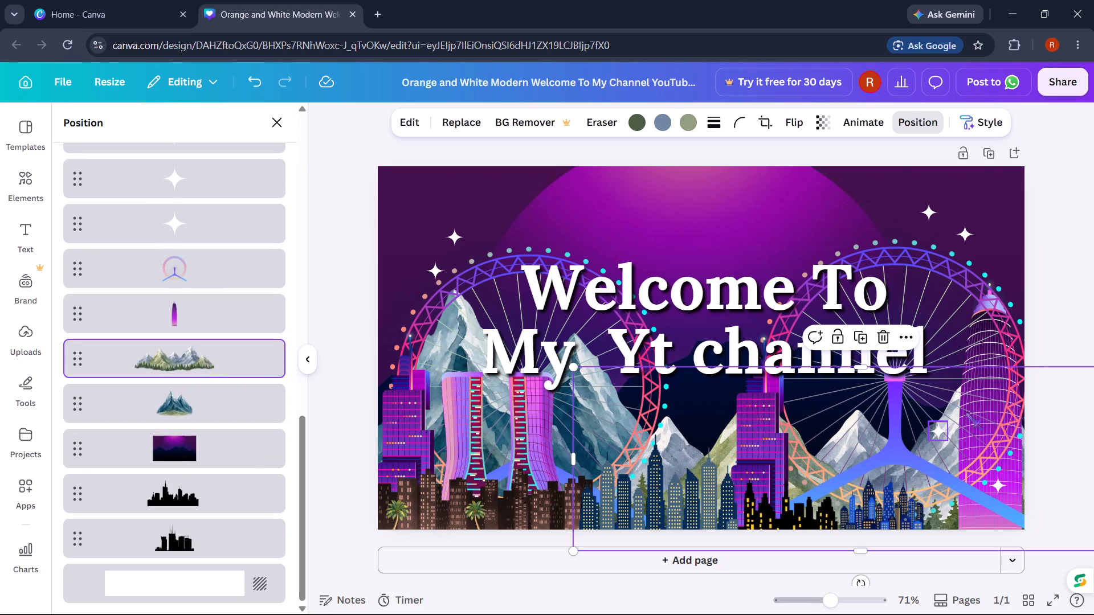
left_click(1068, 174)
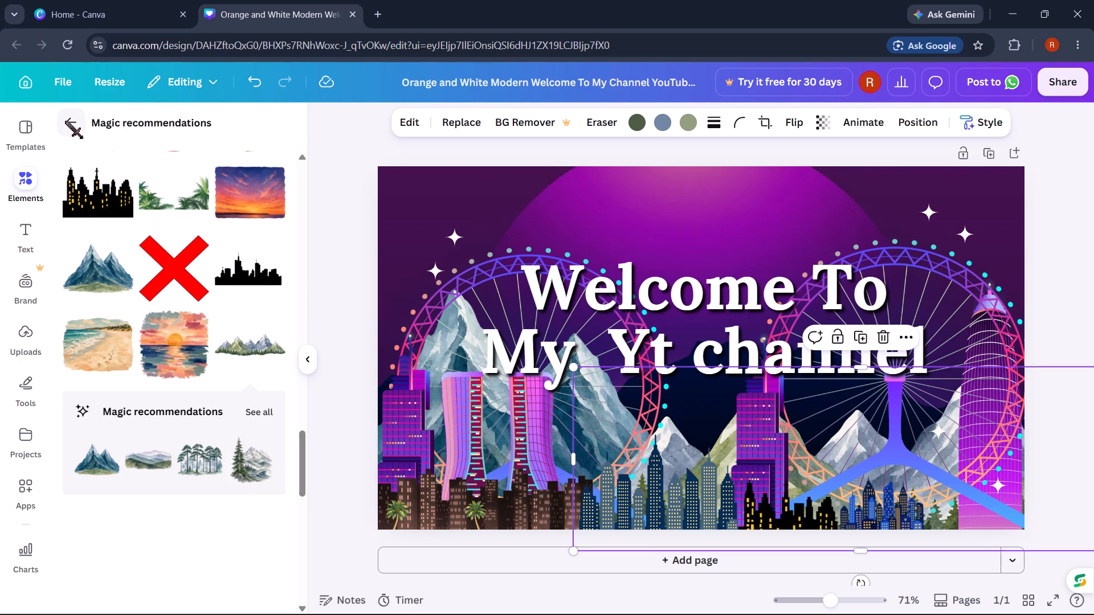
Add the glowing orange star flare from the recommendations and move it to the page's upper-left corner.
scroll(135, 244, "up", 6)
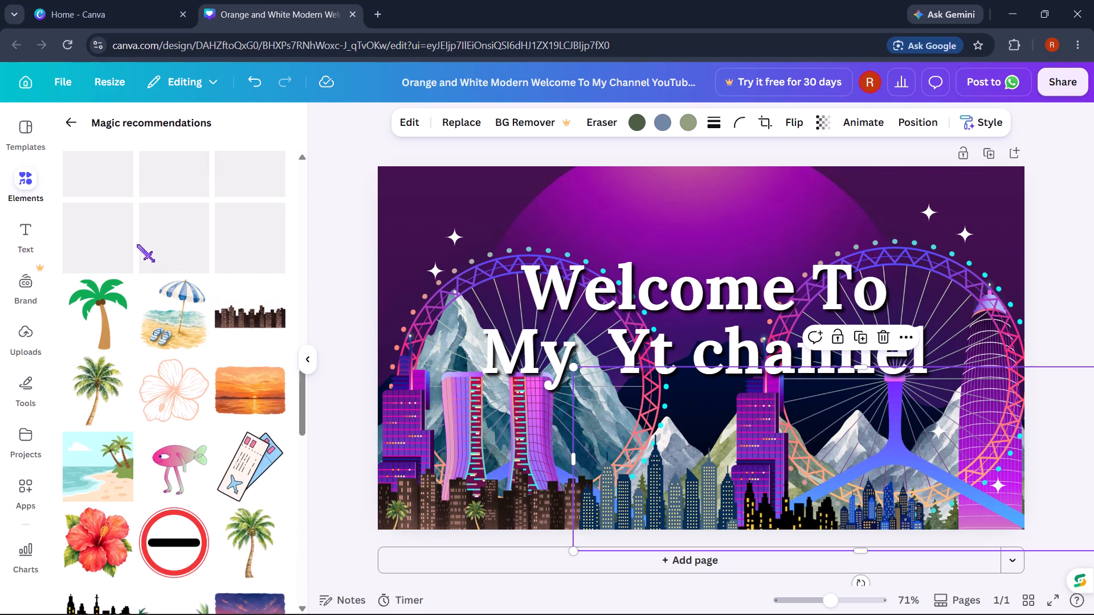
scroll(137, 245, "up", 2)
scroll(216, 319, "up", 3)
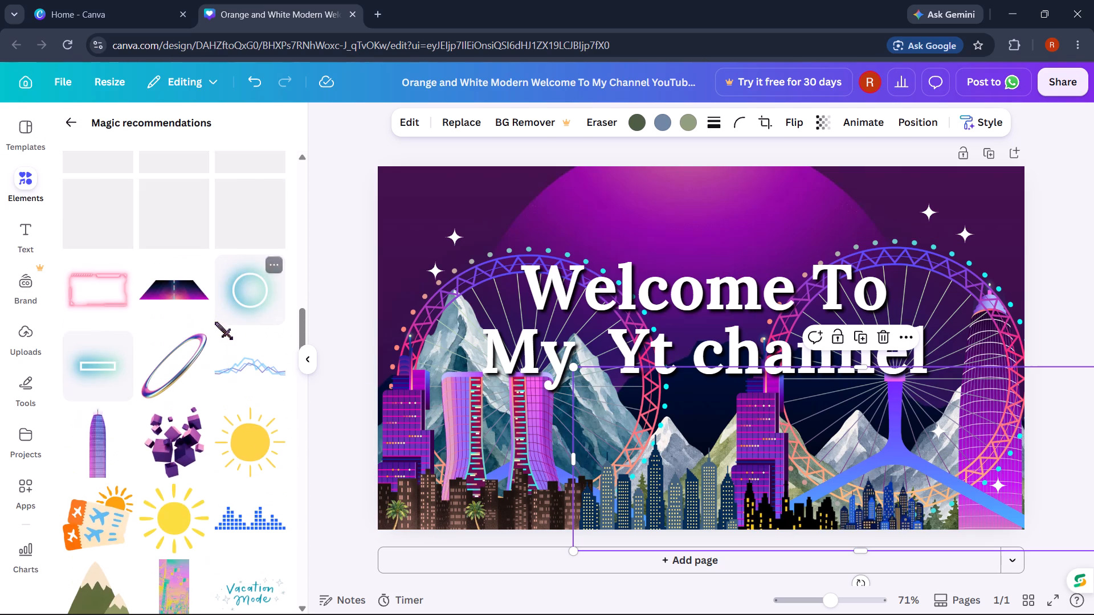
scroll(209, 331, "up", 3)
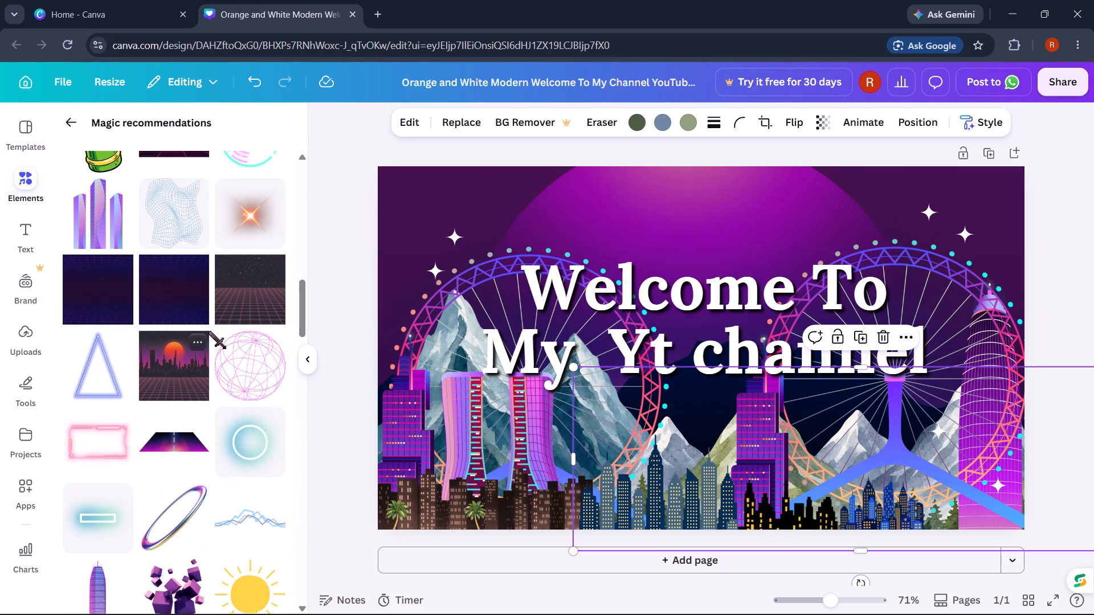
scroll(209, 331, "up", 1)
left_click(242, 334)
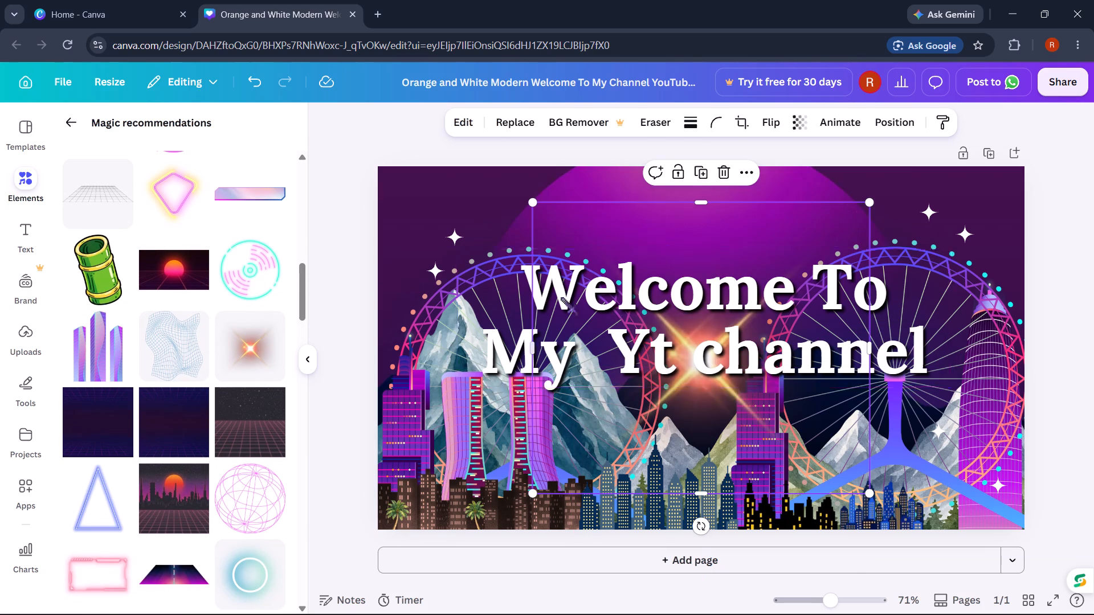
left_click_drag(695, 245, 503, 124)
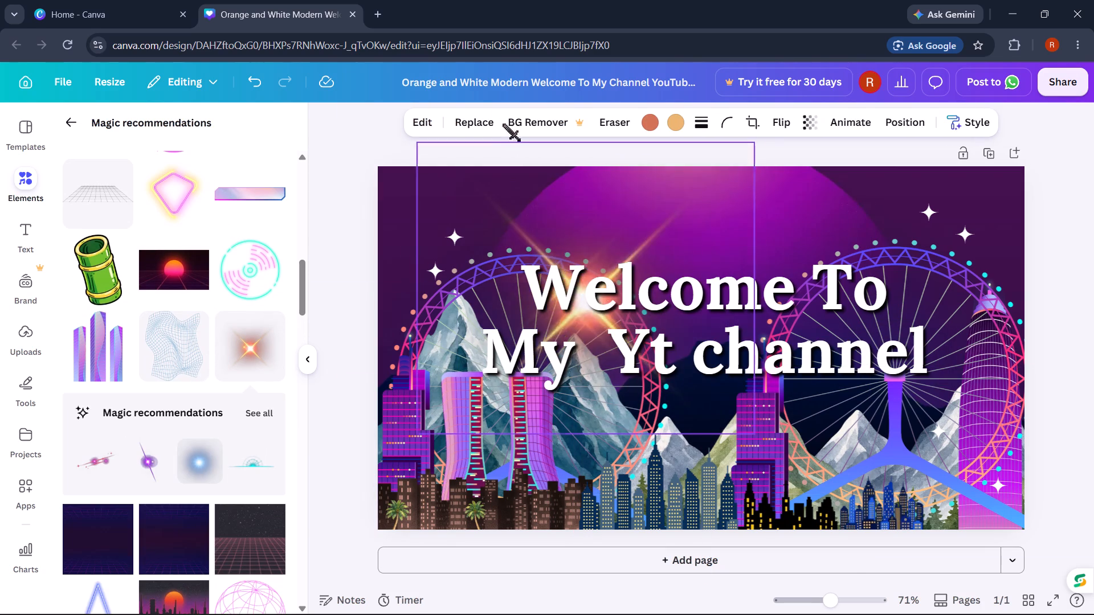
left_click_drag(503, 124, 414, 92)
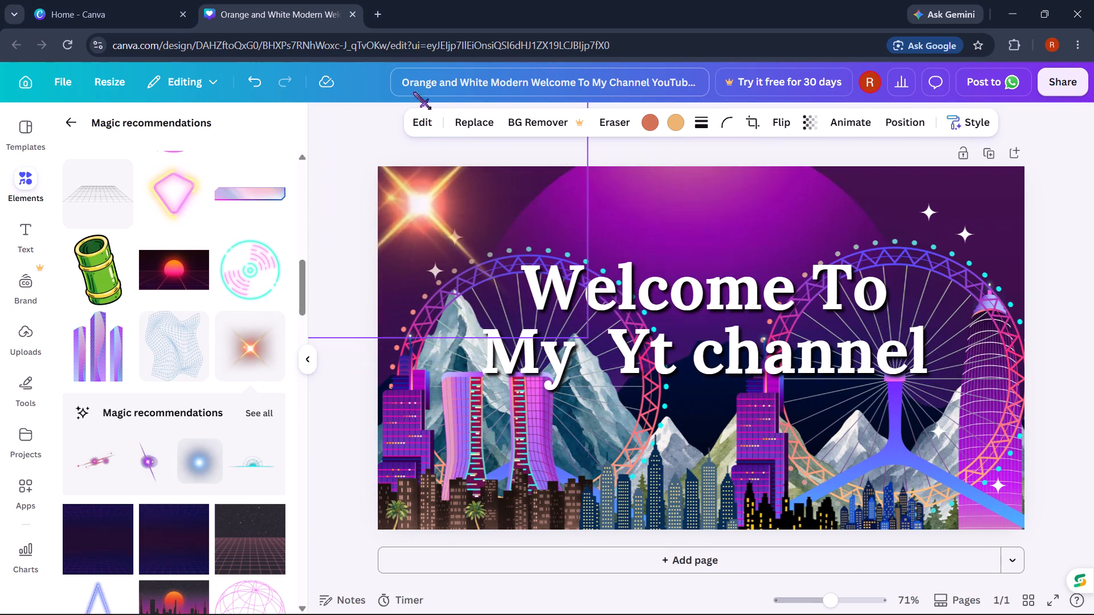
left_click_drag(414, 92, 432, 122)
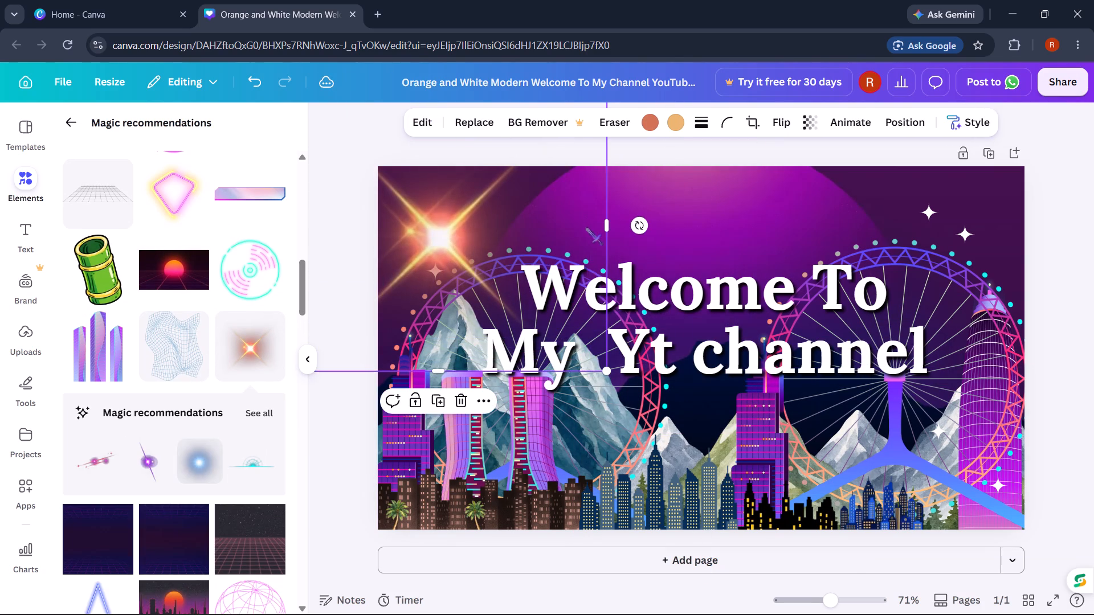
Shrink the orange flare to a small star and position it in the page's upper-left corner, just above the white sparkles.
left_click_drag(601, 365, 574, 275)
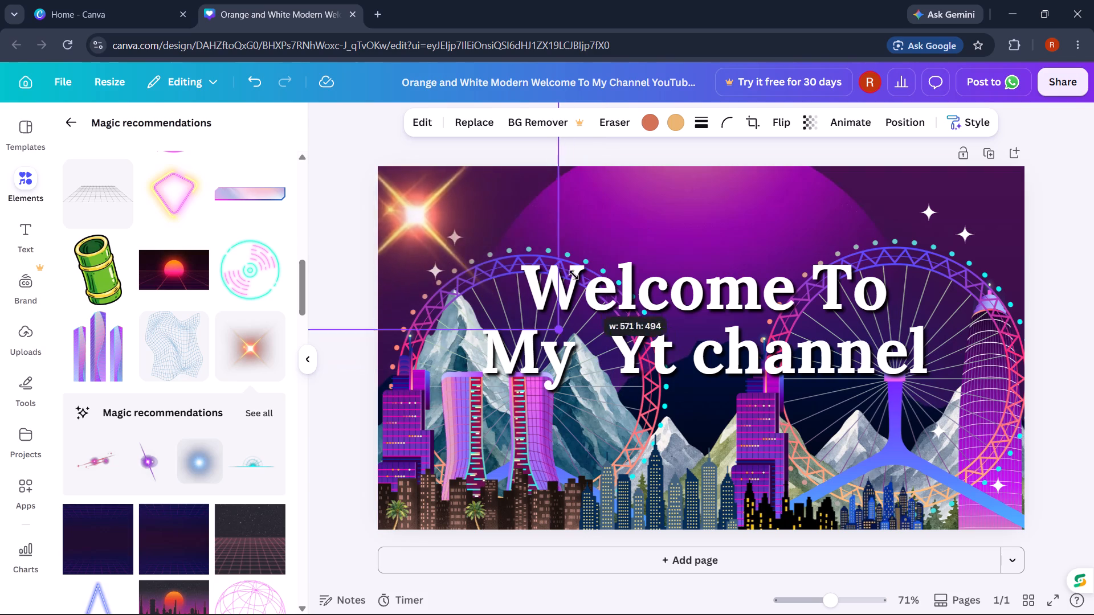
left_click_drag(574, 275, 495, 199)
left_click_drag(411, 203, 465, 259)
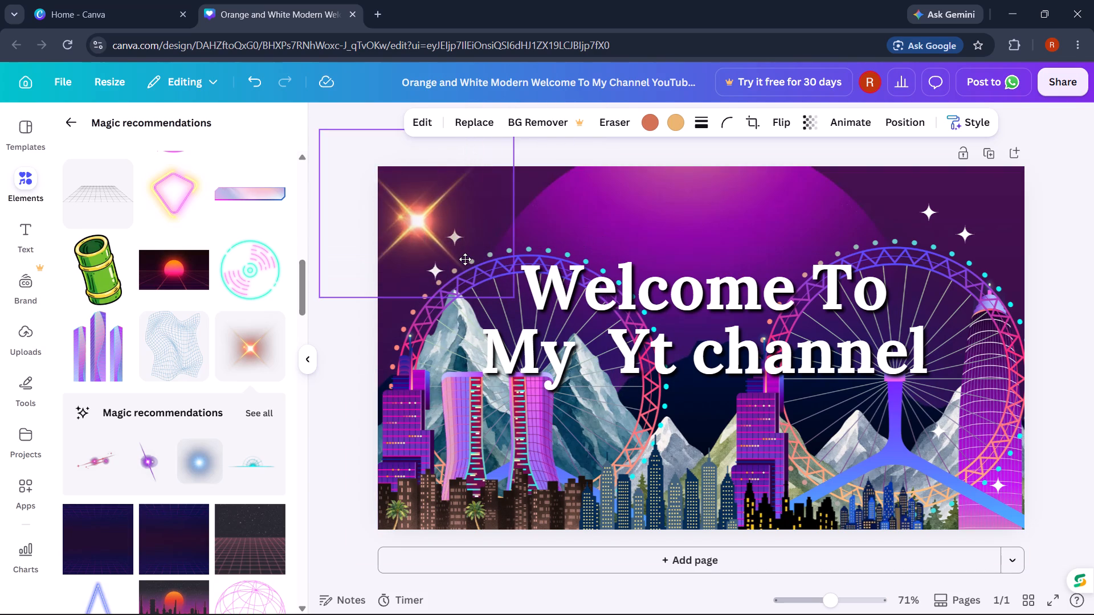
left_click_drag(465, 259, 470, 258)
left_click_drag(526, 305, 487, 247)
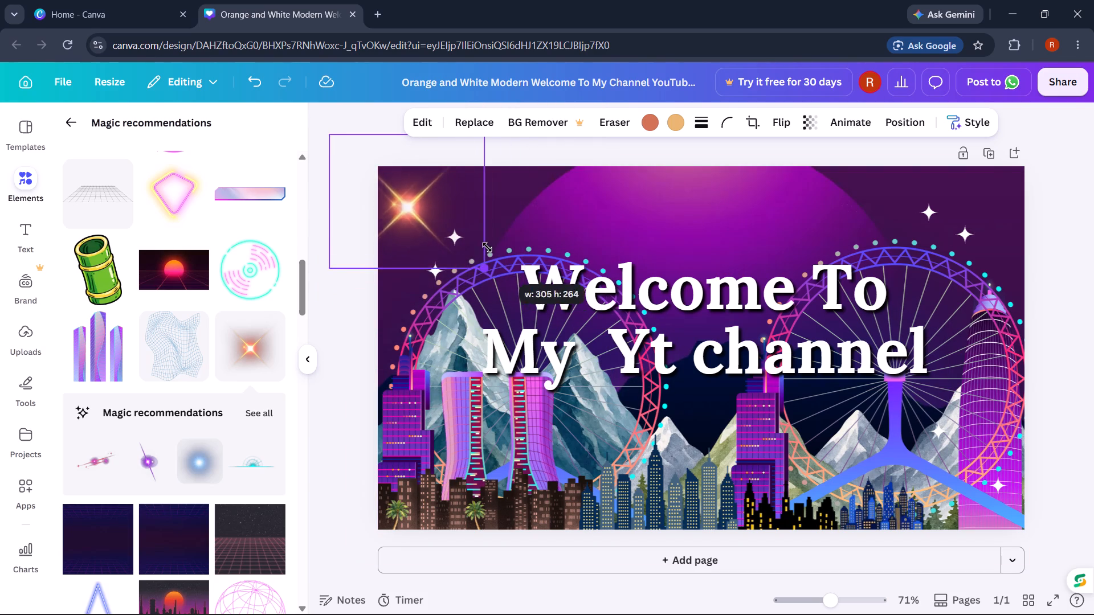
left_click_drag(487, 247, 481, 236)
left_click_drag(382, 207, 410, 228)
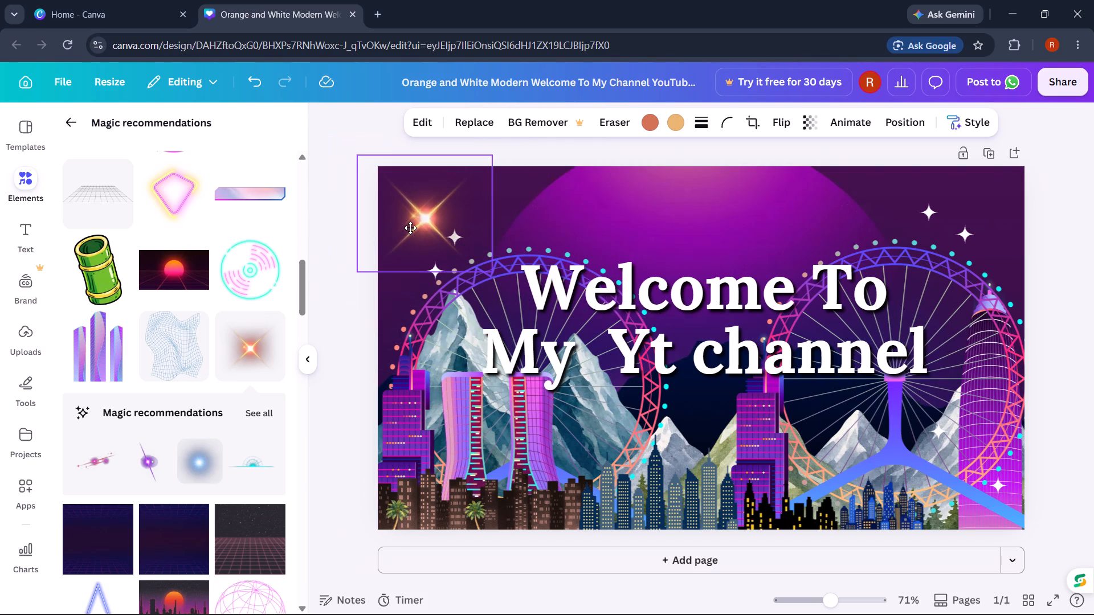
left_click_drag(410, 228, 405, 239)
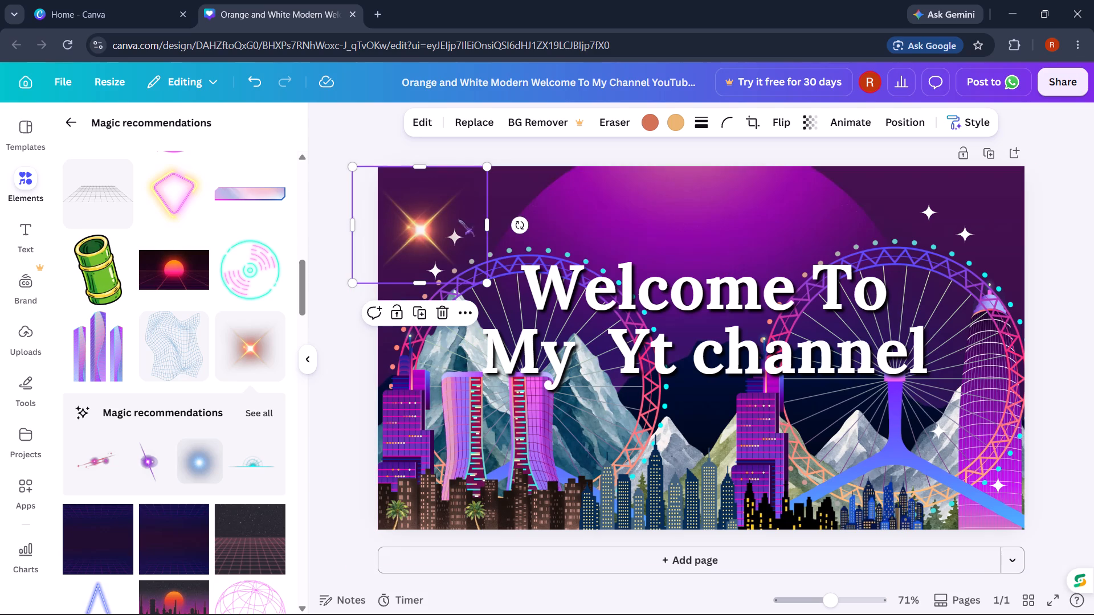
left_click_drag(413, 212, 444, 190)
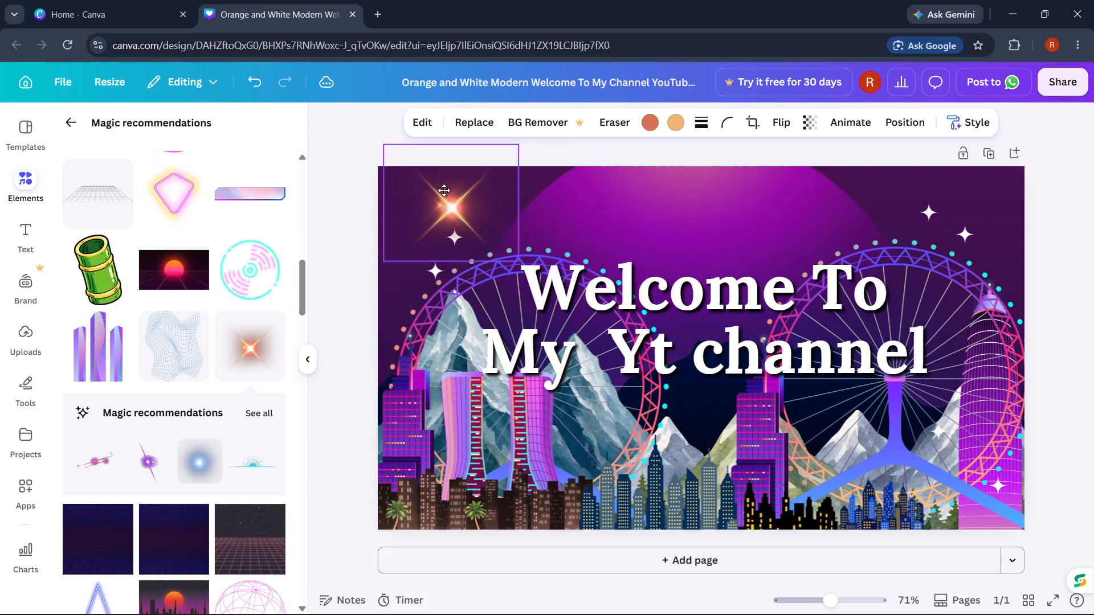
left_click_drag(444, 190, 418, 193)
left_click(554, 143)
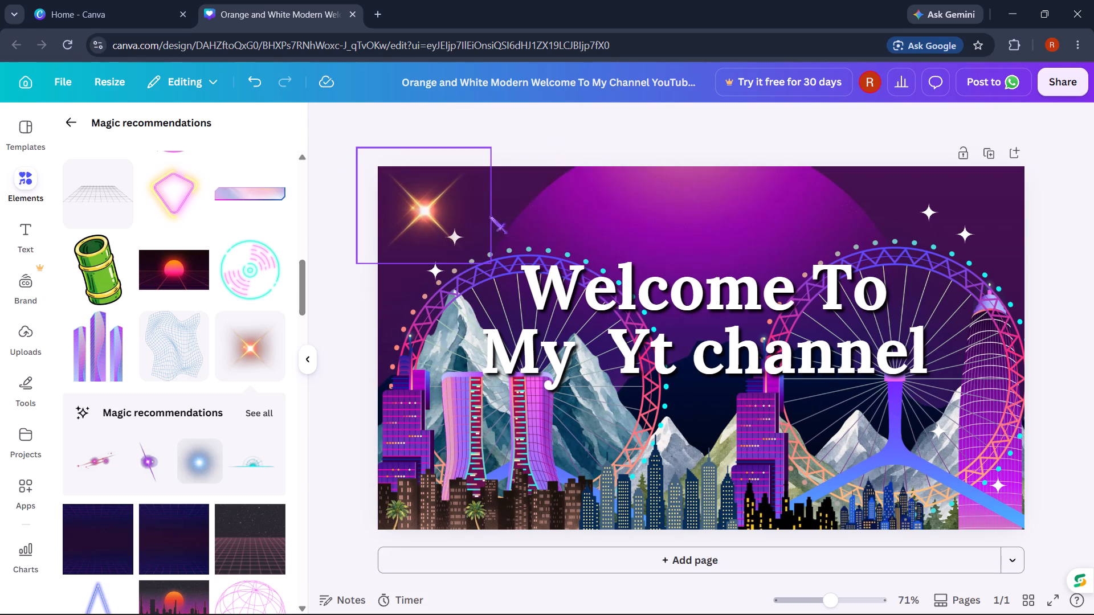
Add the tilted iridescent ring from the recommendations to the page.
left_click(1079, 278)
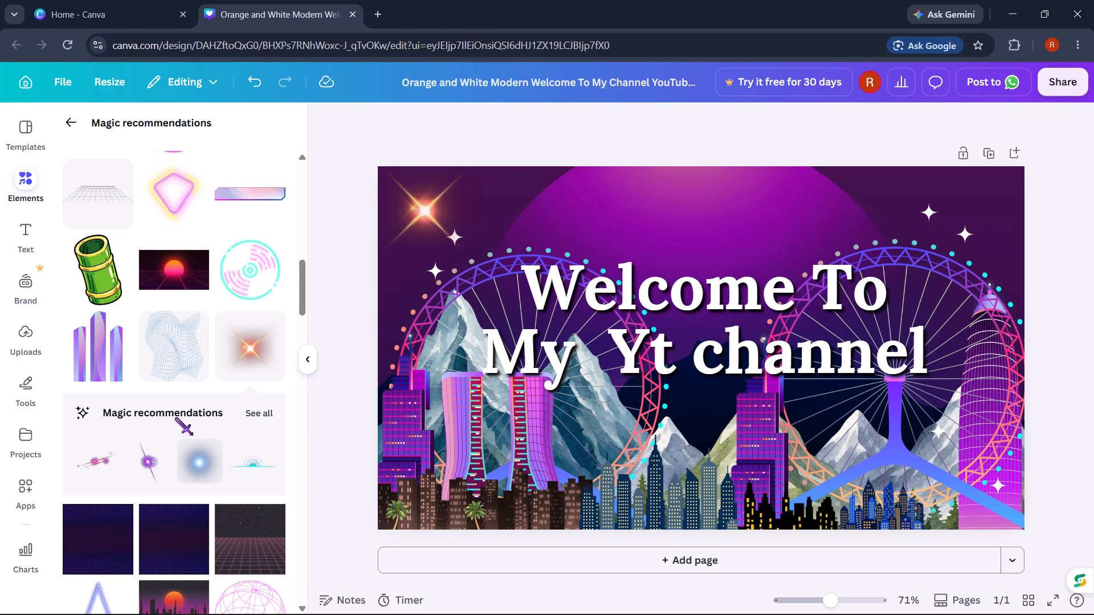
scroll(175, 409, "up", 3)
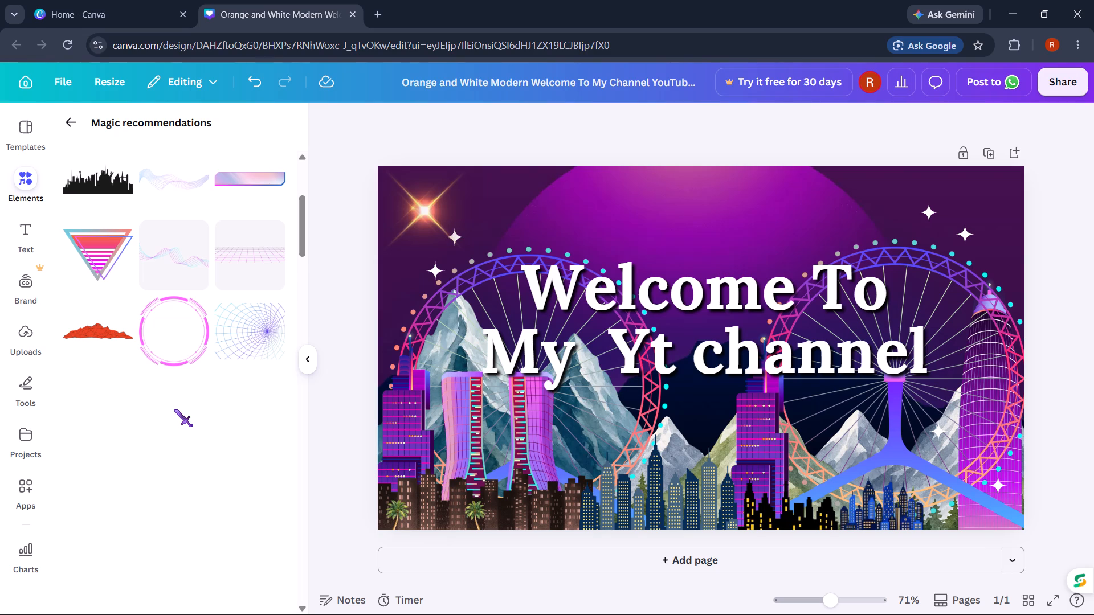
scroll(175, 409, "up", 5)
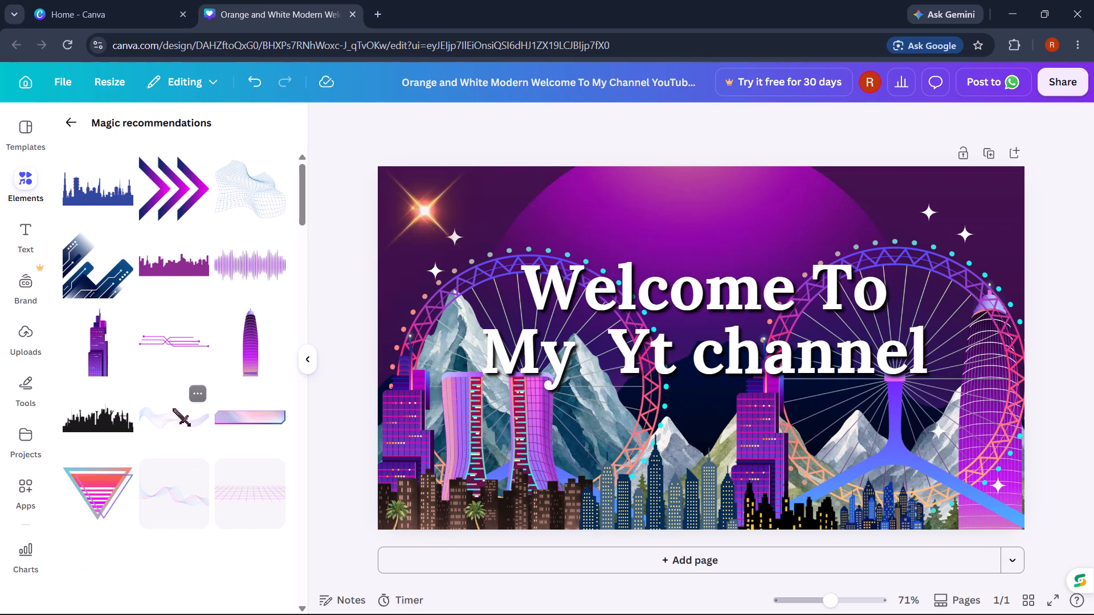
scroll(173, 409, "up", 3)
scroll(173, 409, "down", 2)
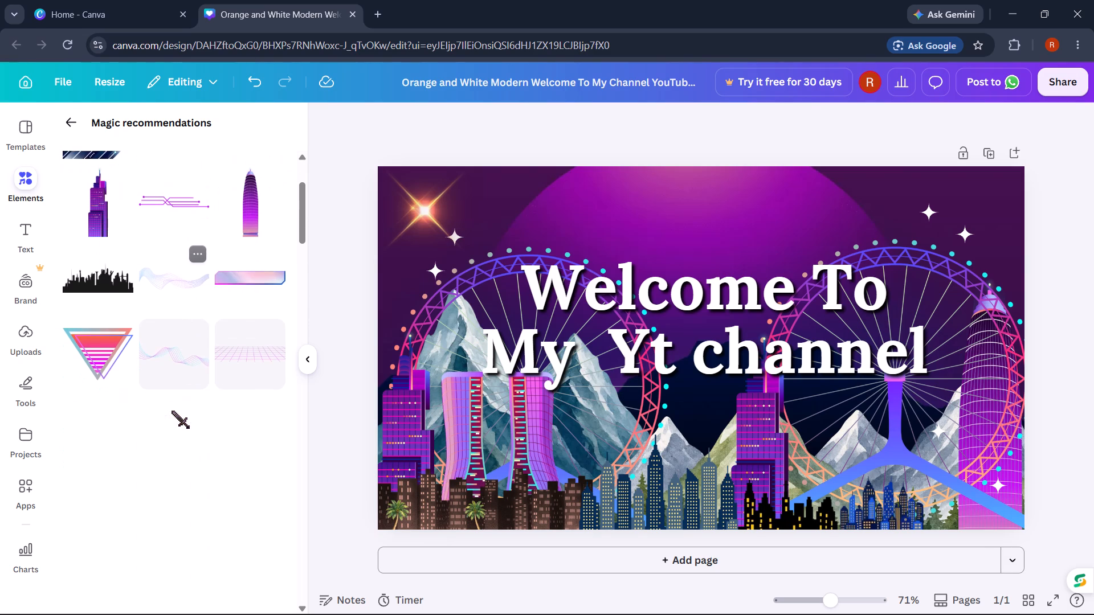
scroll(172, 411, "down", 5)
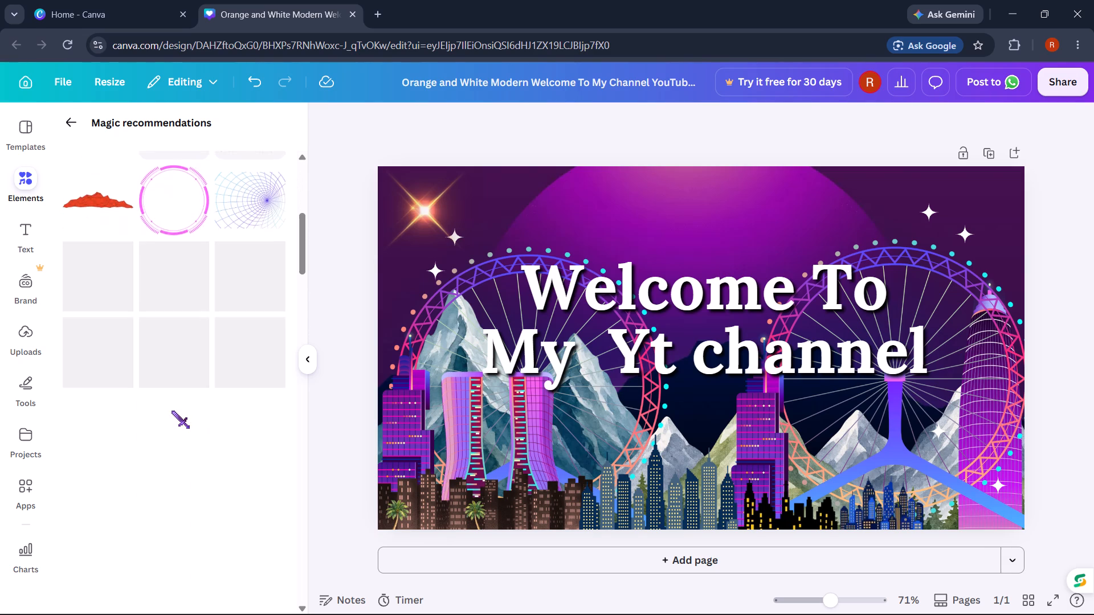
scroll(172, 411, "down", 2)
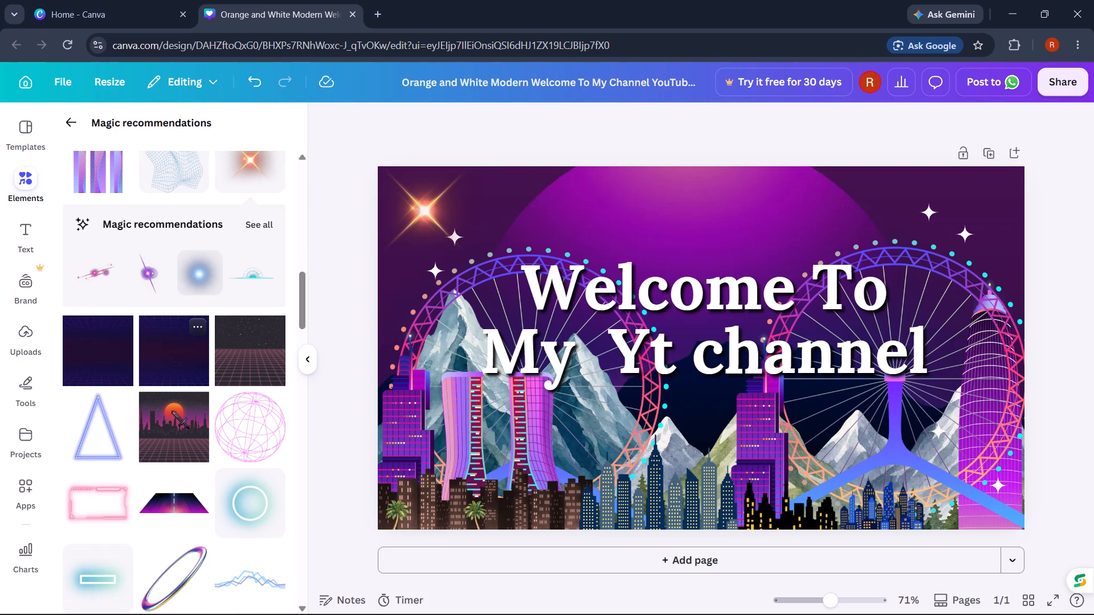
scroll(172, 411, "down", 3)
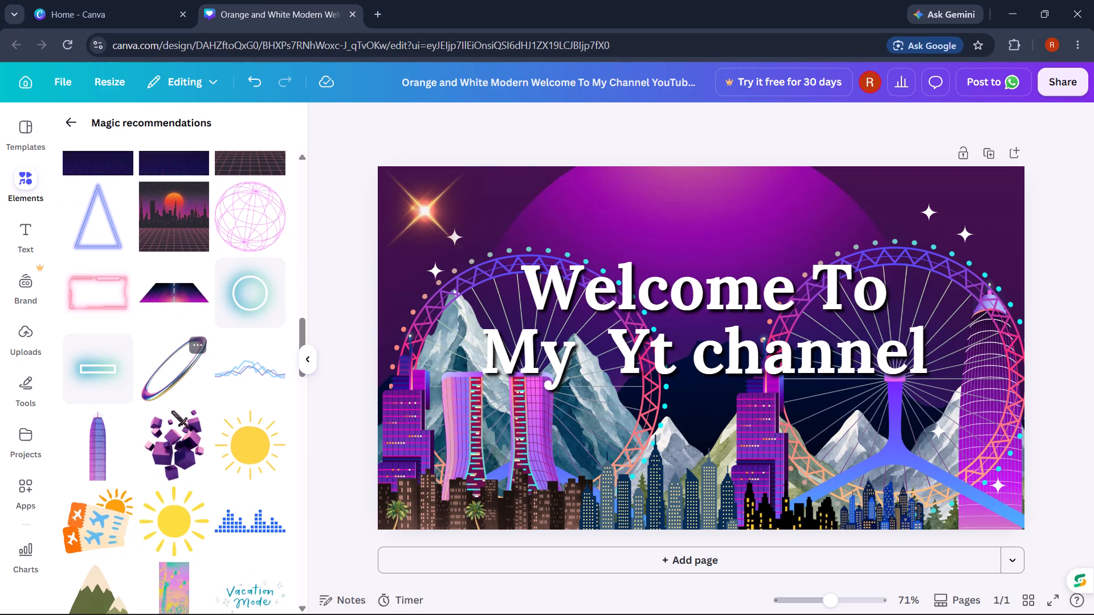
left_click(194, 368)
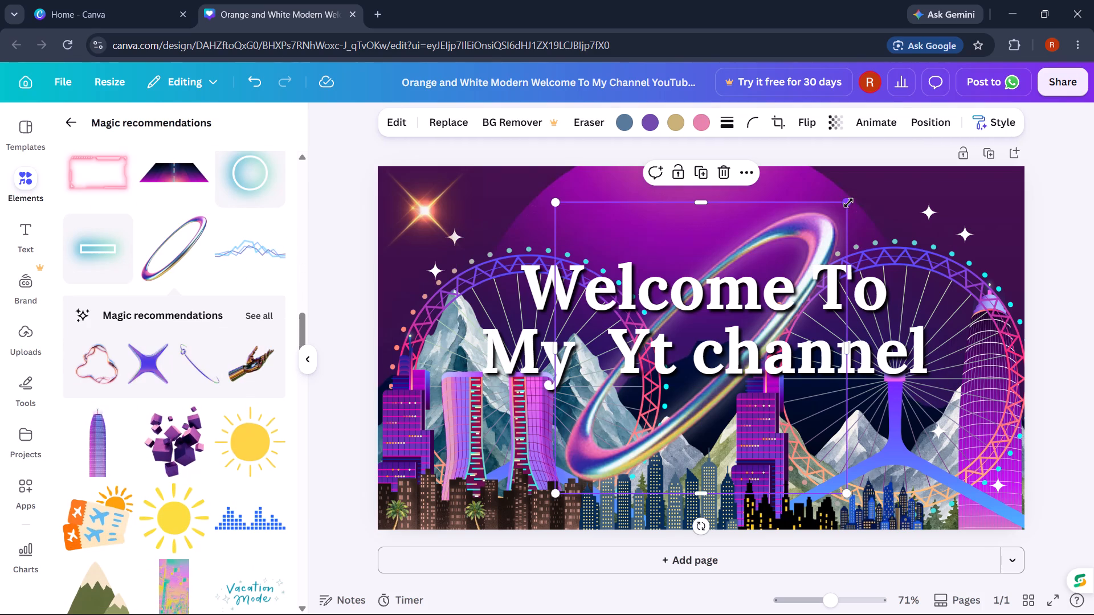
Shrink the iridescent ring to a small accent and position it over the word "Yt" in the title.
left_click_drag(848, 203, 732, 337)
left_click_drag(627, 440, 635, 393)
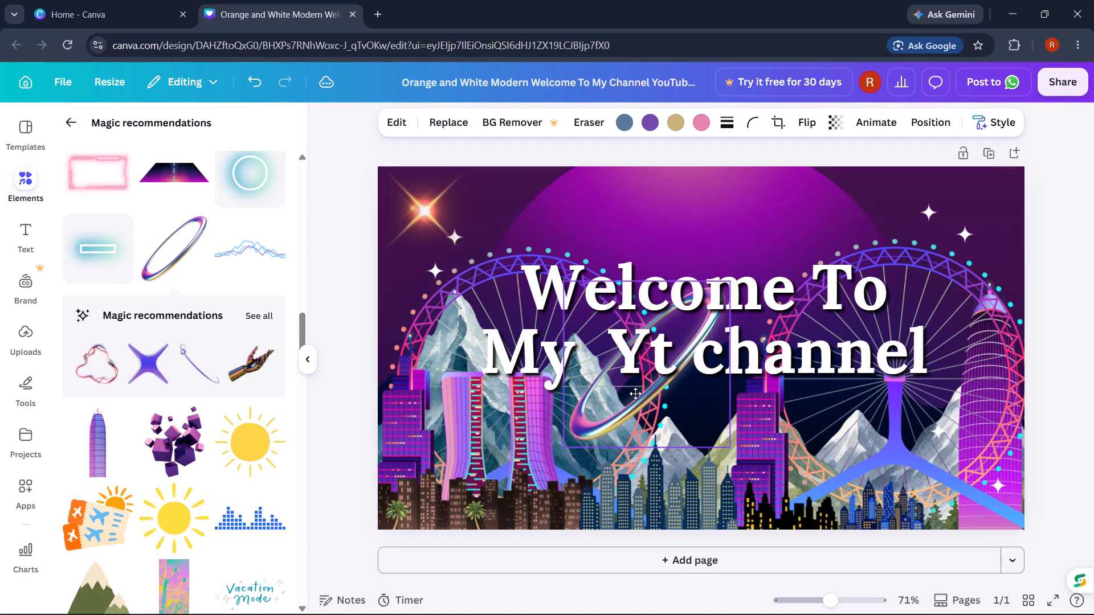
left_click_drag(635, 393, 622, 391)
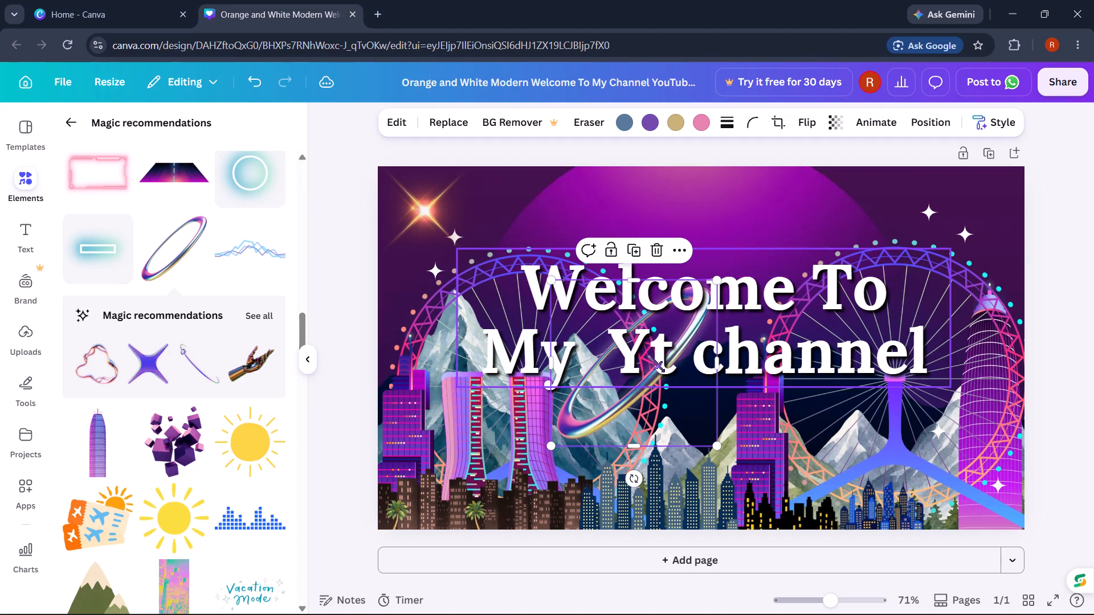
left_click_drag(717, 278, 647, 363)
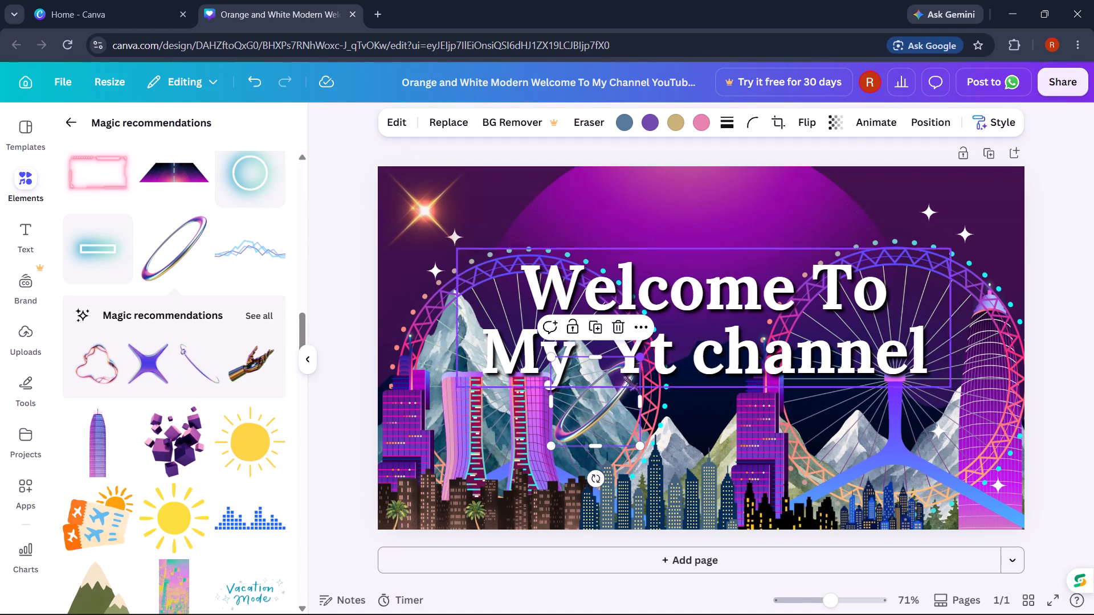
left_click_drag(589, 404, 631, 362)
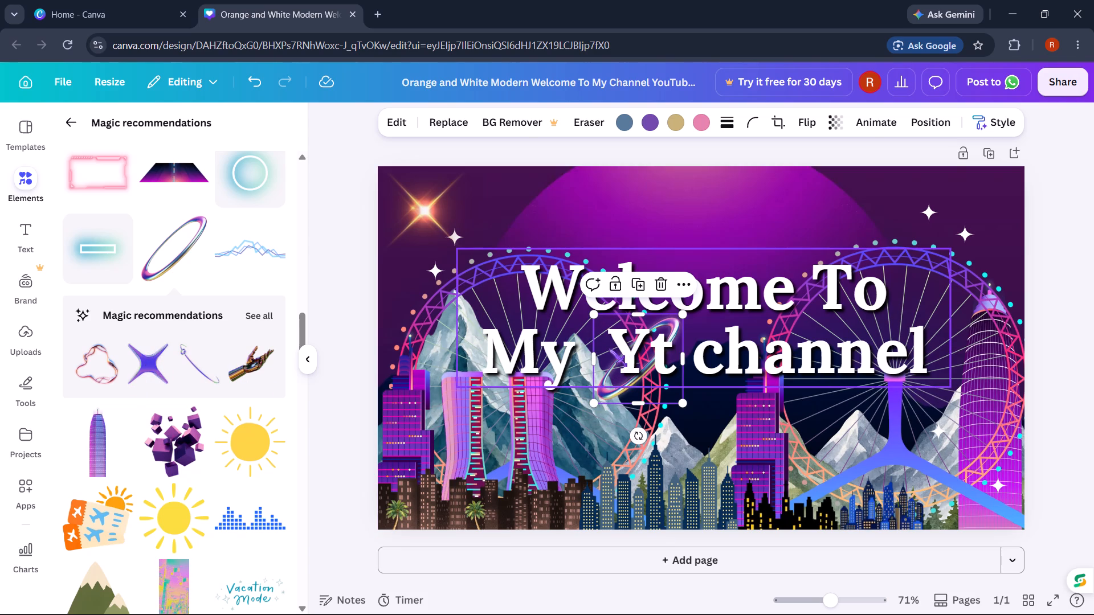
Move the ring's layer to the top of the stack, above the title text, and nudge it into place around "Yt".
right_click(639, 347)
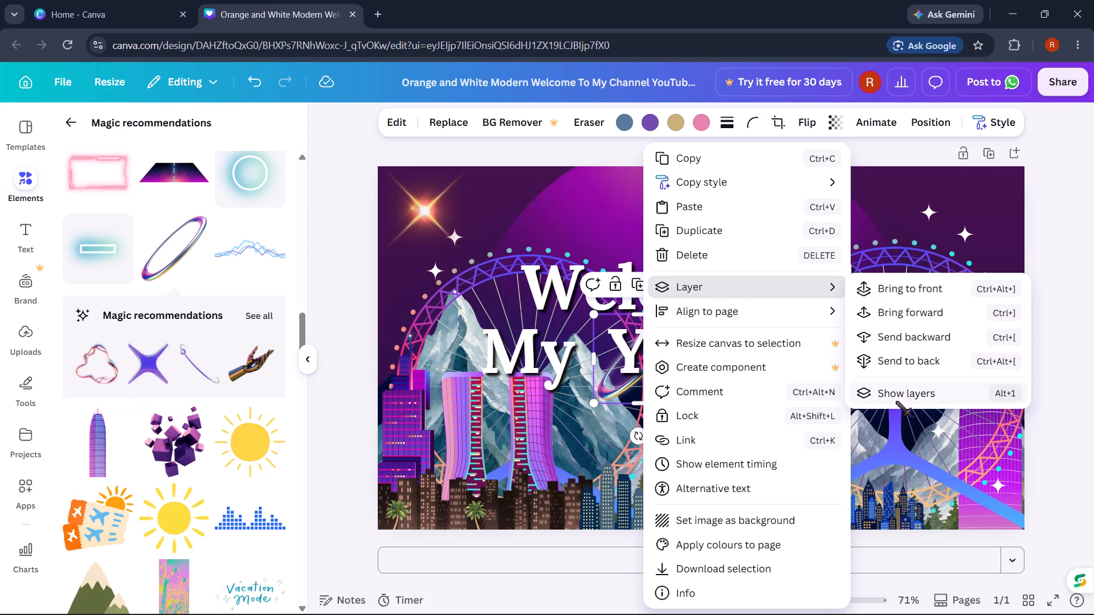
left_click(899, 393)
left_click_drag(235, 292, 235, 286)
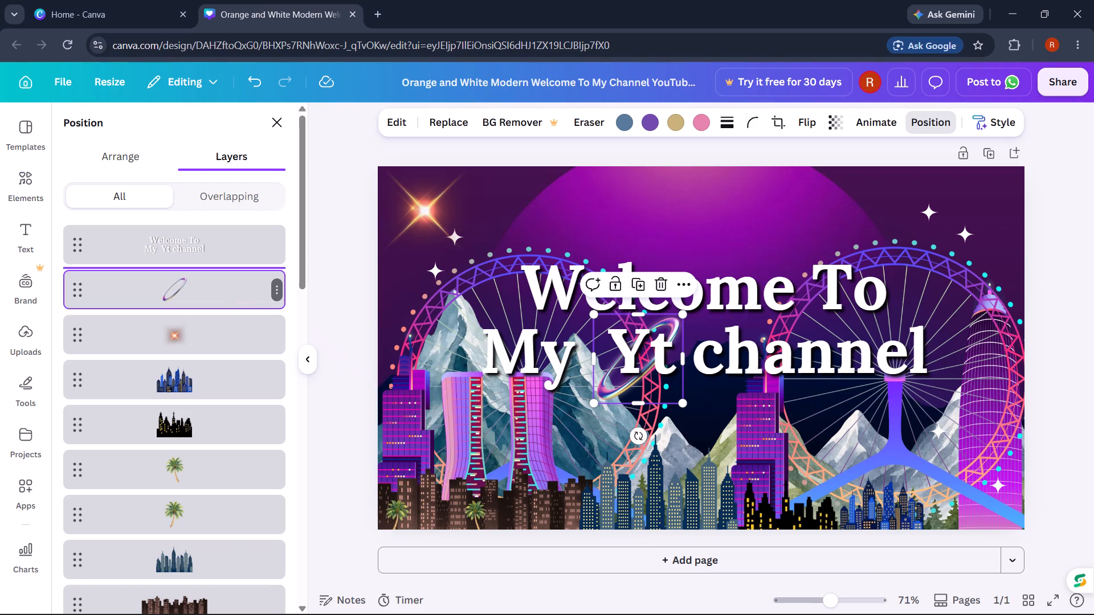
left_click_drag(235, 286, 235, 240)
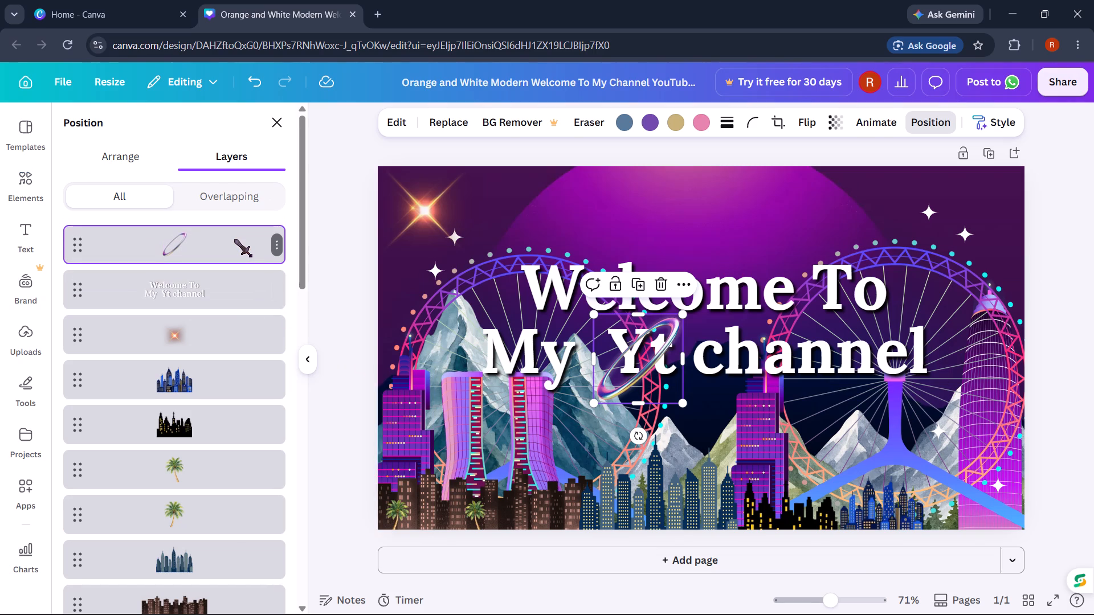
left_click_drag(235, 240, 226, 288)
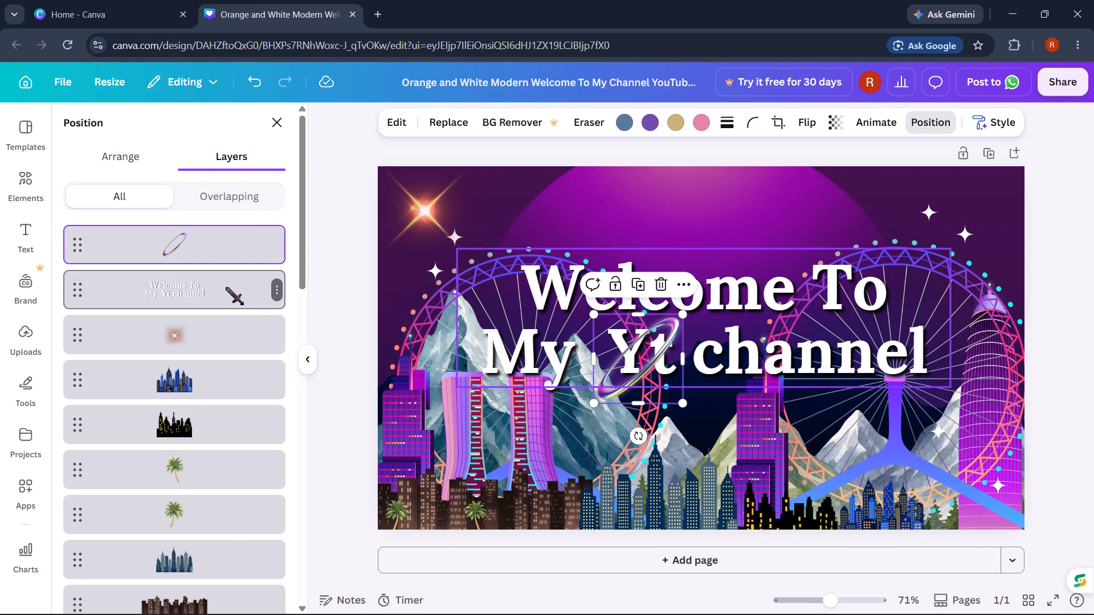
left_click_drag(624, 360, 631, 353)
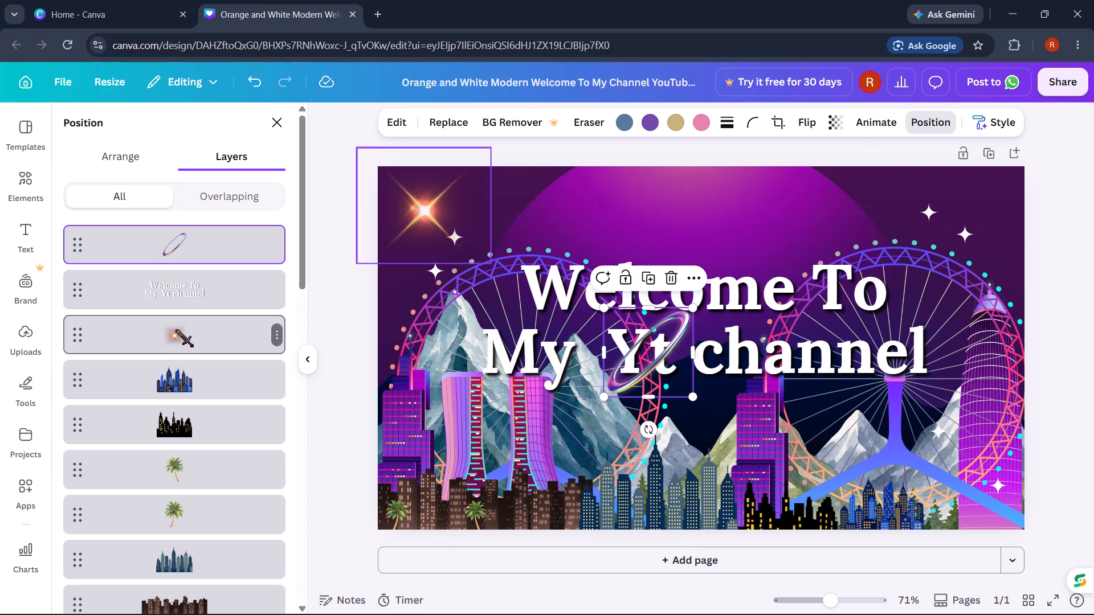
Delete the two black skyline silhouettes hidden beneath the purple night background in the layer stack.
scroll(178, 370, "down", 16)
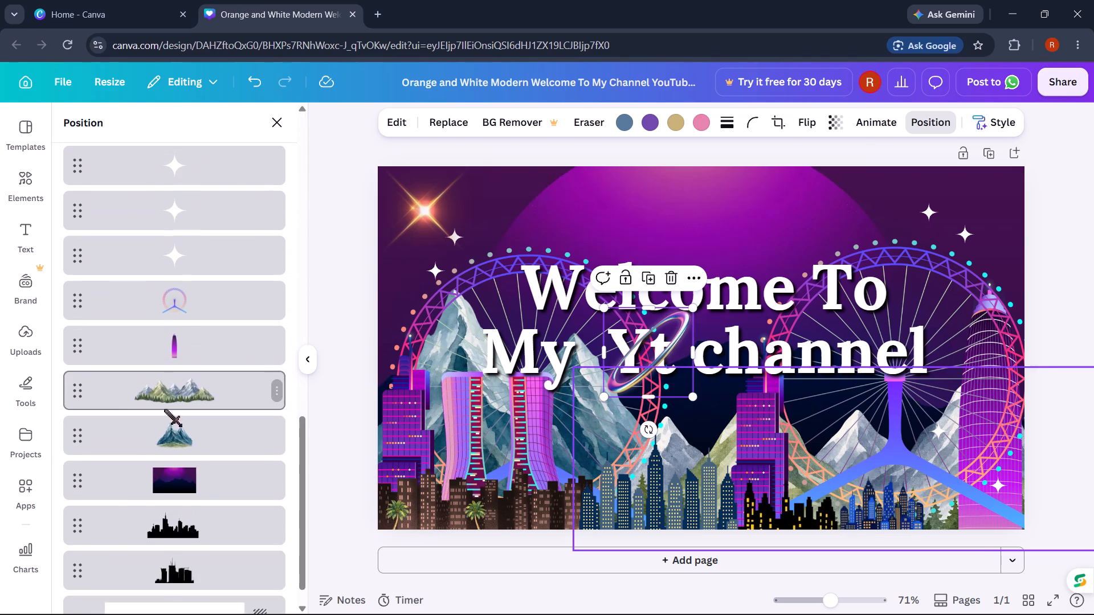
right_click(193, 520)
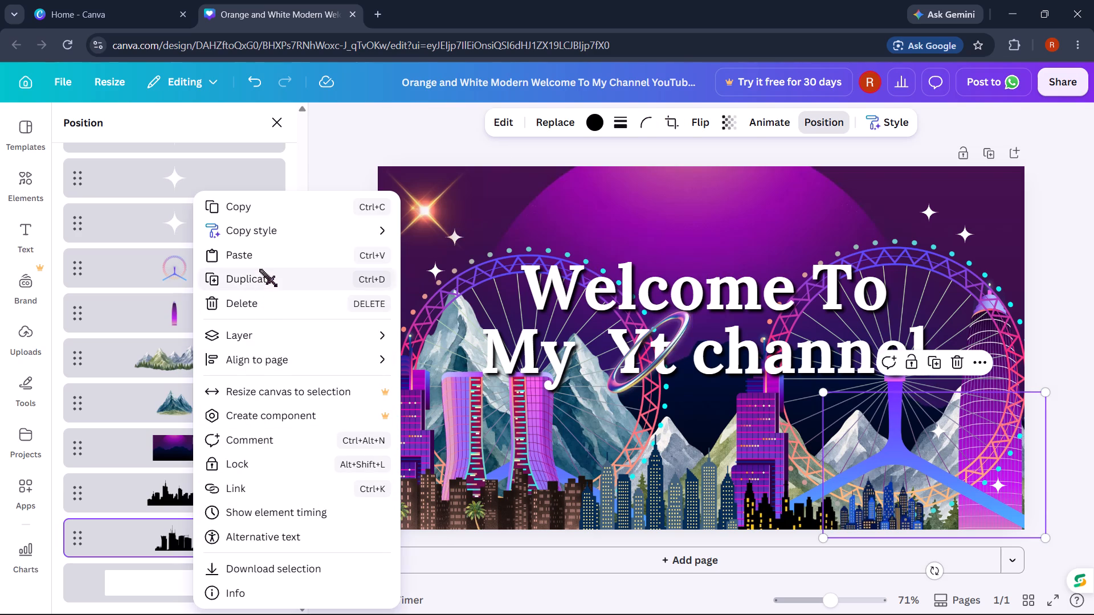
left_click(254, 298)
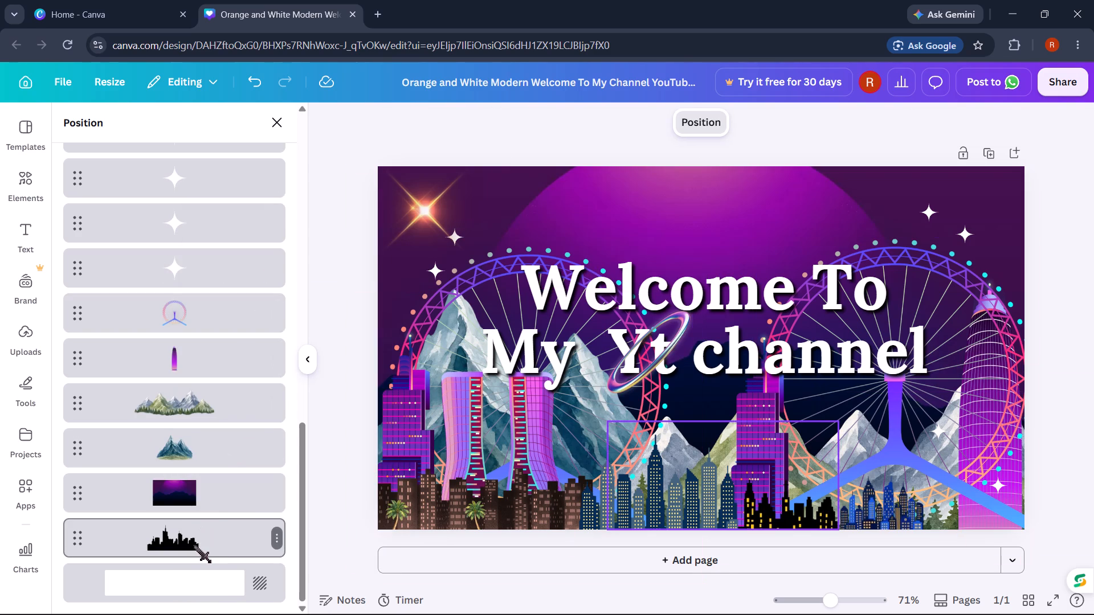
right_click(194, 546)
left_click(243, 304)
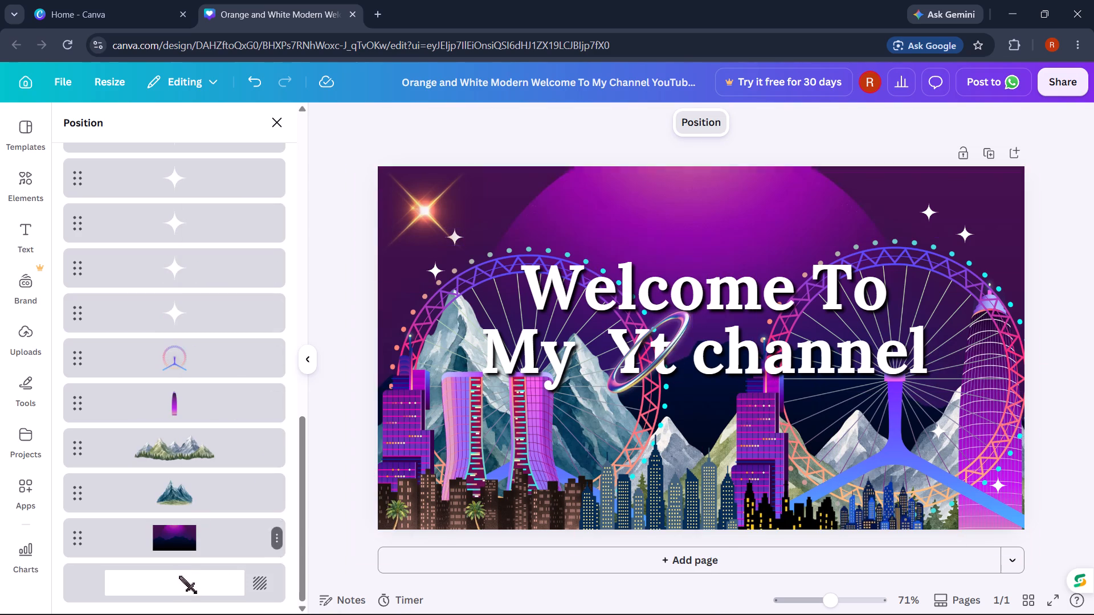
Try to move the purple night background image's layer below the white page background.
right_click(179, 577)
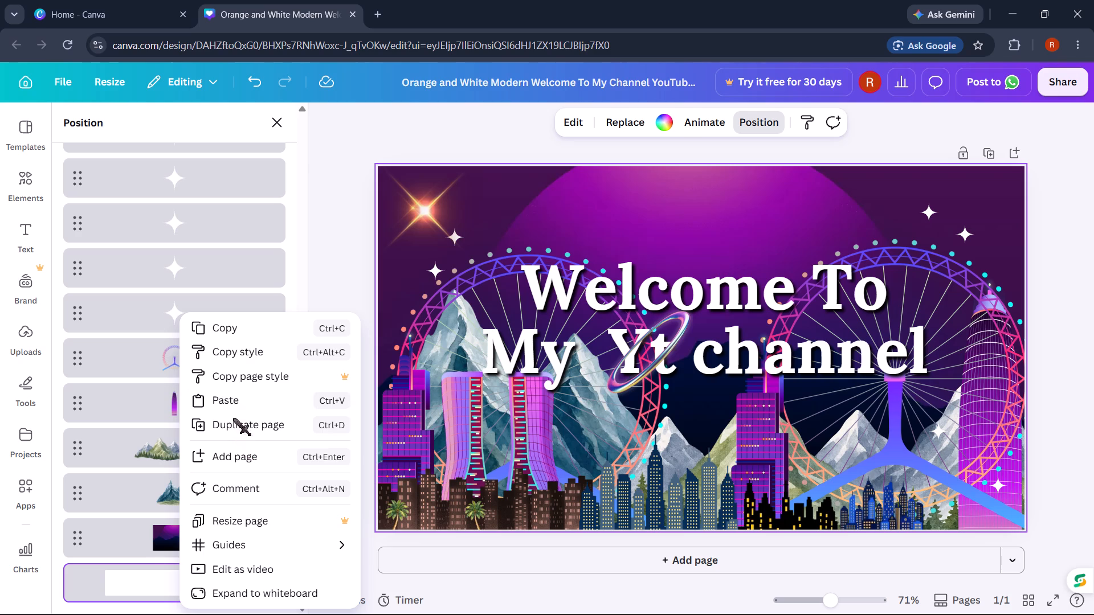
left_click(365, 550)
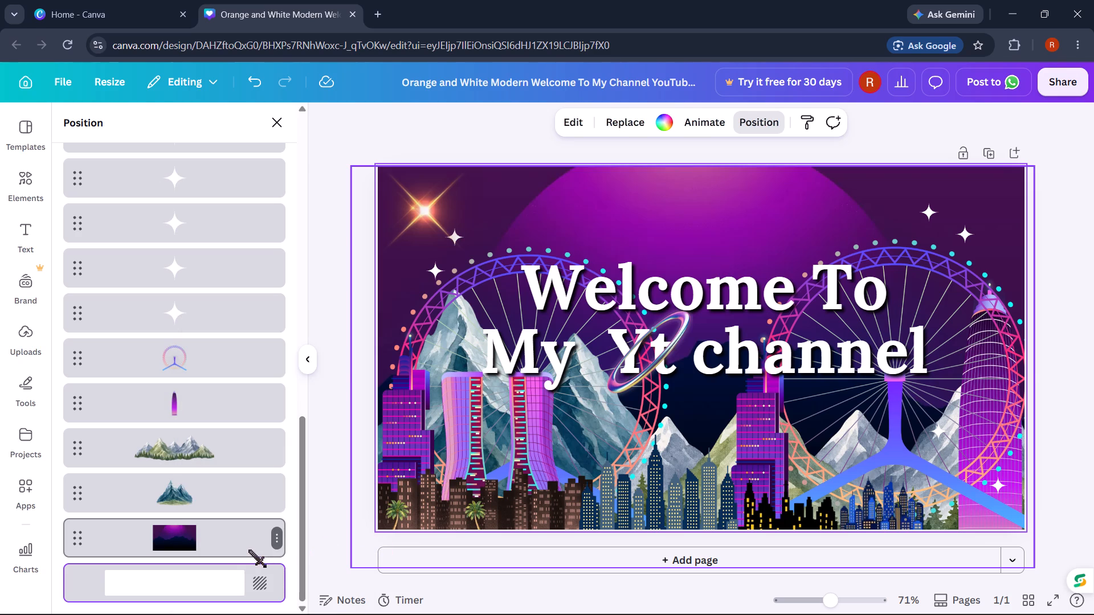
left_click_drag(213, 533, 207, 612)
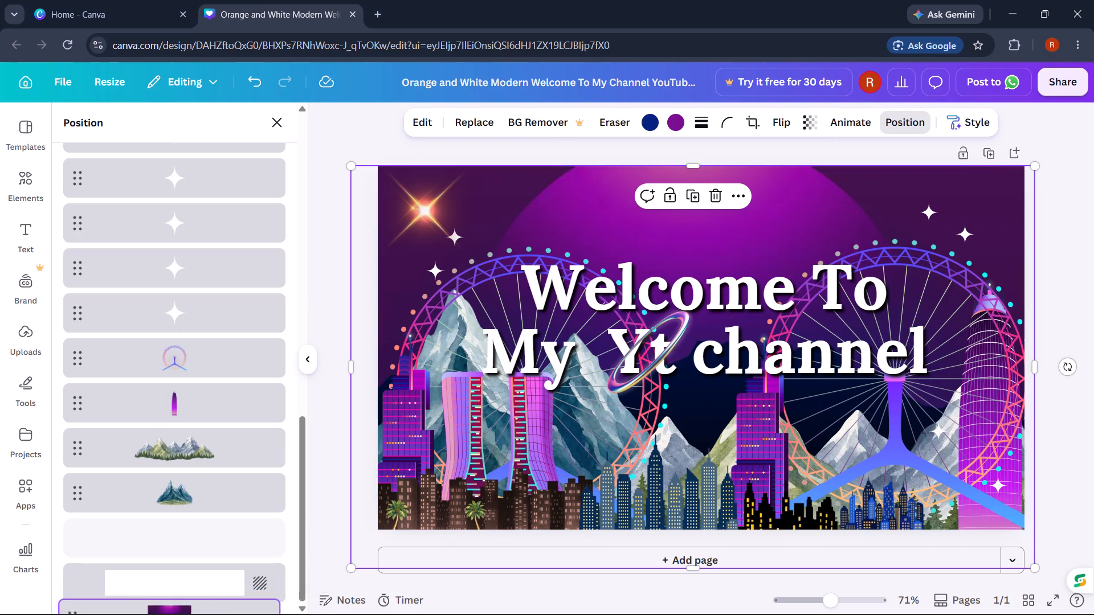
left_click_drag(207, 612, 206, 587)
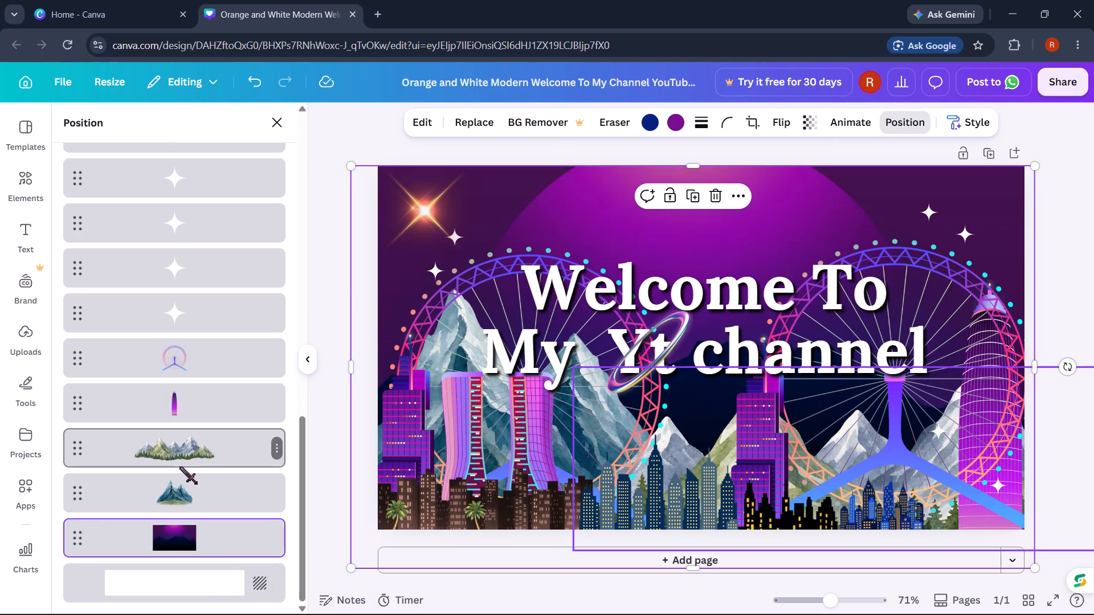
Review the remaining layers, plus the overlapping layers and arrangement settings of the white sparkle above the right Ferris wheel.
scroll(179, 464, "up", 10)
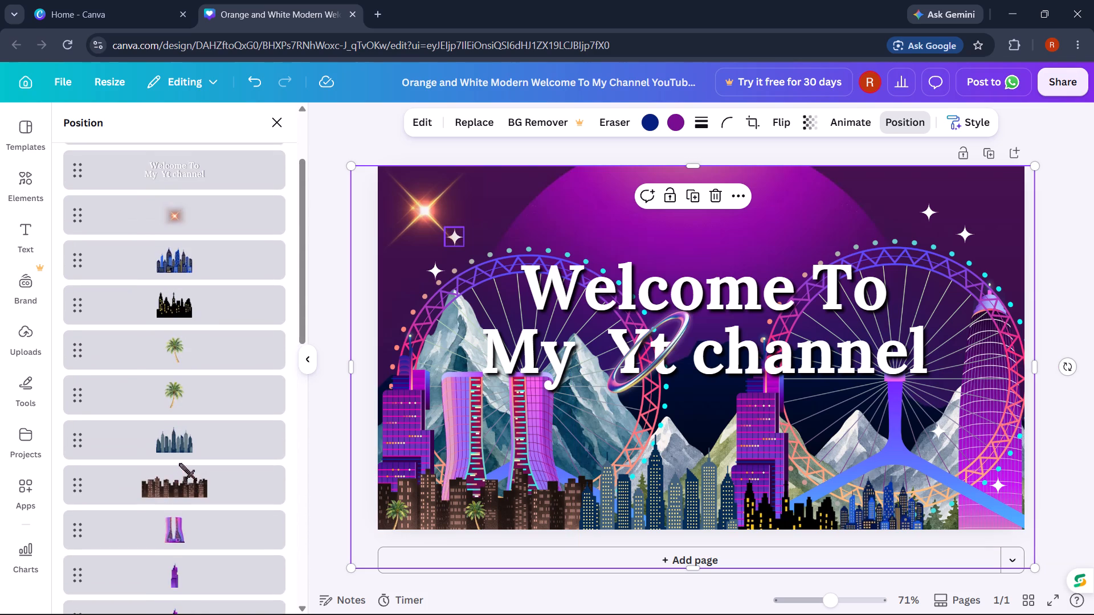
scroll(179, 464, "up", 3)
scroll(179, 464, "down", 5)
right_click(178, 471)
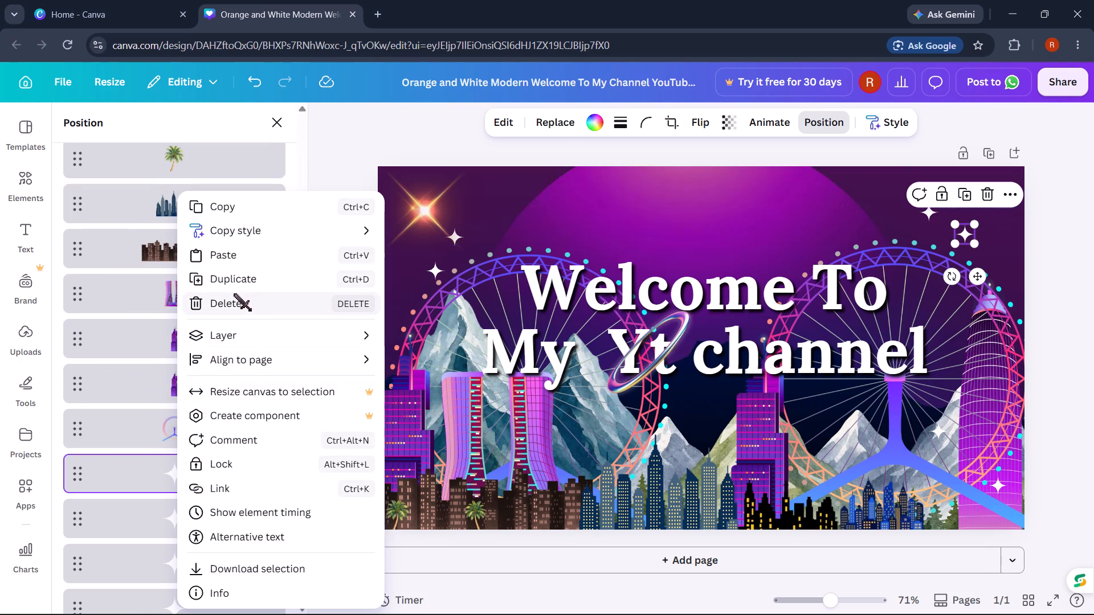
left_click(330, 160)
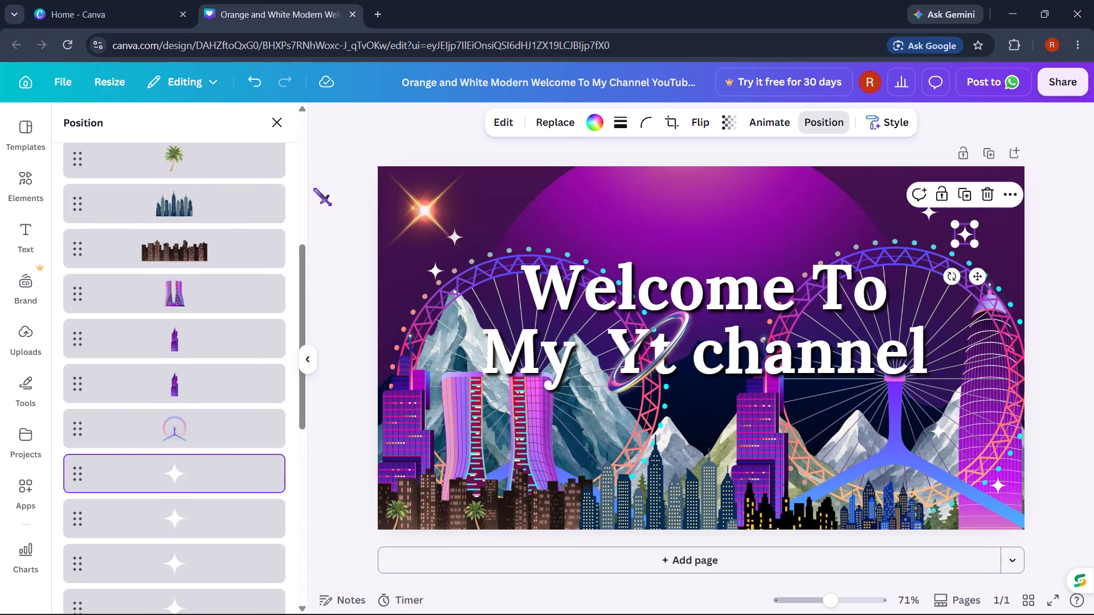
scroll(150, 376, "up", 9)
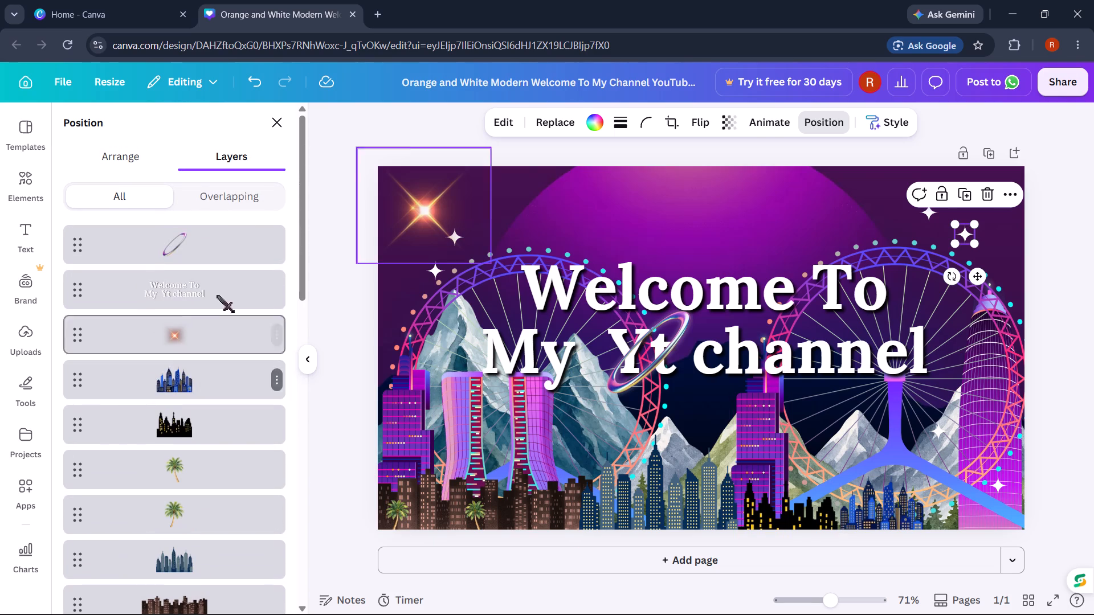
left_click(258, 204)
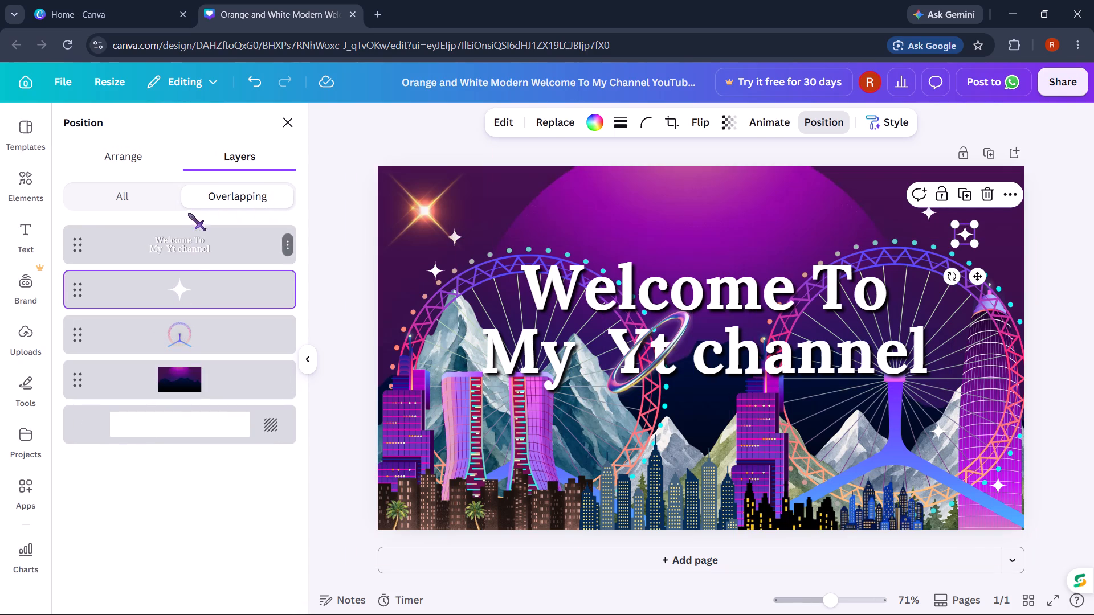
left_click(133, 164)
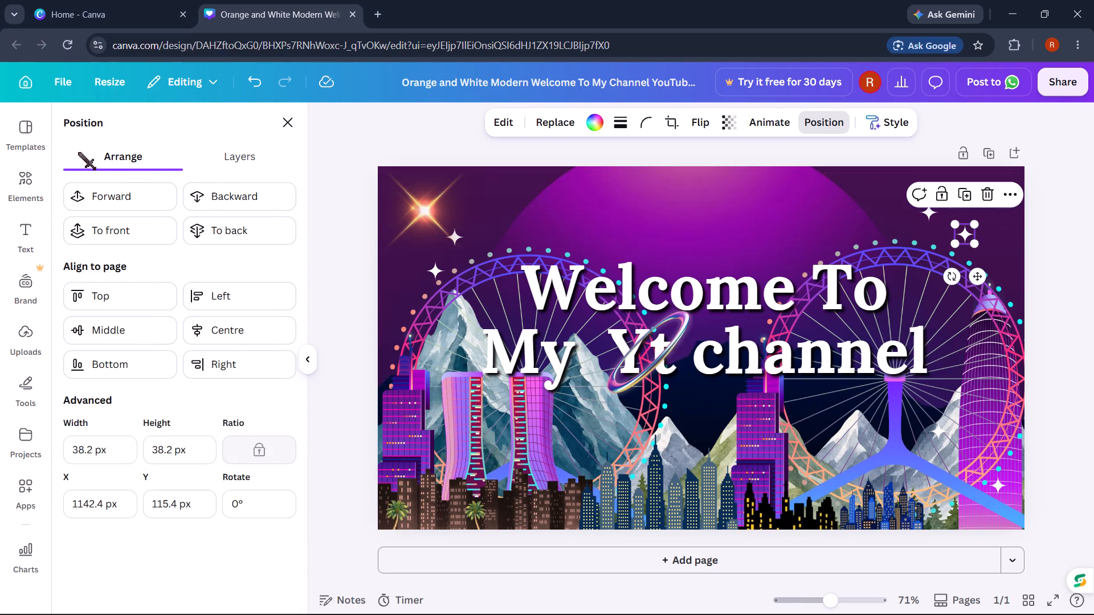
left_click(298, 130)
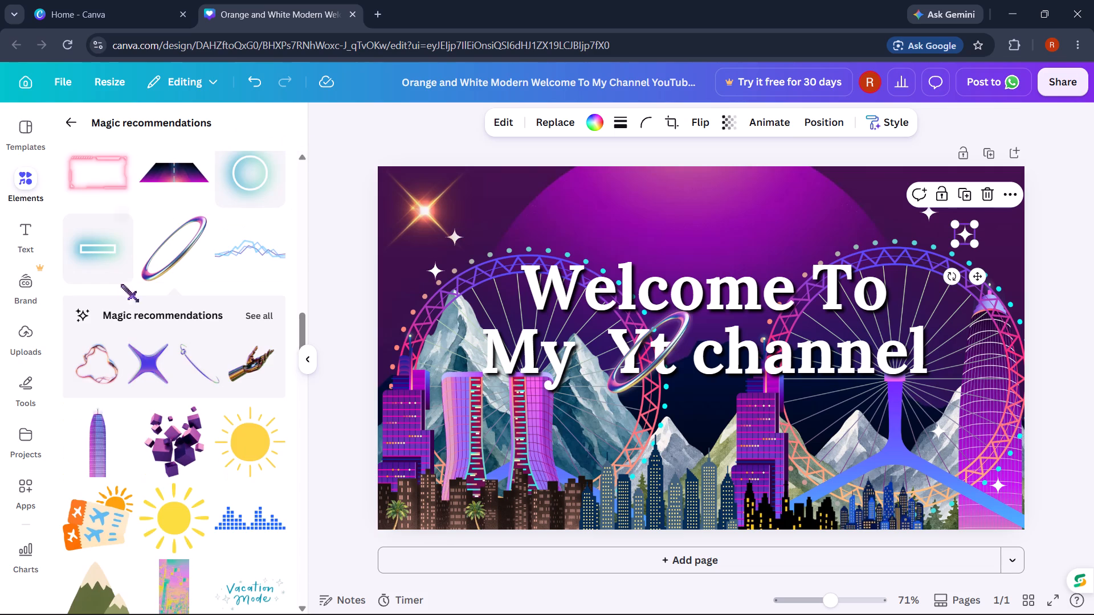
Add the purple and blue angular building with the tall tower from the recommendations to the page.
scroll(123, 307, "down", 5)
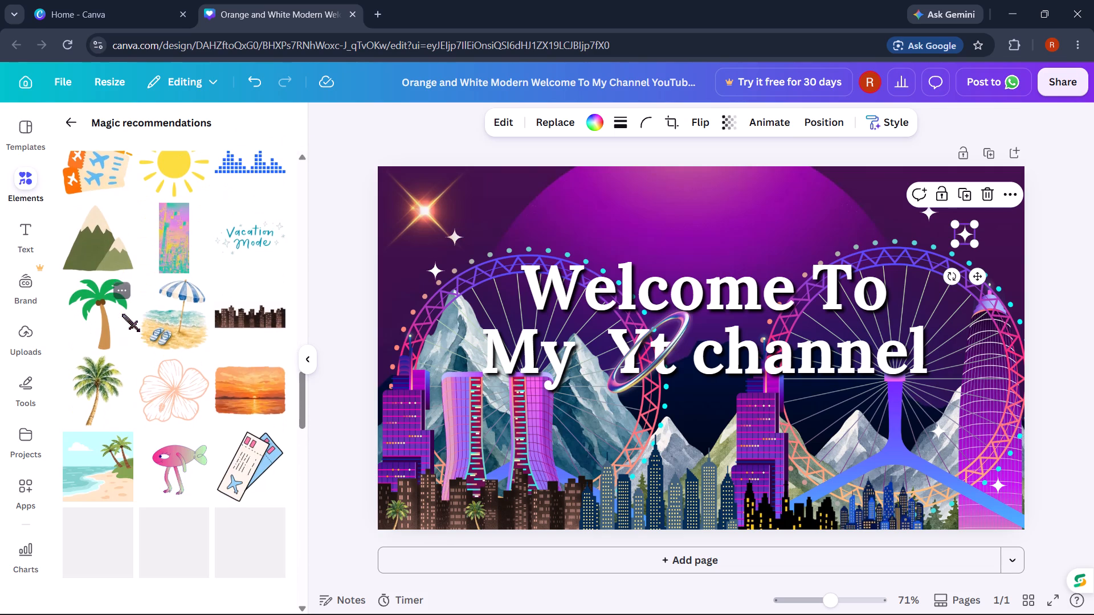
scroll(123, 314, "down", 5)
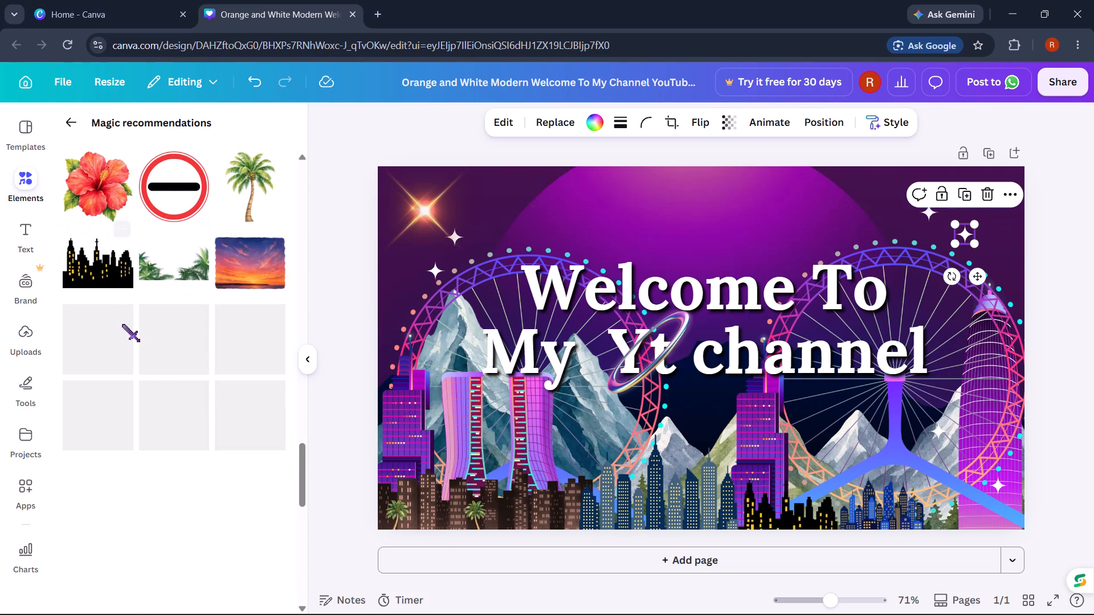
scroll(126, 331, "down", 4)
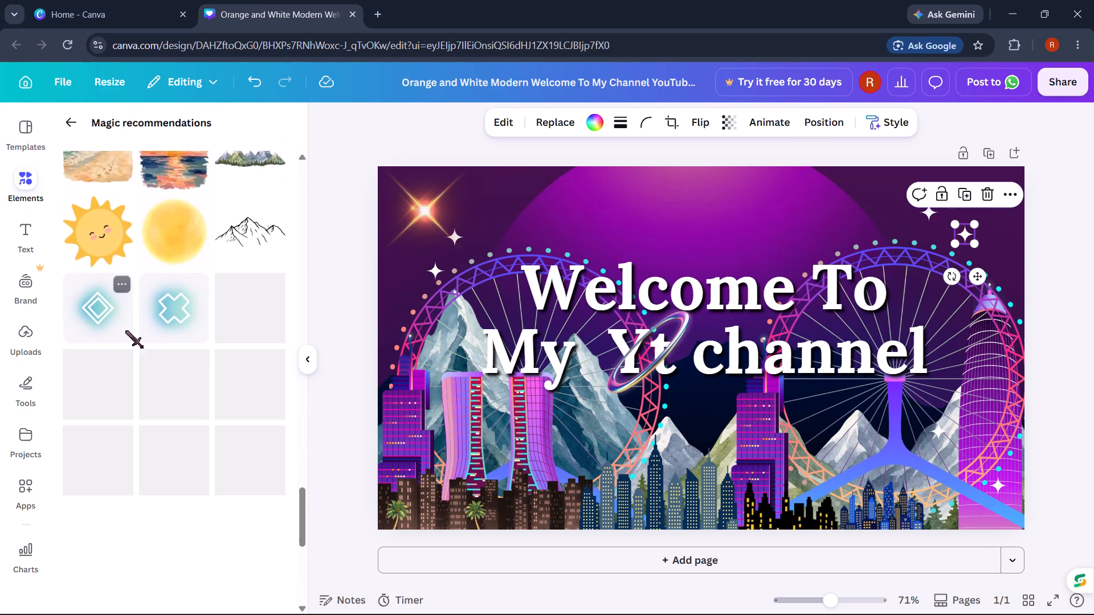
scroll(202, 298, "down", 2)
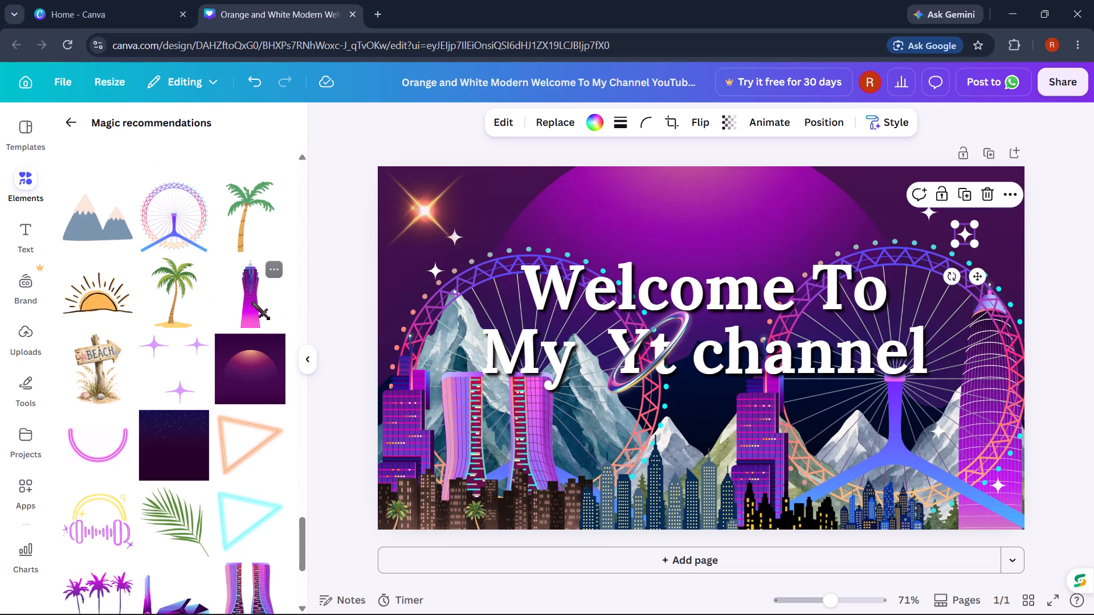
scroll(252, 302, "down", 2)
left_click(148, 444)
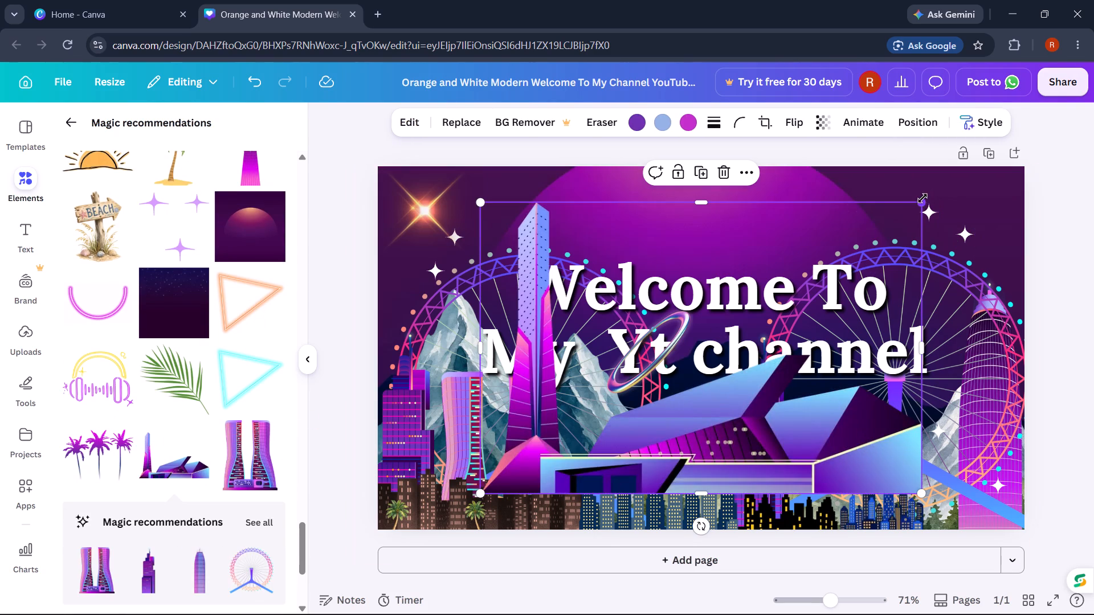
Shrink the angular building with the tower and position it in the page's lower-right corner, in front of the right Ferris wheel's base.
left_click_drag(922, 204, 646, 415)
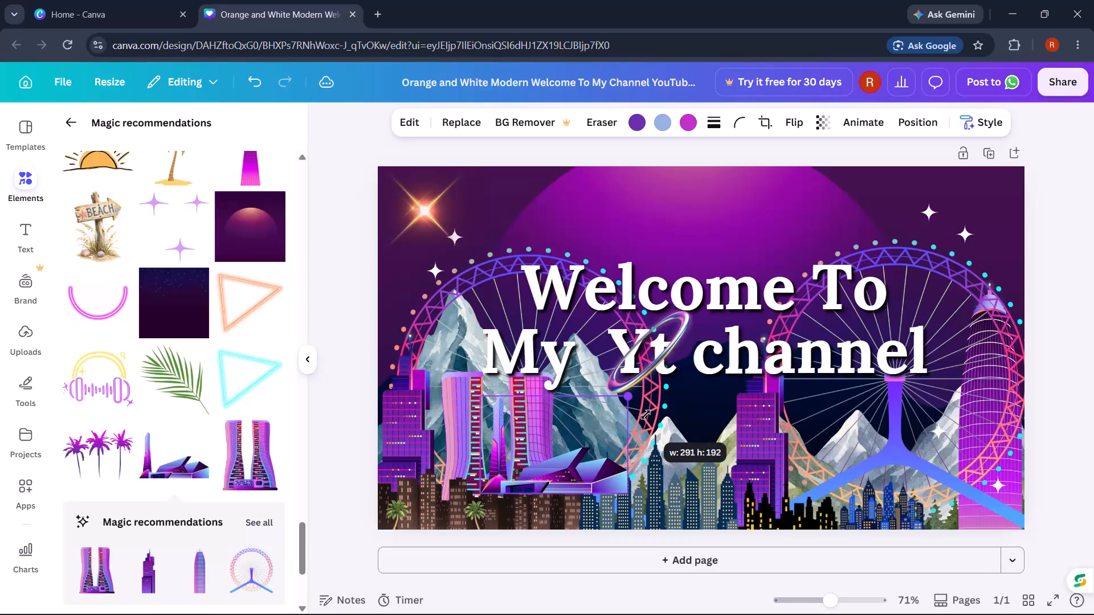
left_click_drag(646, 415, 648, 417)
left_click_drag(556, 452, 626, 473)
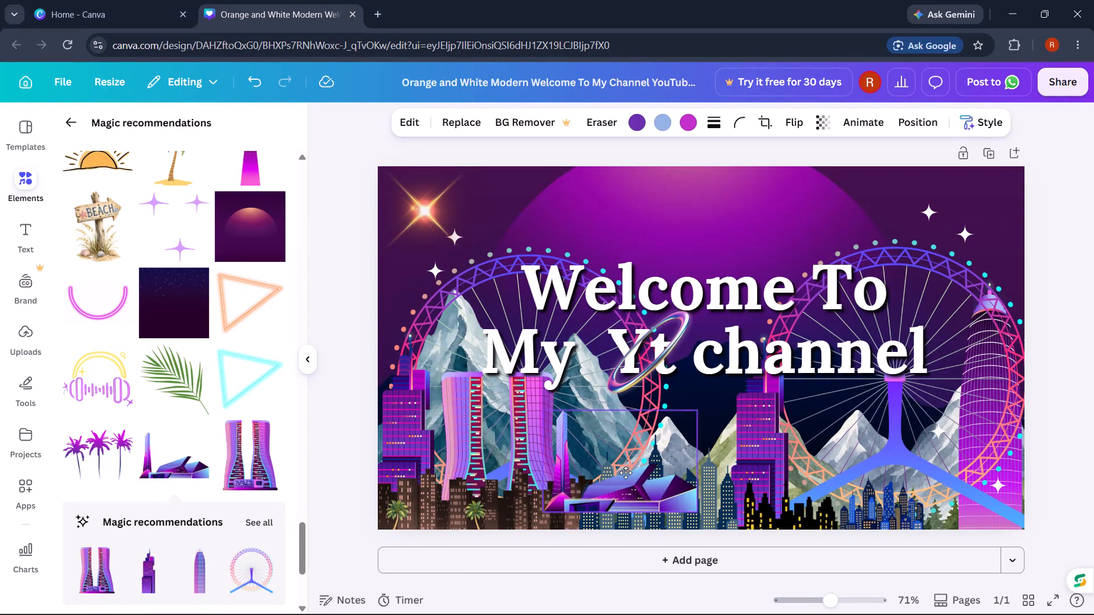
left_click_drag(626, 473, 635, 491)
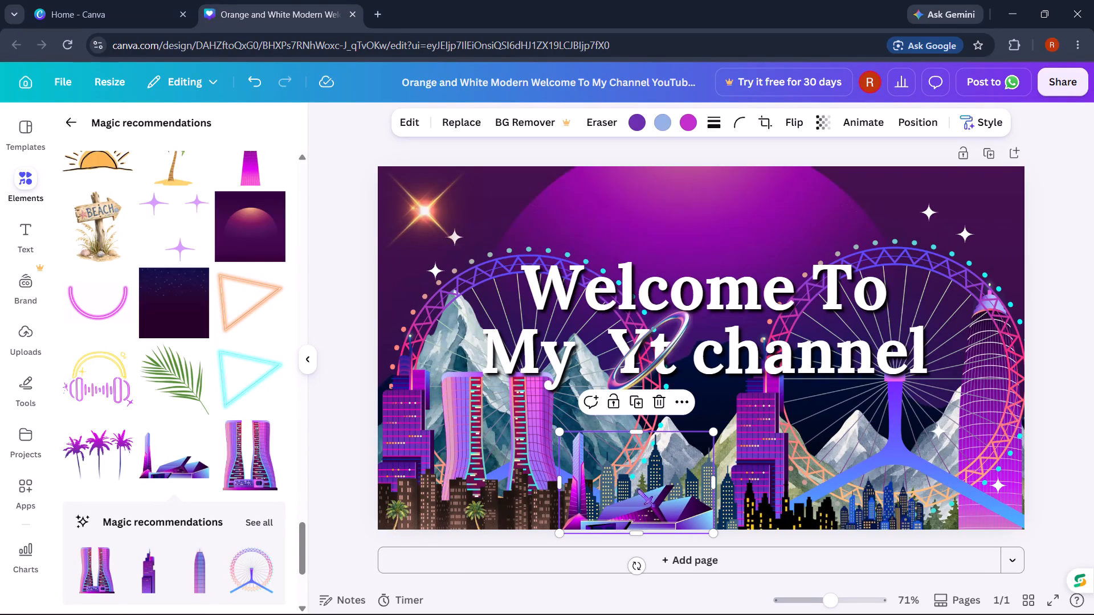
left_click_drag(718, 432, 794, 369)
left_click_drag(583, 489, 603, 486)
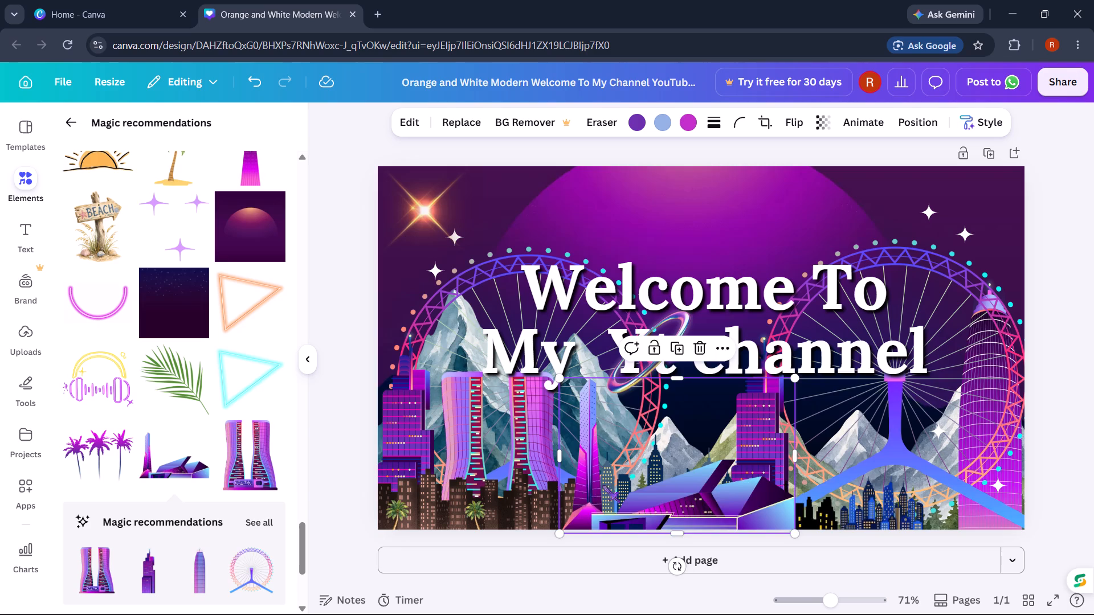
left_click_drag(603, 486, 851, 485)
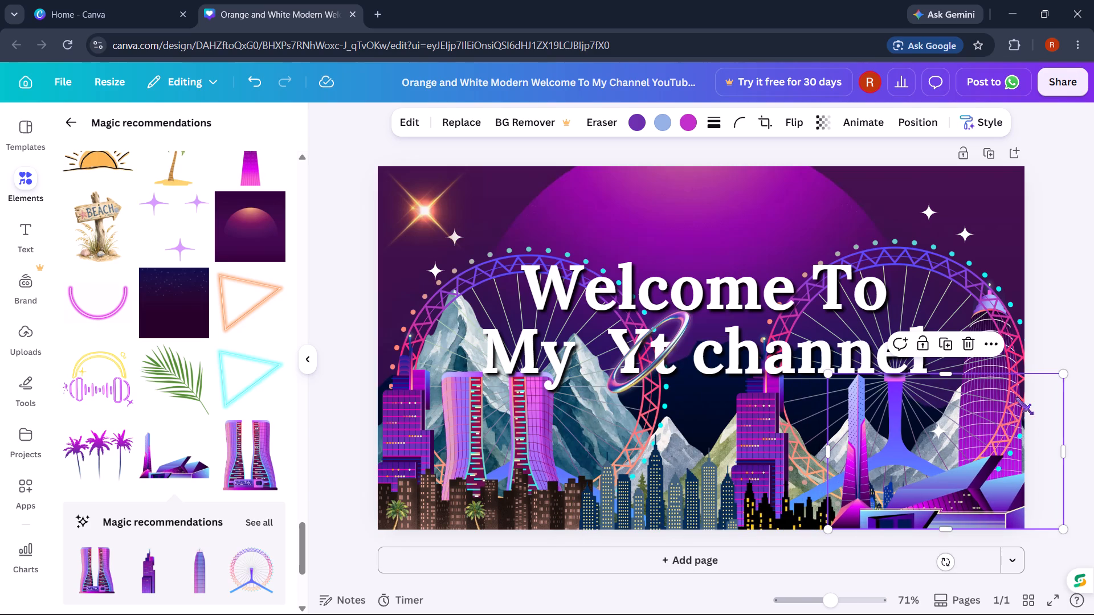
left_click_drag(1063, 374, 1019, 415)
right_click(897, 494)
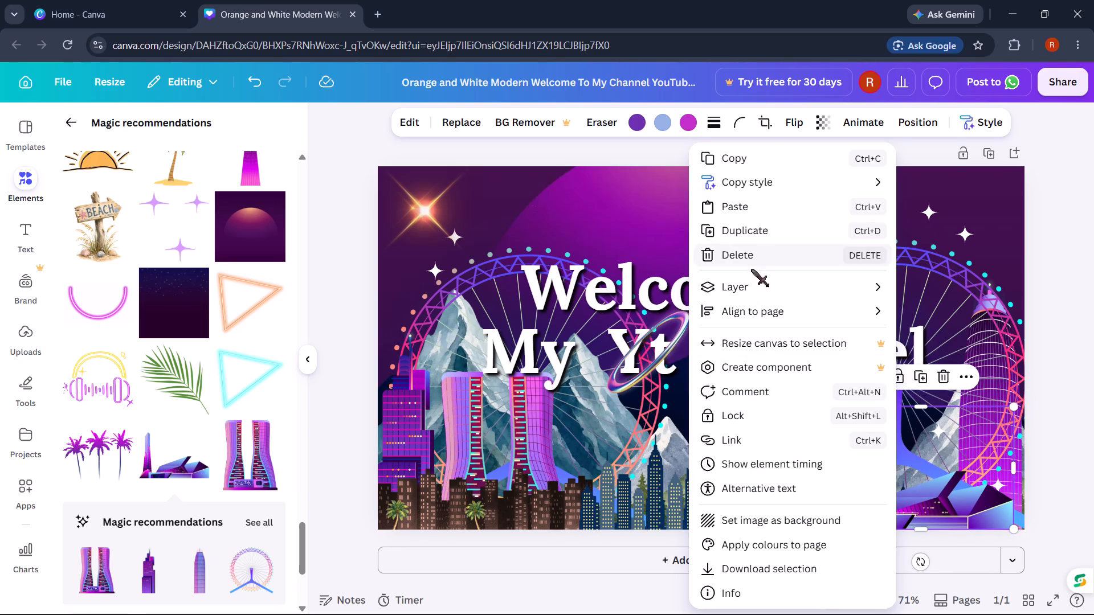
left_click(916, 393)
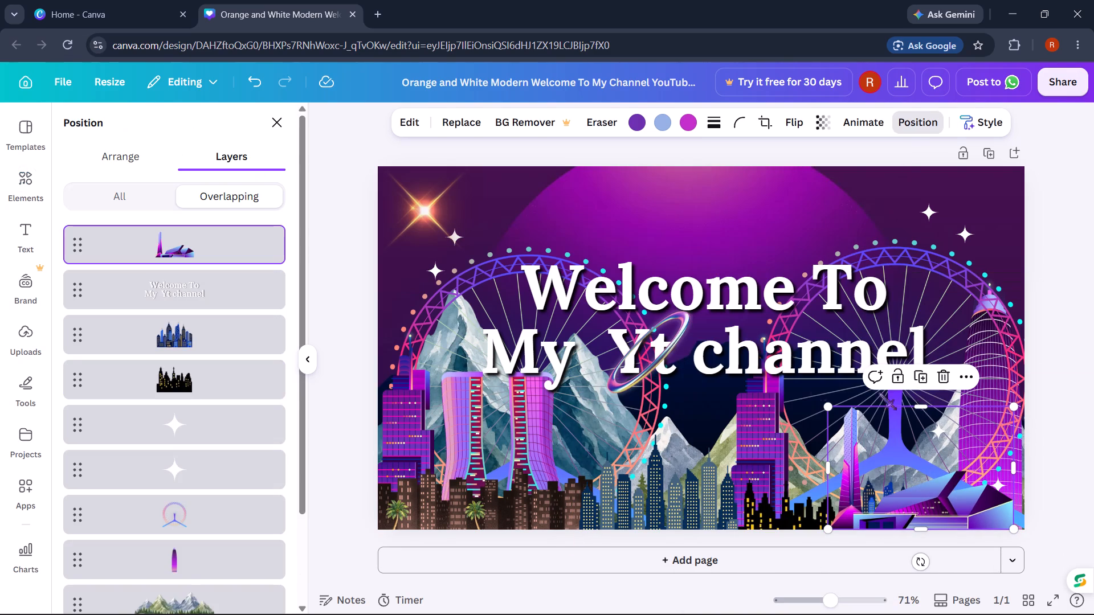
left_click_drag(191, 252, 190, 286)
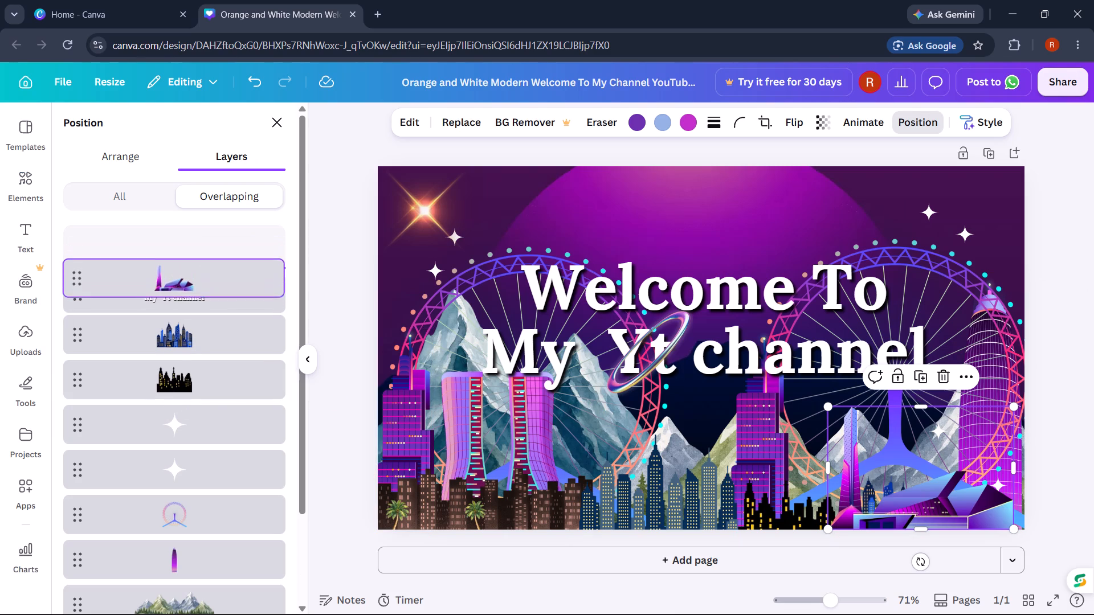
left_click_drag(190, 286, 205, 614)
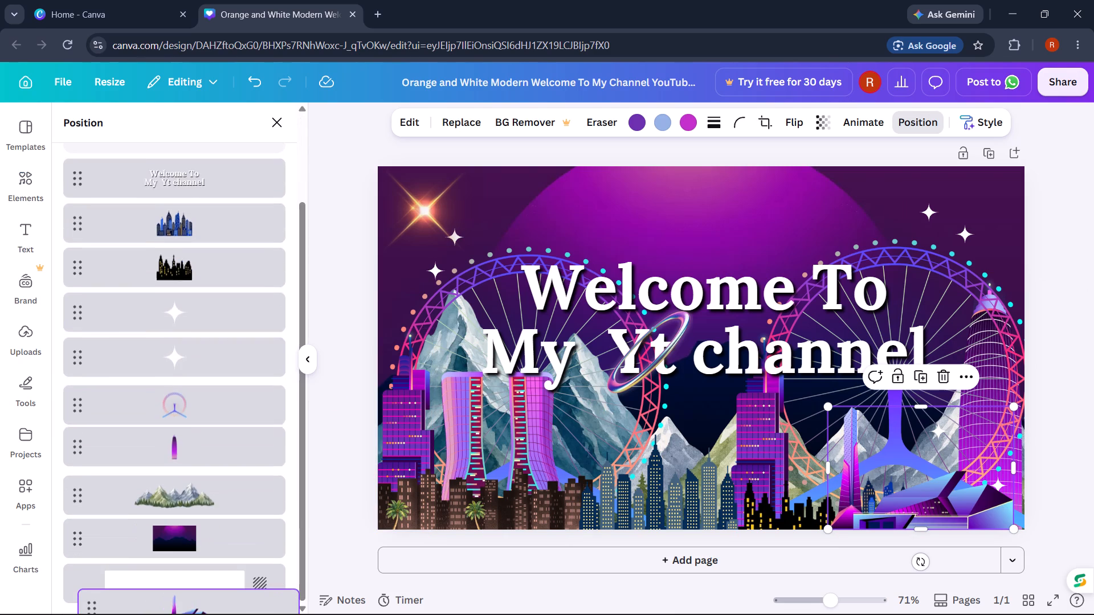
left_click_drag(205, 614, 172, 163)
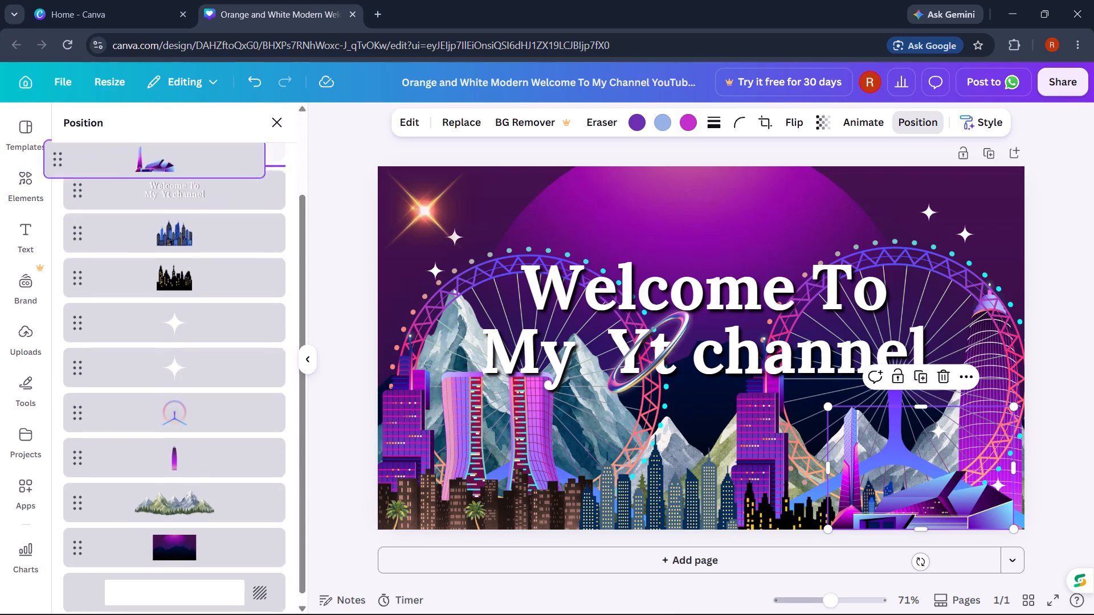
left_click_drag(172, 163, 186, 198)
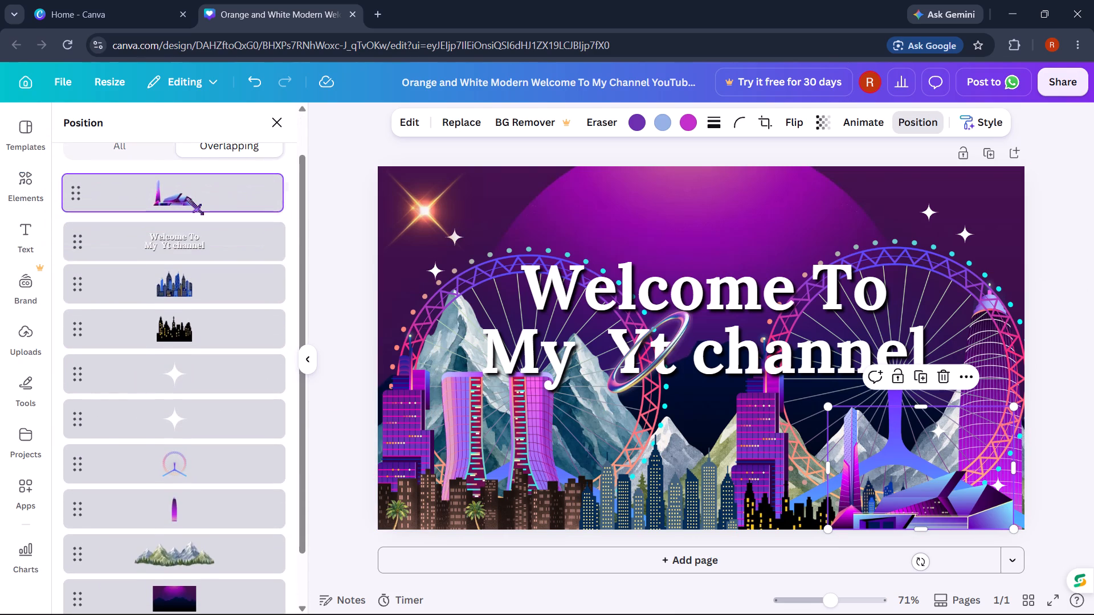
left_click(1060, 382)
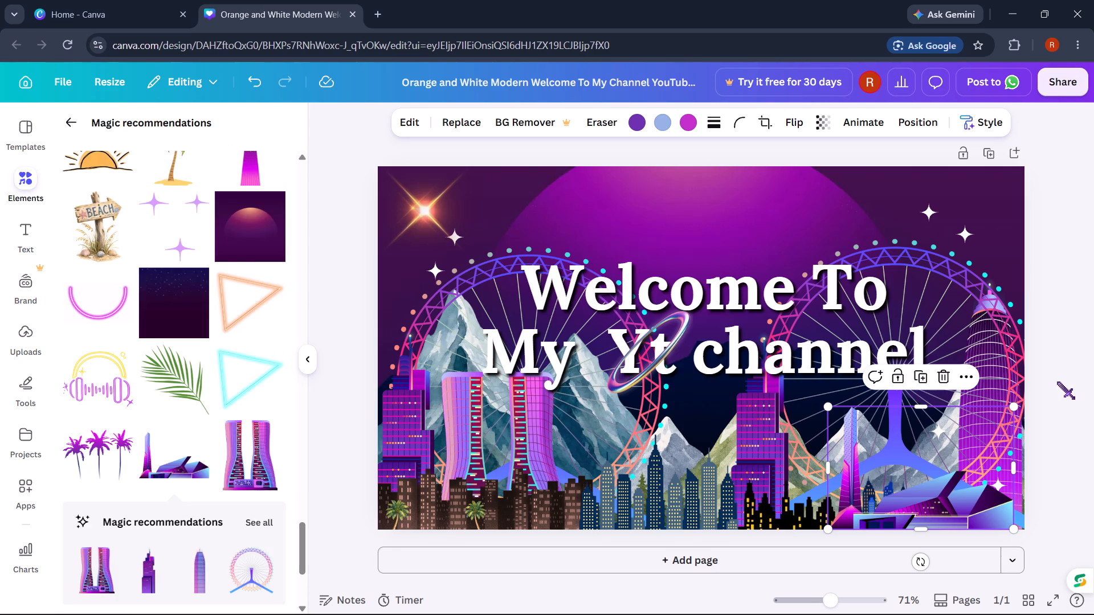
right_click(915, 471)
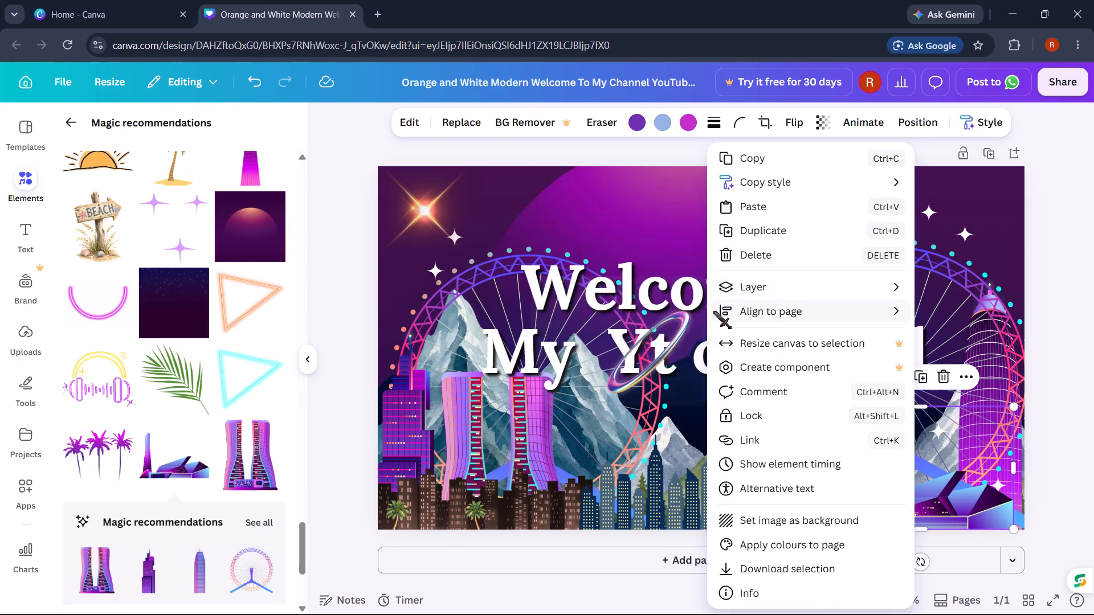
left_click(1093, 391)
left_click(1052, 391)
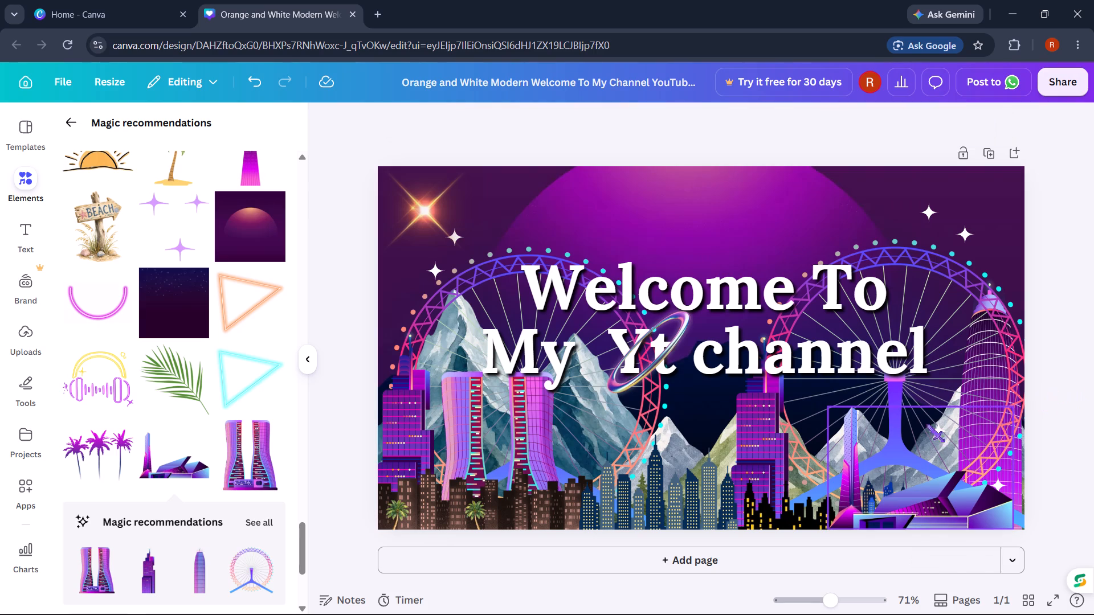
Move the angular building's layer below the title, both city skylines and the two white sparkles, directly above the right Ferris wheel's layer.
right_click(869, 440)
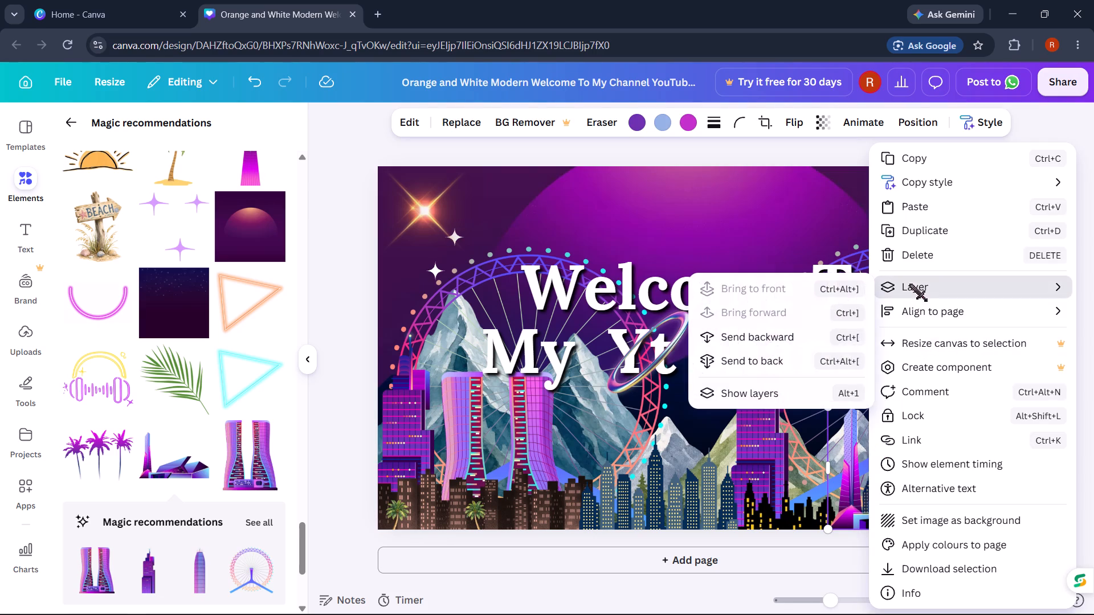
left_click(769, 399)
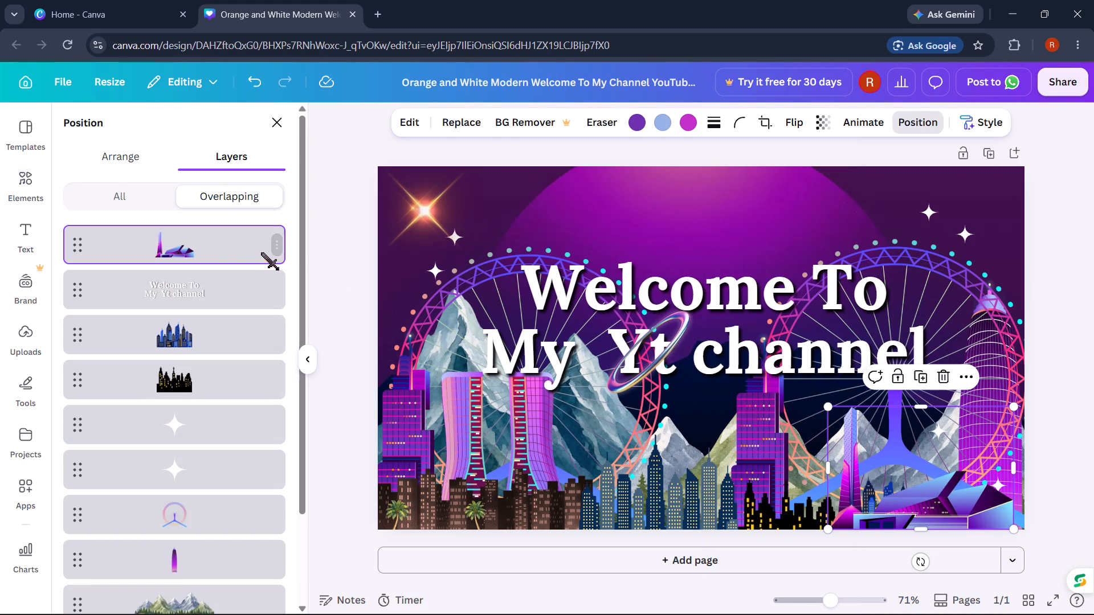
left_click_drag(226, 252, 222, 409)
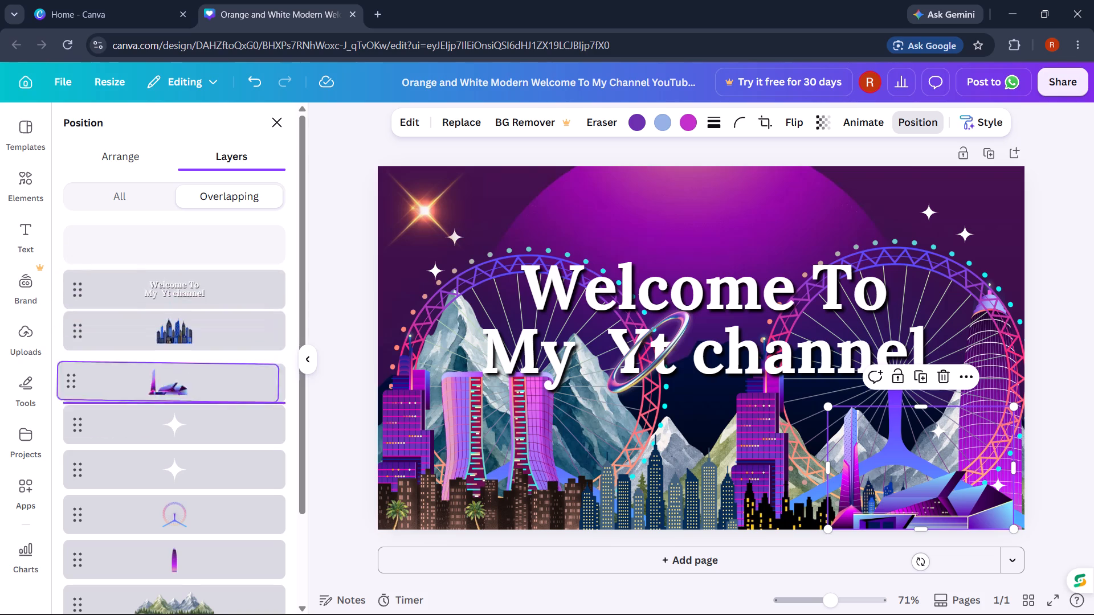
left_click_drag(222, 409, 256, 460)
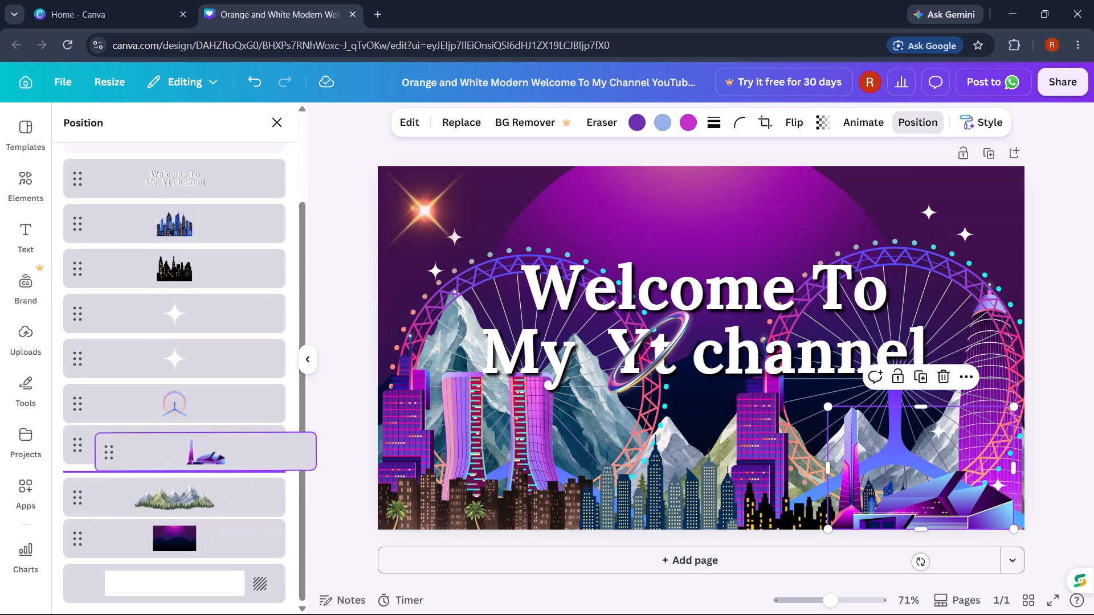
left_click_drag(256, 460, 250, 471)
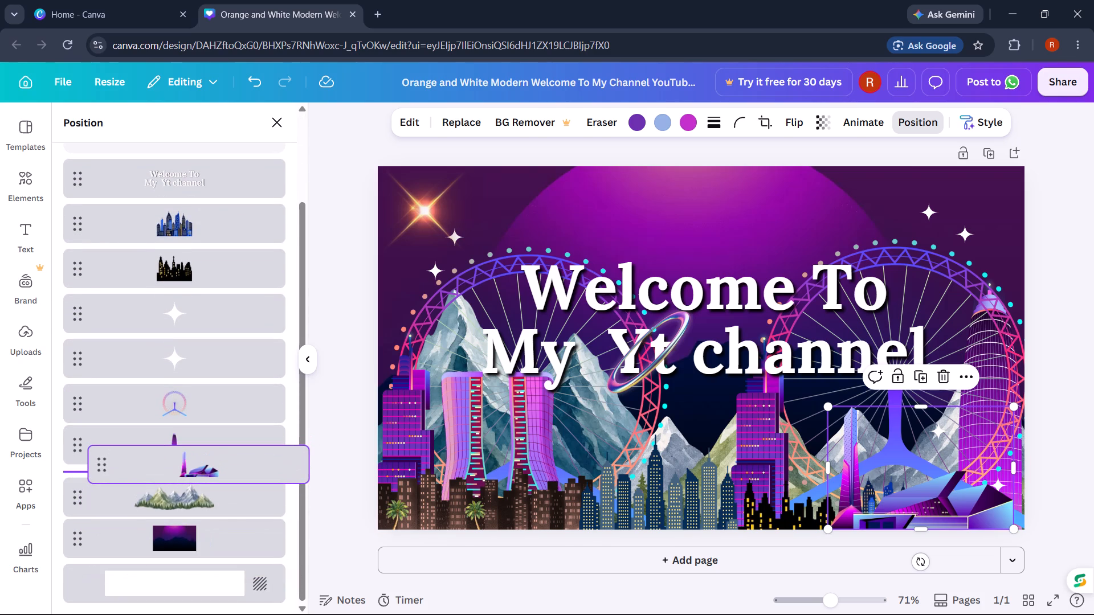
left_click_drag(250, 471, 244, 492)
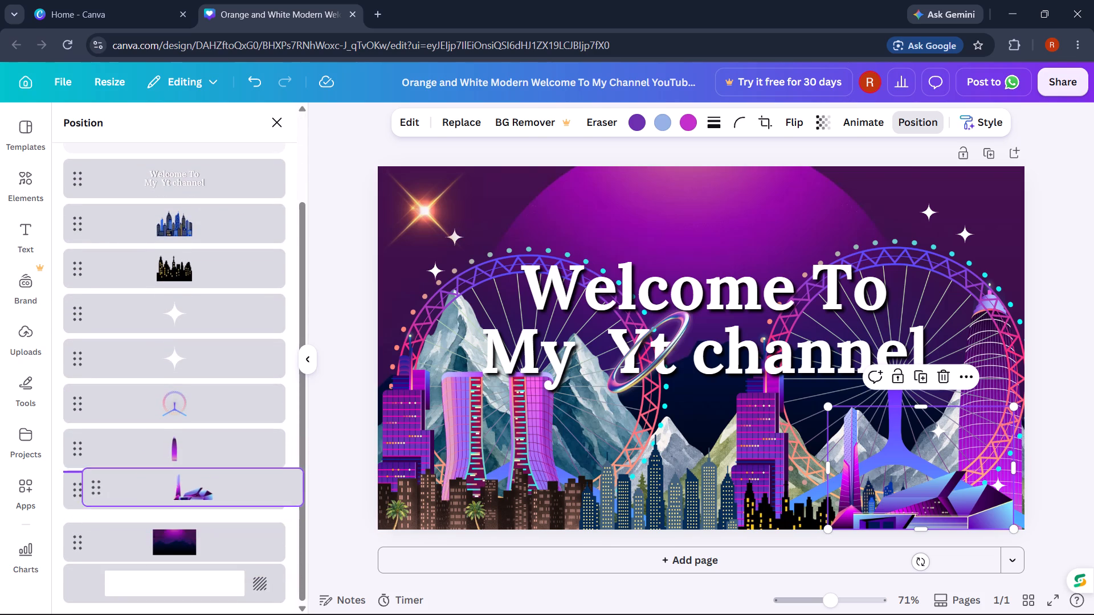
left_click_drag(244, 492, 244, 487)
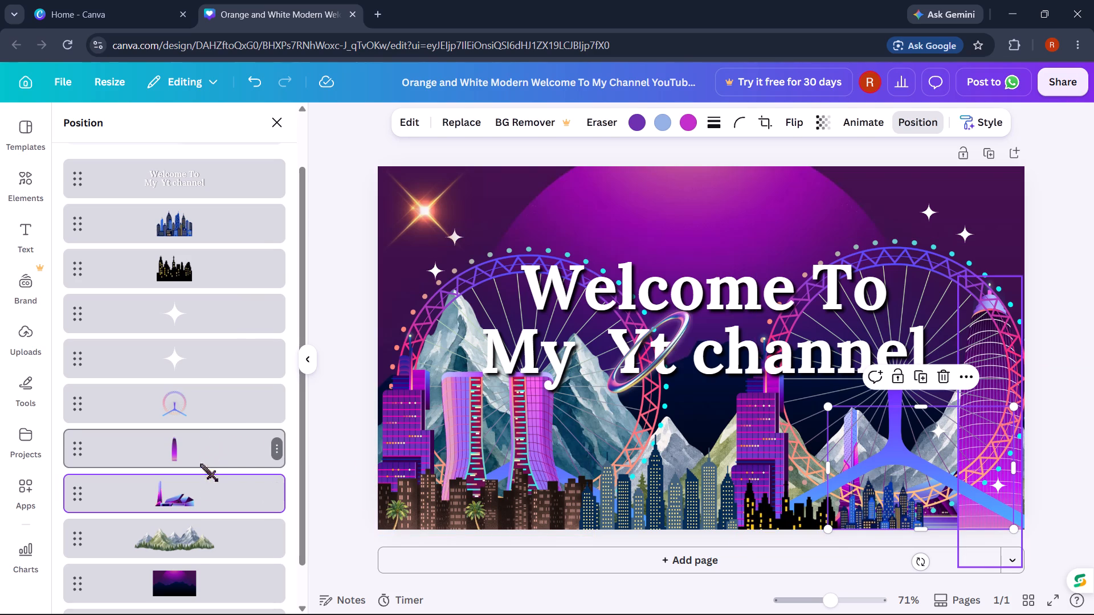
left_click_drag(196, 485, 198, 379)
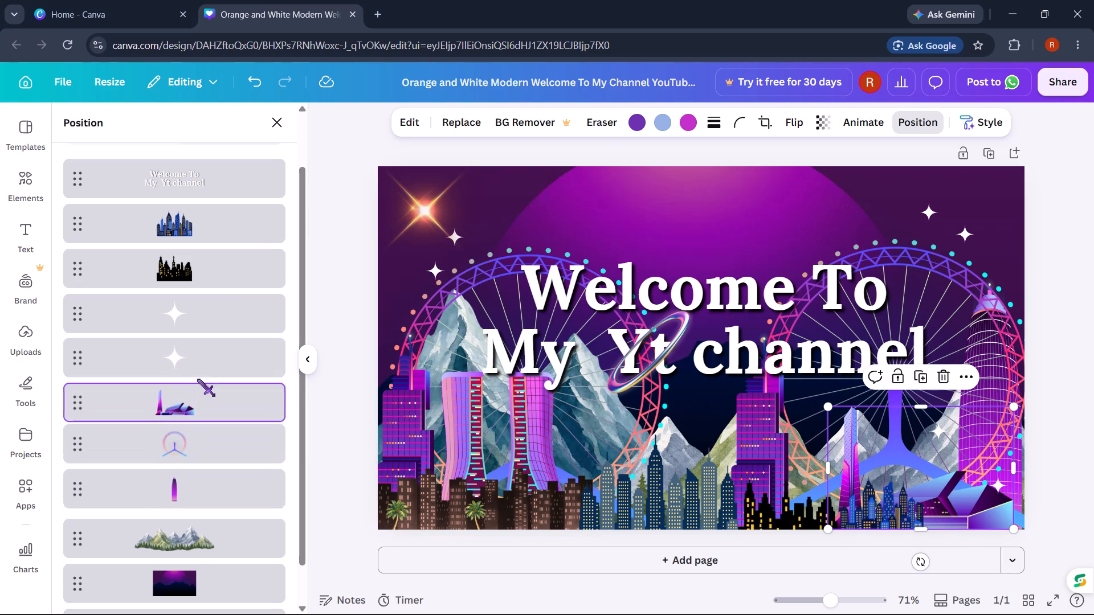
left_click(1093, 349)
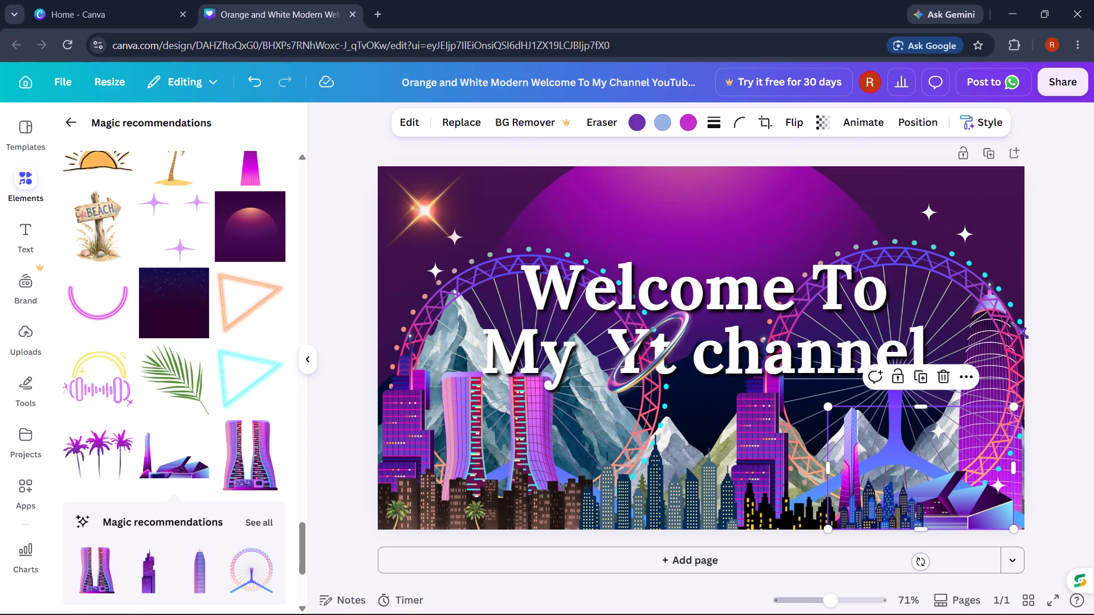
left_click(1093, 270)
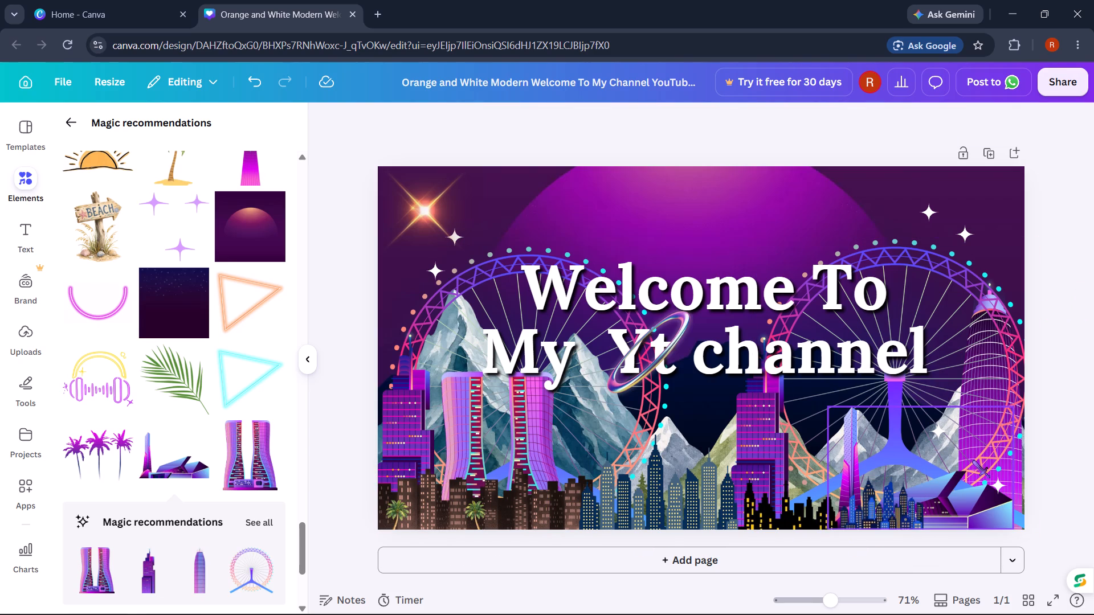
Look through the magic recommendations and the Recommended for you elements for another graphic to add.
scroll(98, 426, "up", 3)
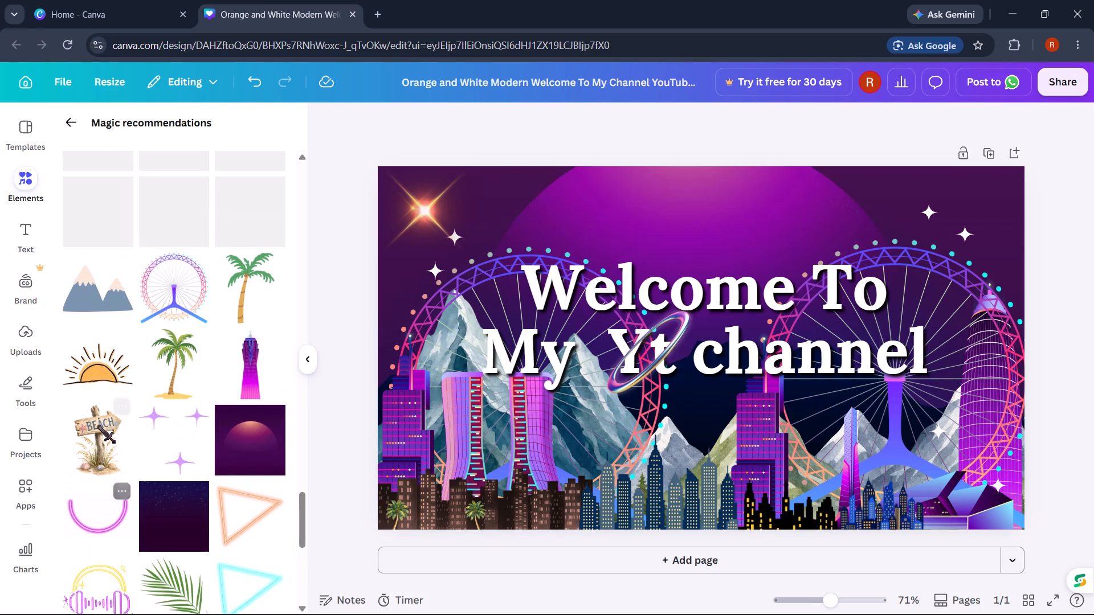
scroll(98, 426, "up", 8)
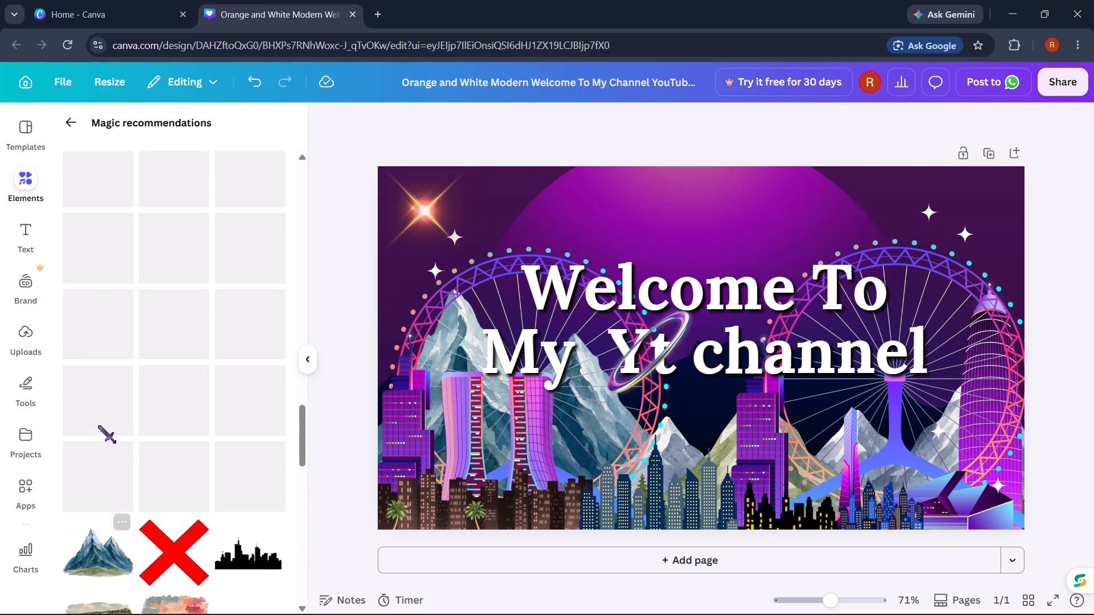
scroll(100, 426, "up", 6)
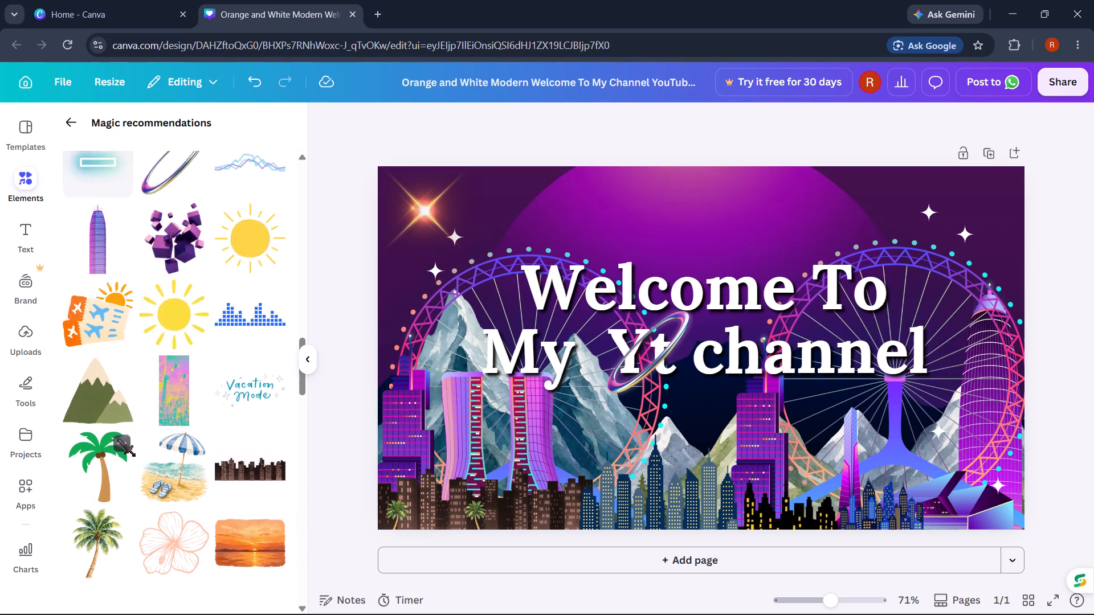
scroll(118, 439, "up", 3)
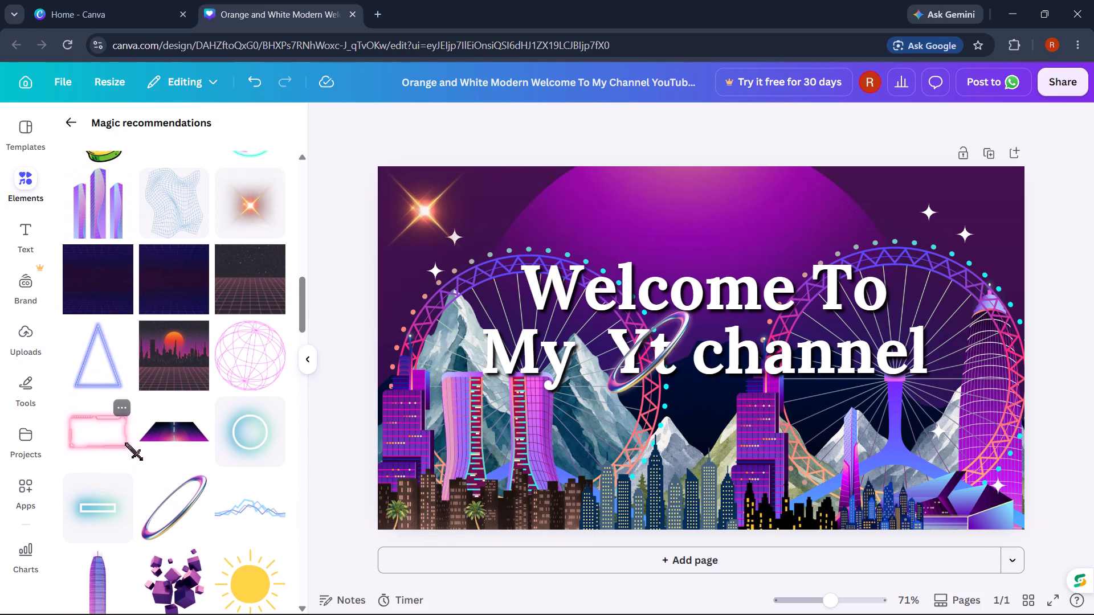
scroll(125, 443, "up", 7)
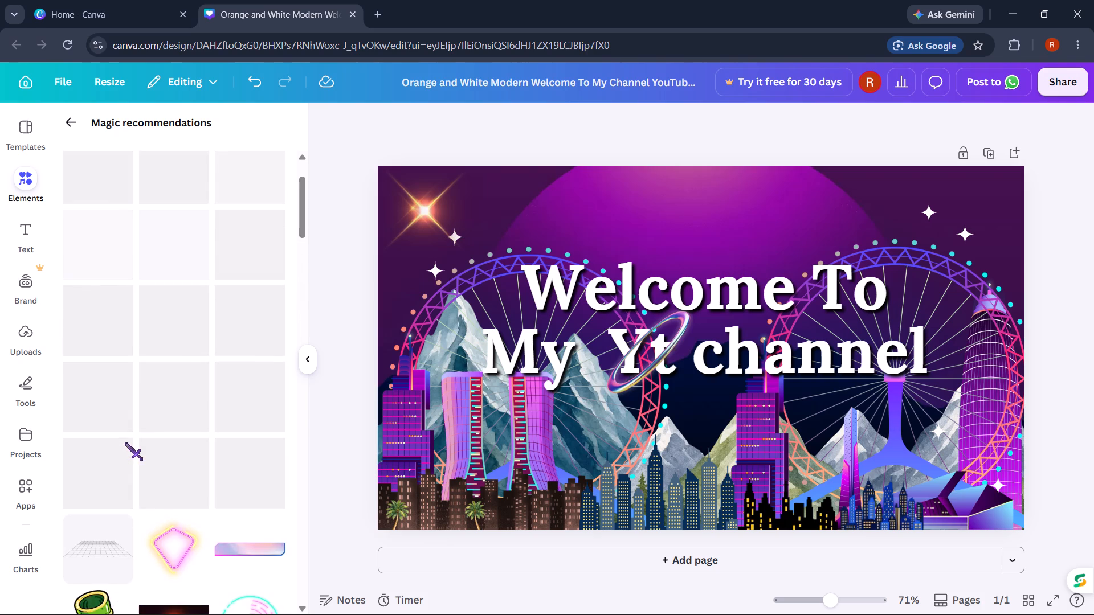
scroll(125, 443, "up", 7)
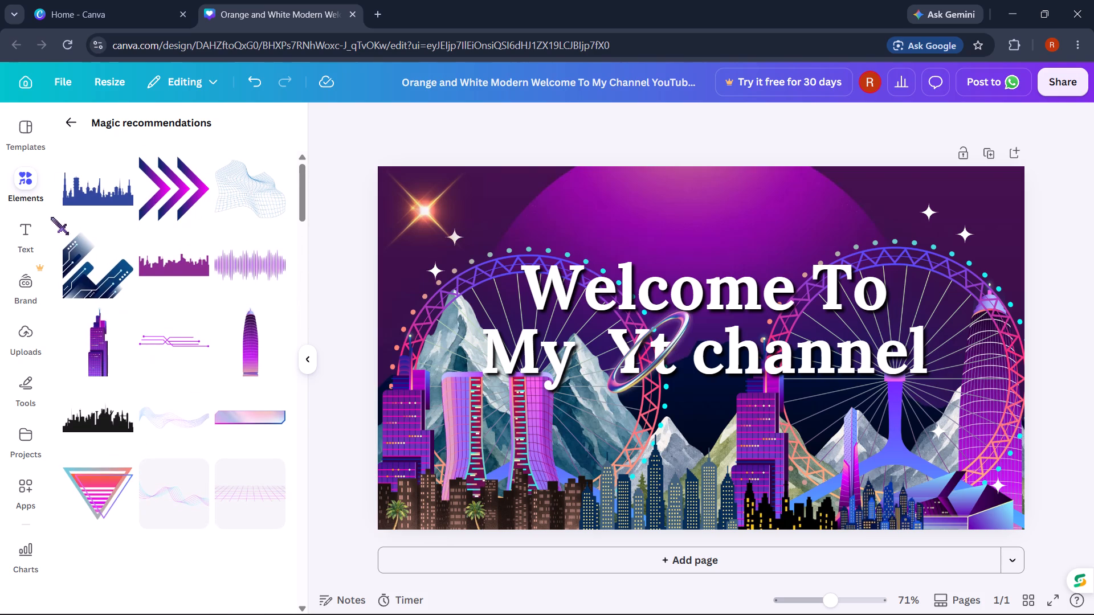
left_click(71, 127)
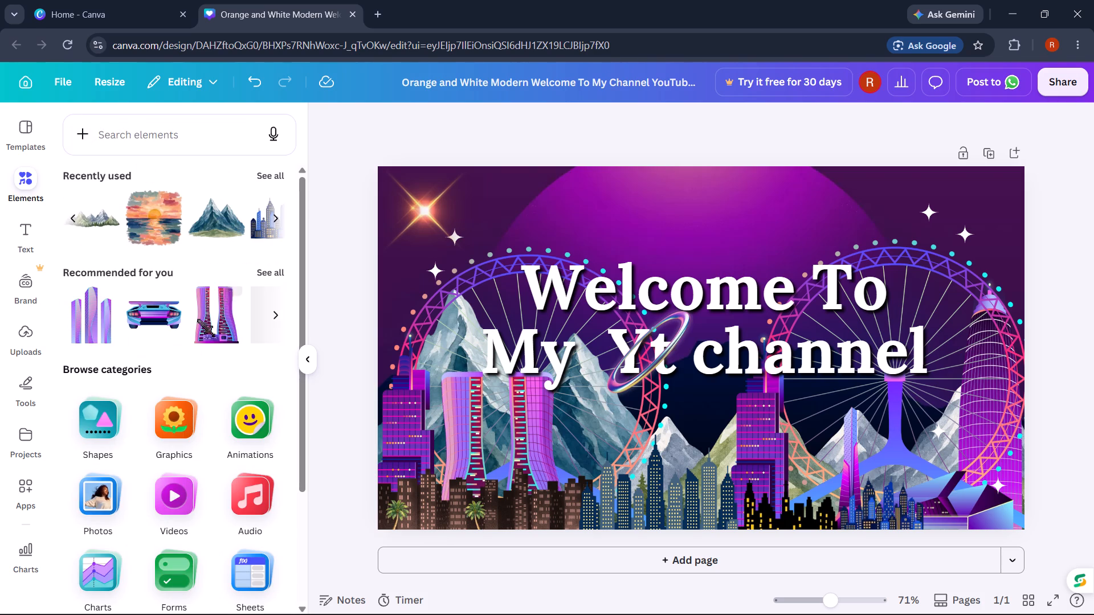
left_click(265, 311)
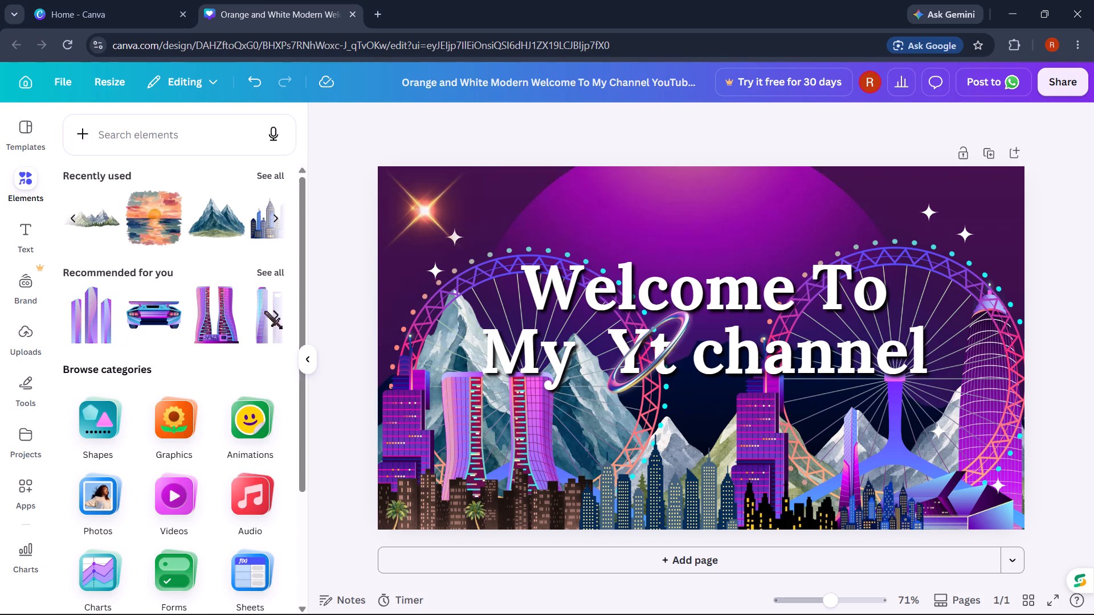
left_click(265, 311)
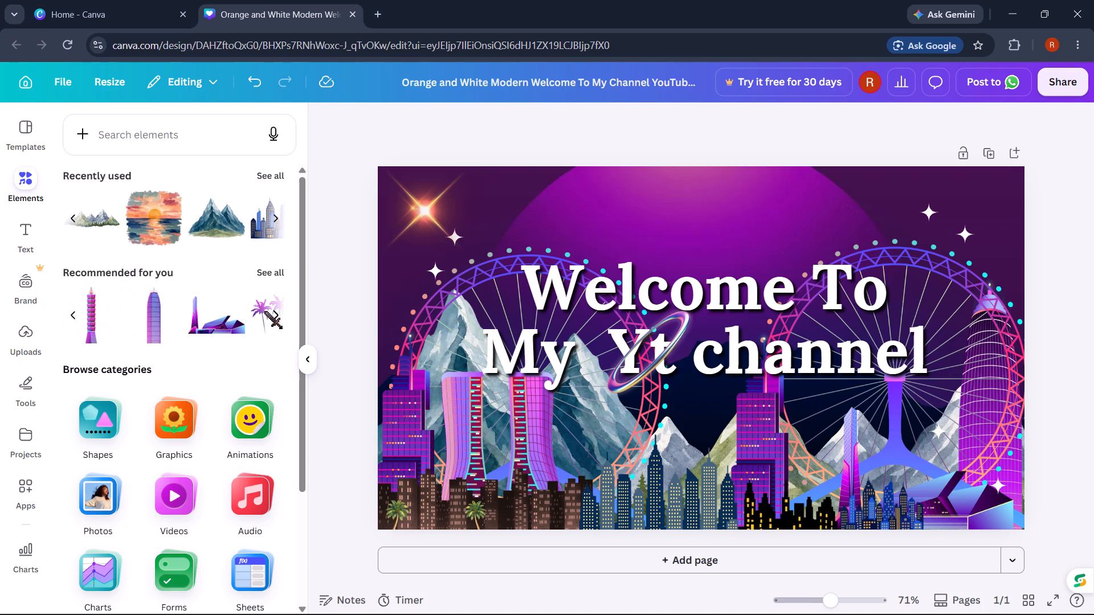
left_click(266, 317)
left_click(266, 317)
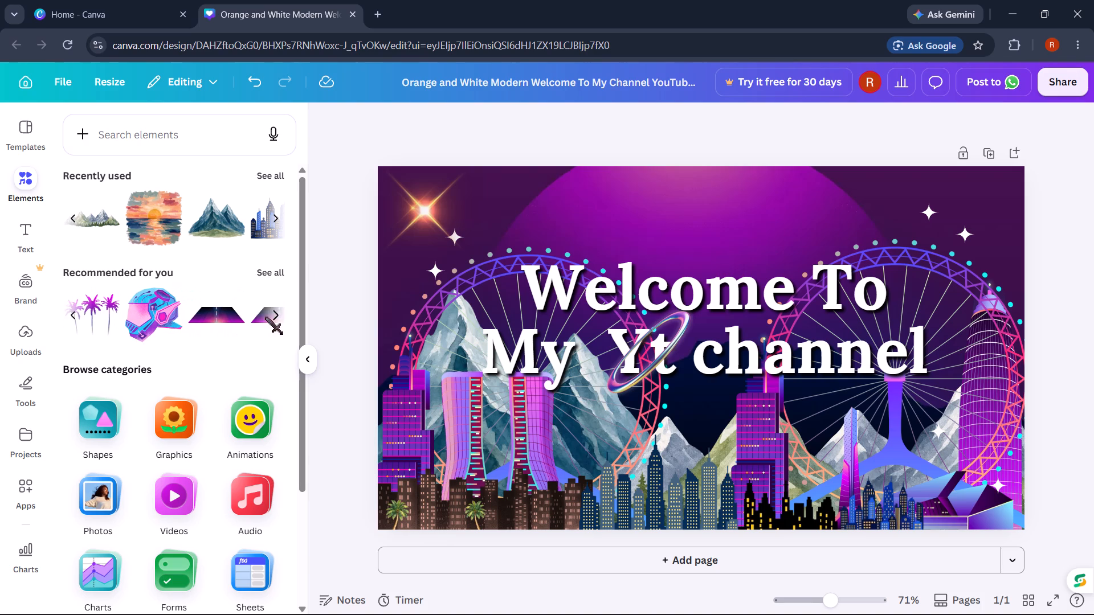
left_click(266, 317)
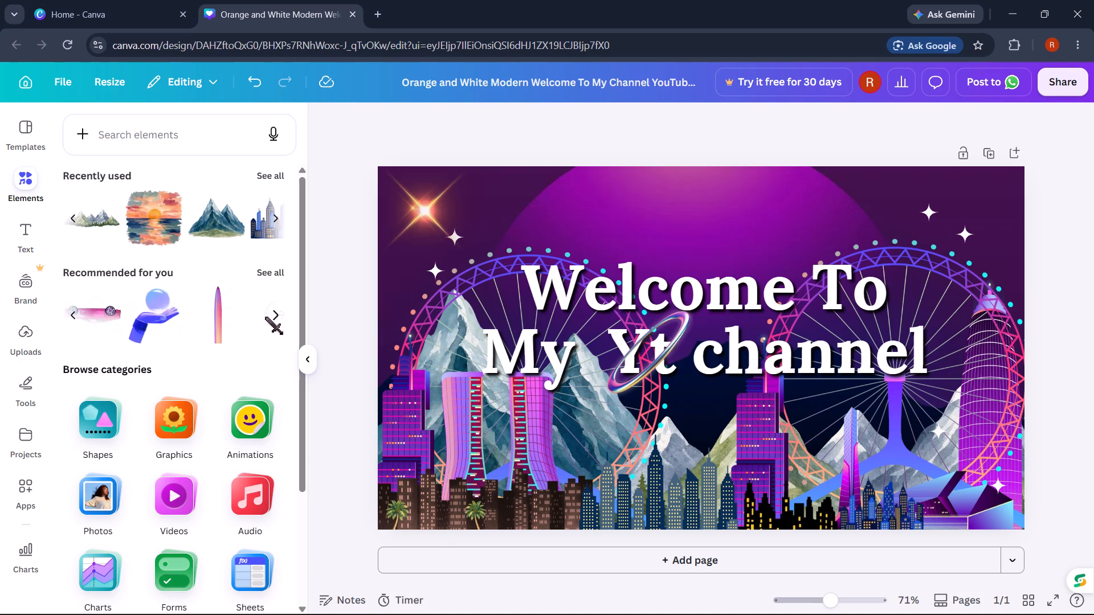
Move the glowing oval ring off the title's "Yt" and delete it from the page.
left_click_drag(641, 355, 719, 323)
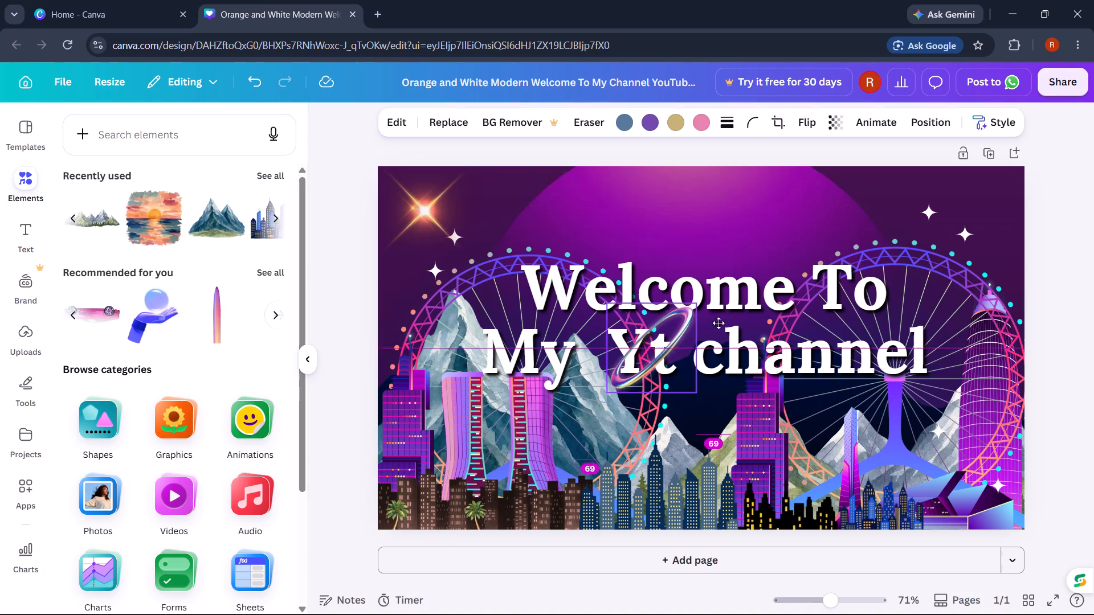
left_click_drag(719, 323, 532, 233)
left_click_drag(533, 214, 614, 214)
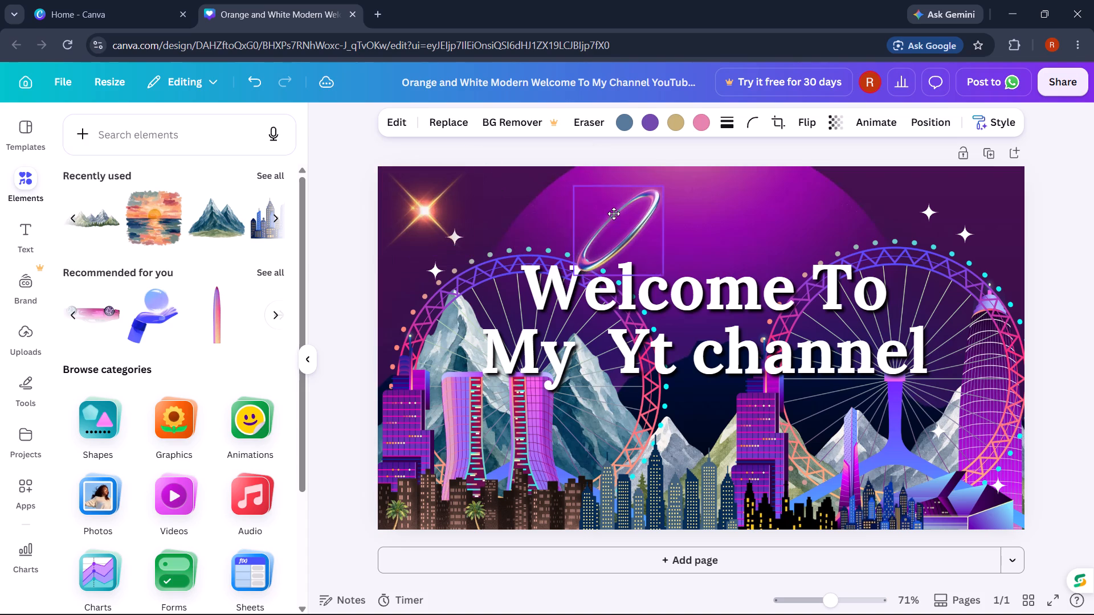
left_click_drag(614, 214, 659, 207)
right_click(659, 207)
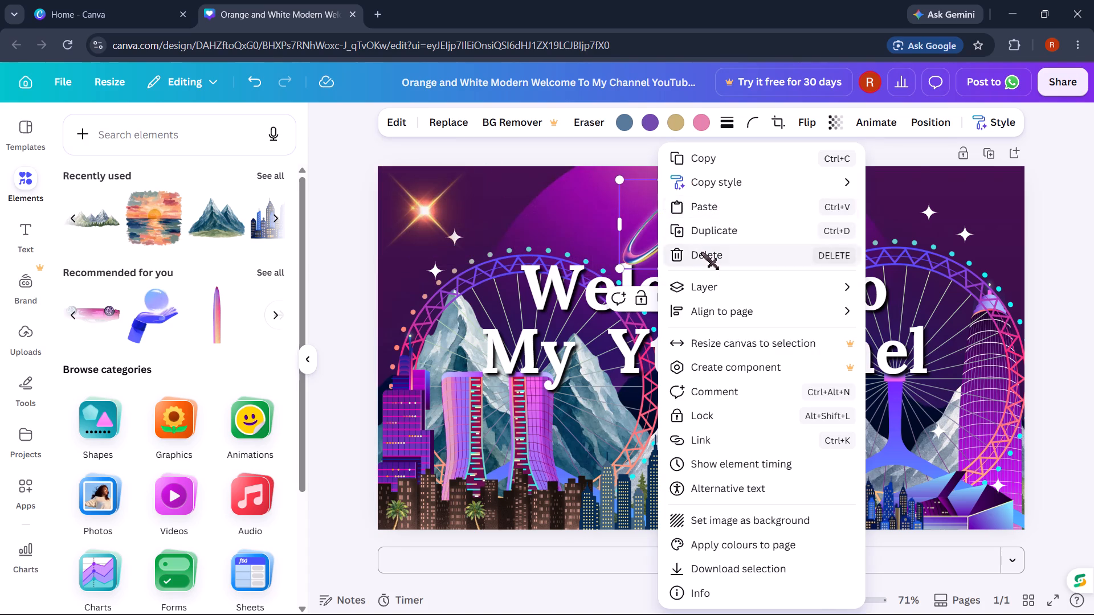
left_click(701, 252)
Add the purple diagonal lens flare from the magic recommendations and position its glow at the top edge of the title's "Welcome".
left_click(274, 305)
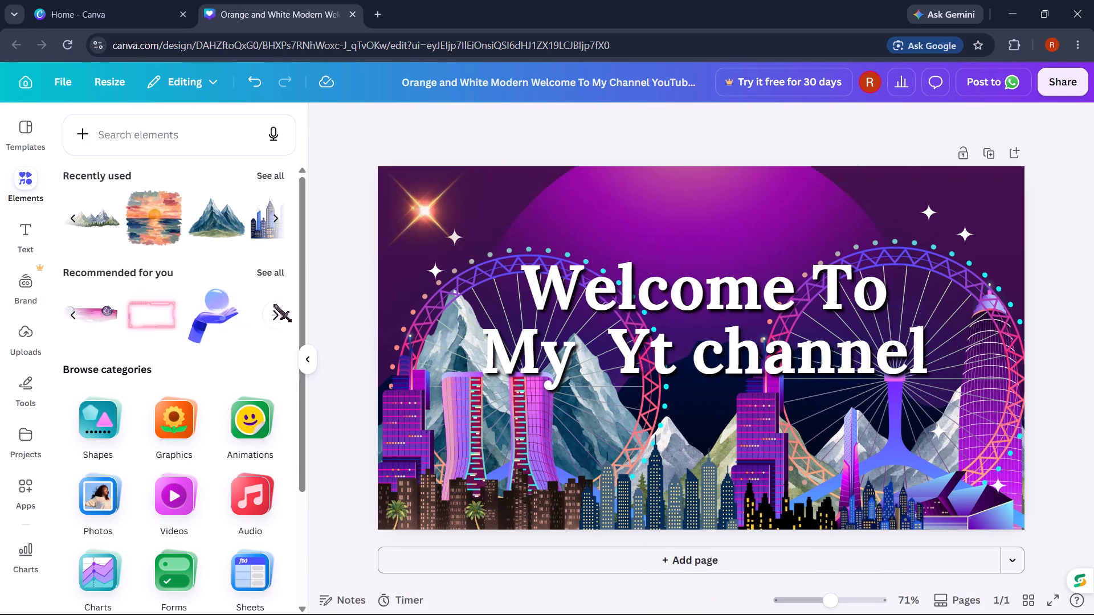
left_click(263, 315)
scroll(190, 337, "down", 5)
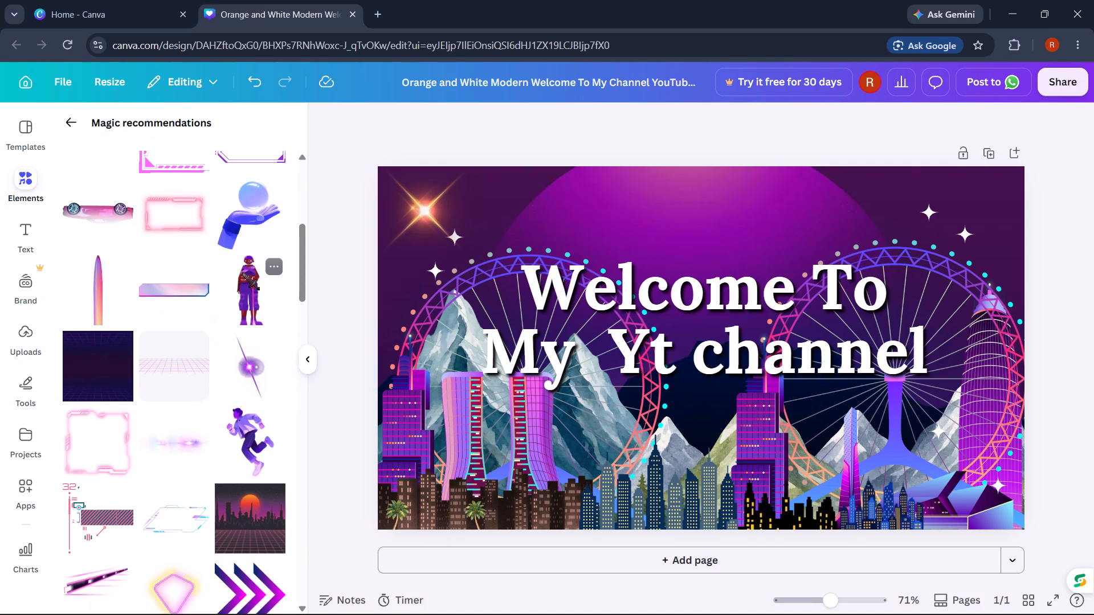
left_click(244, 364)
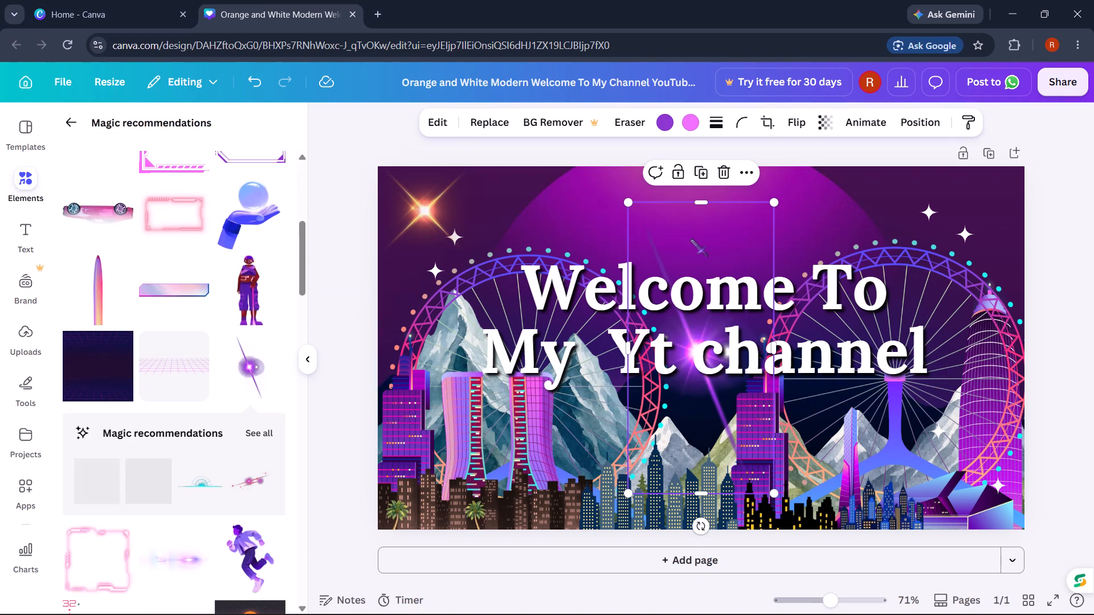
left_click_drag(691, 239, 655, 130)
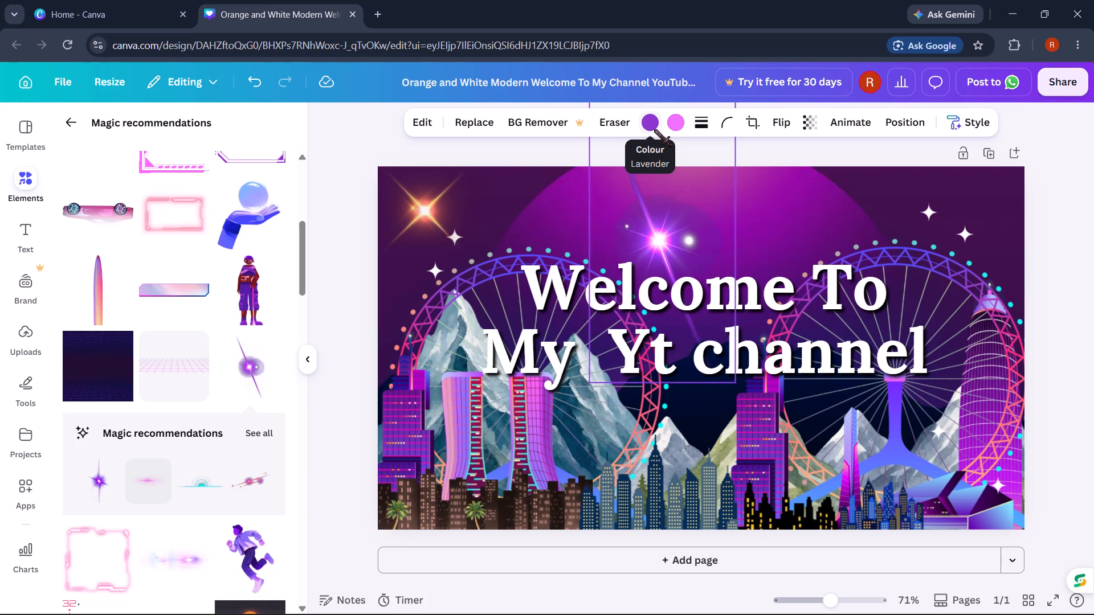
left_click_drag(655, 130, 661, 130)
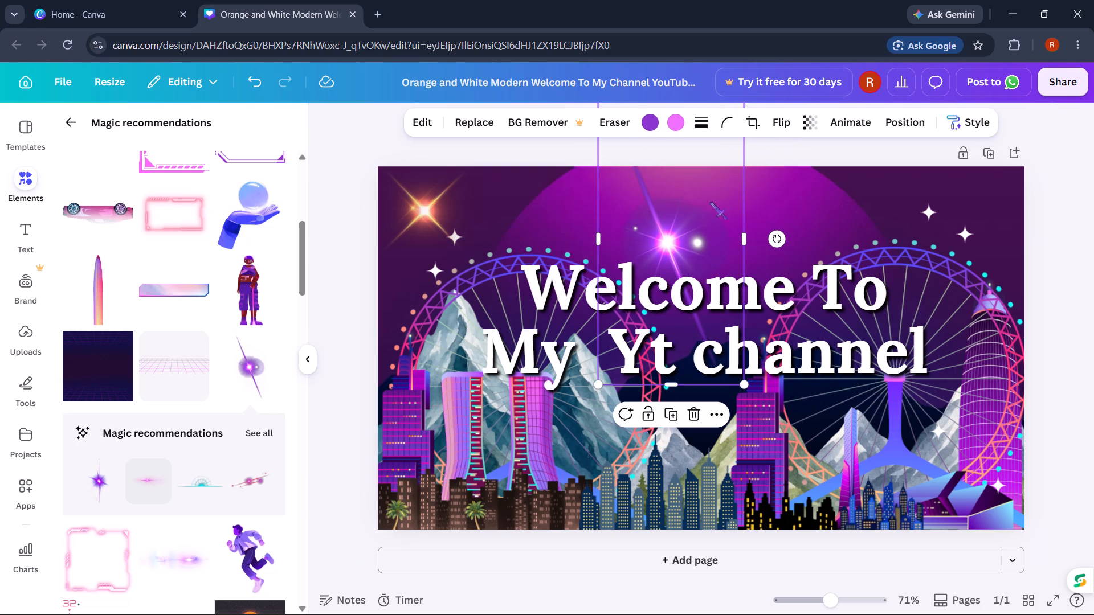
left_click_drag(659, 210, 670, 290)
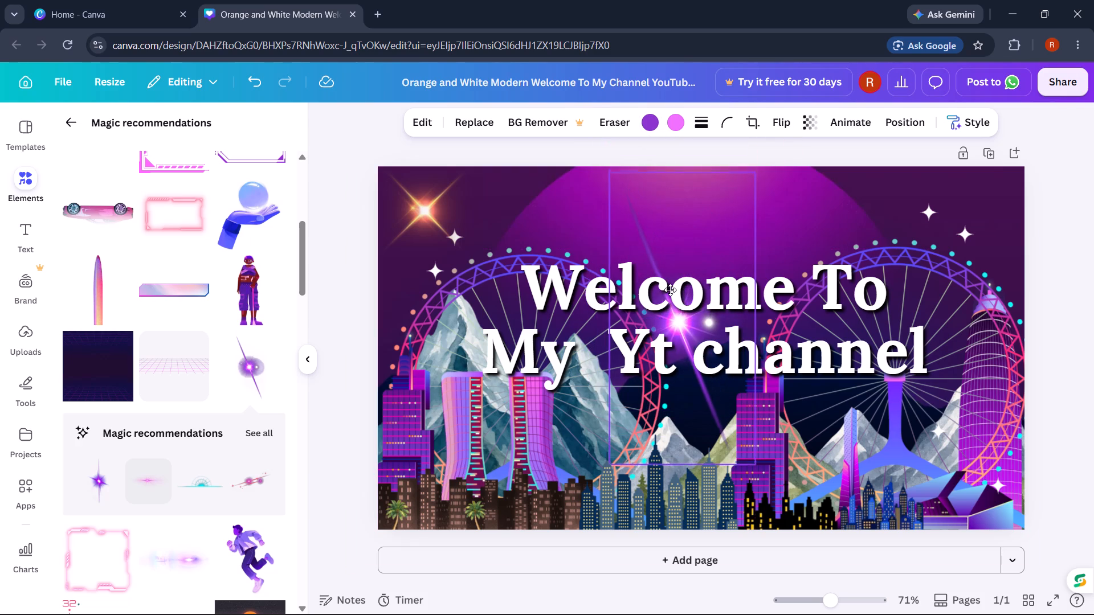
left_click_drag(670, 290, 681, 294)
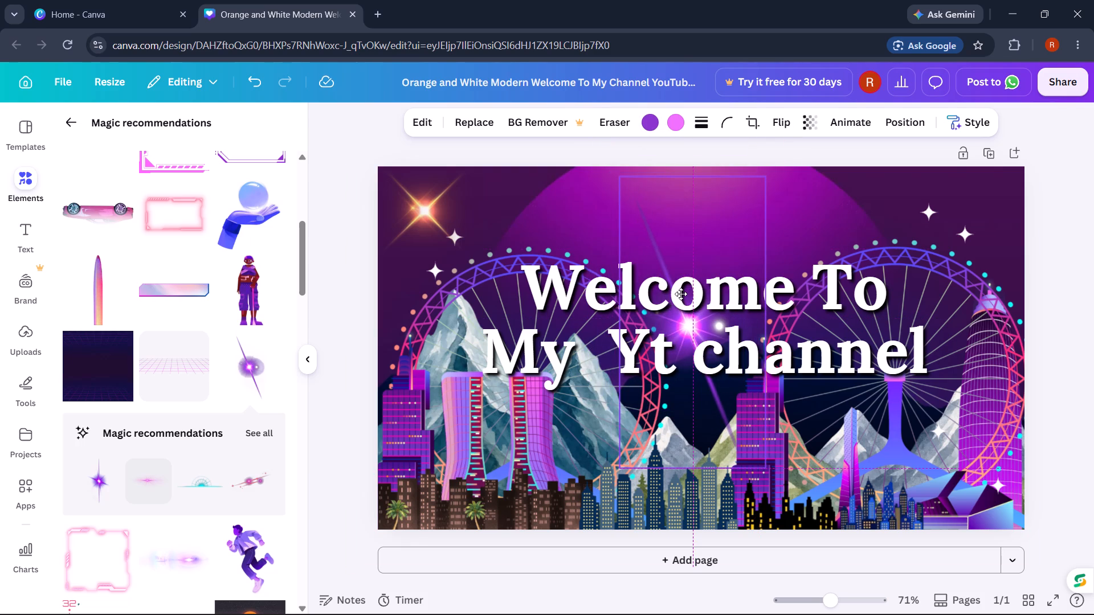
left_click_drag(681, 294, 655, 261)
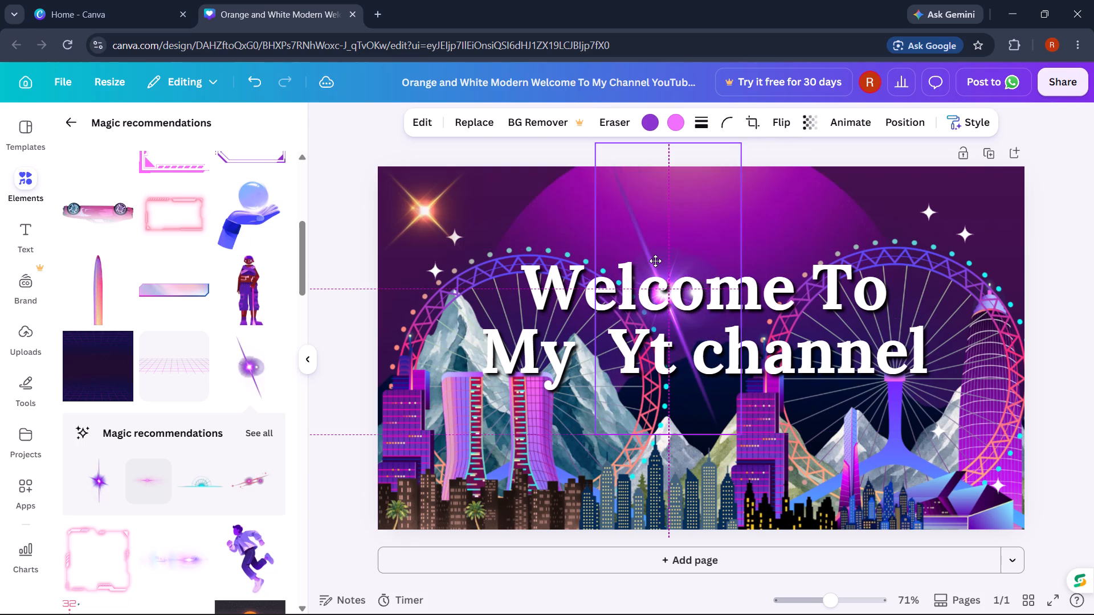
left_click_drag(655, 261, 664, 223)
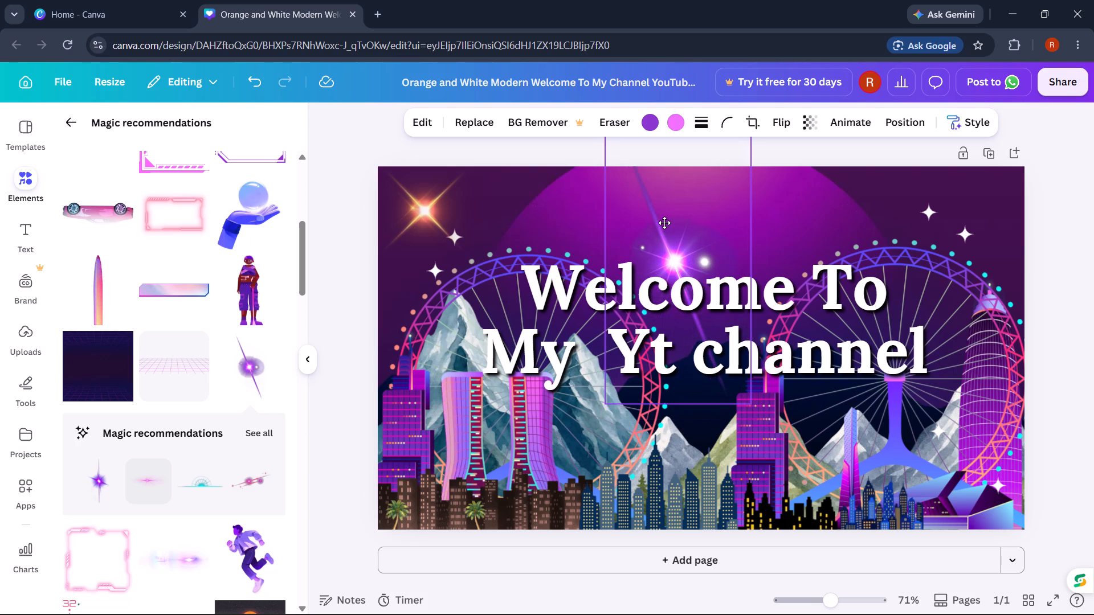
left_click_drag(664, 223, 672, 222)
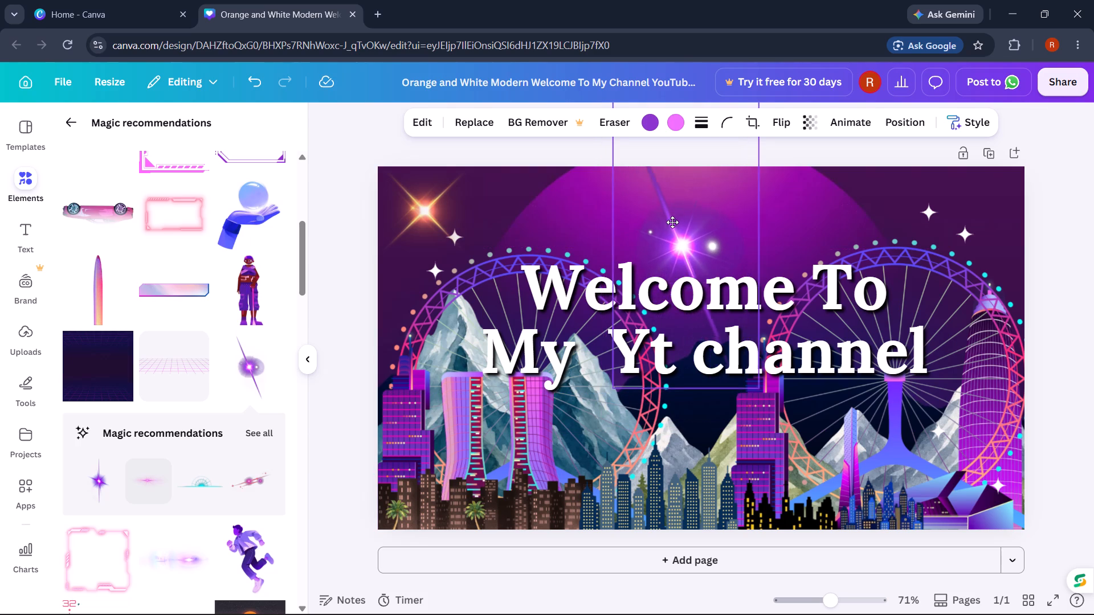
left_click_drag(672, 222, 672, 234)
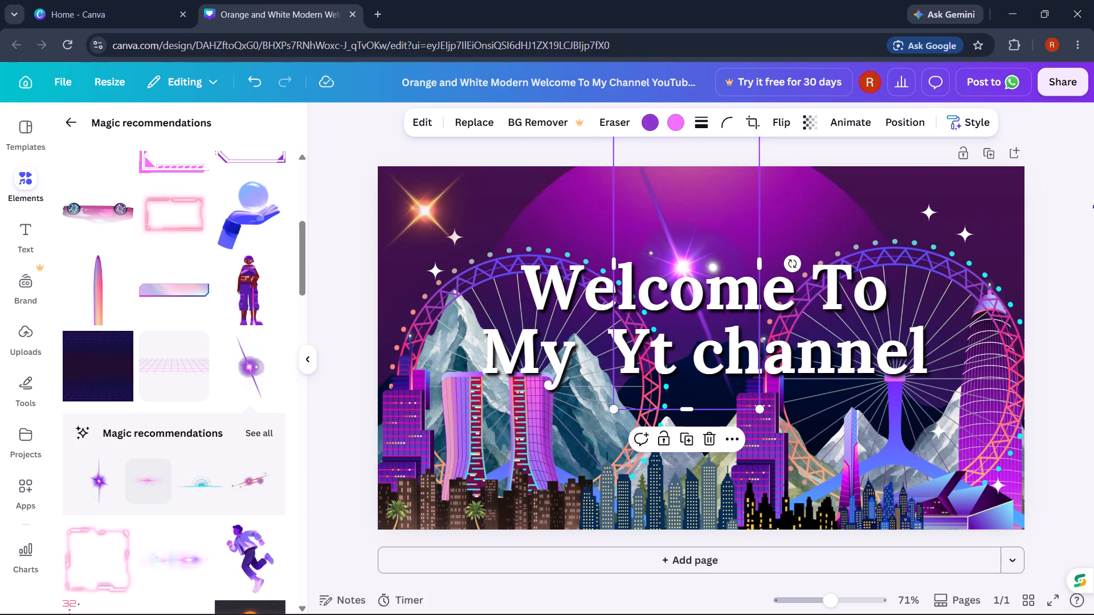
left_click(1093, 206)
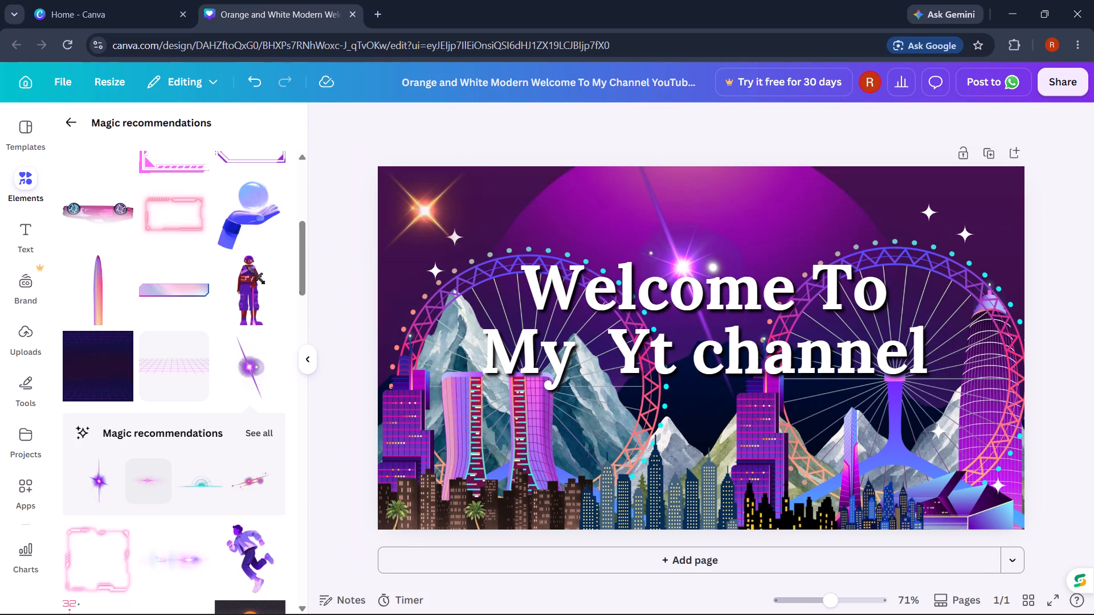
Look through the magic recommendations for another graphic that suits the night-city scene.
scroll(219, 384, "down", 2)
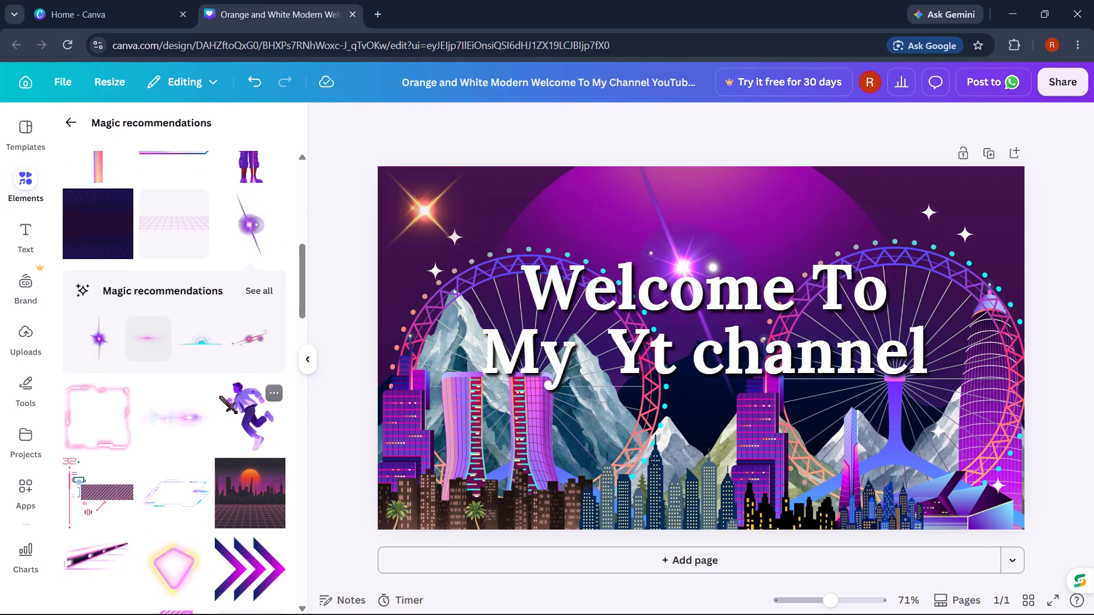
scroll(220, 396, "down", 5)
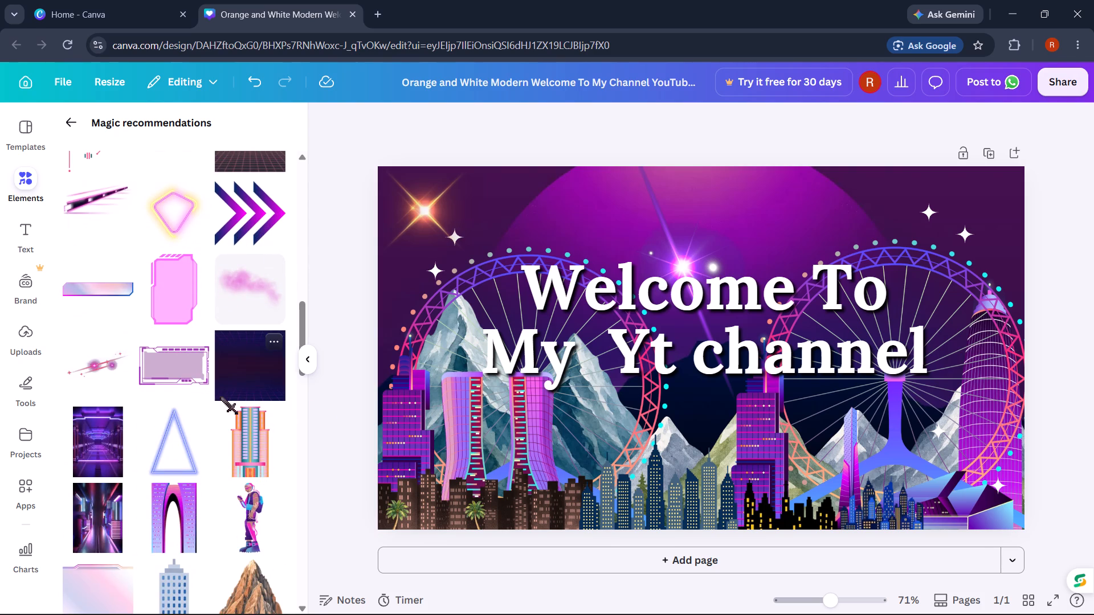
scroll(221, 397, "down", 6)
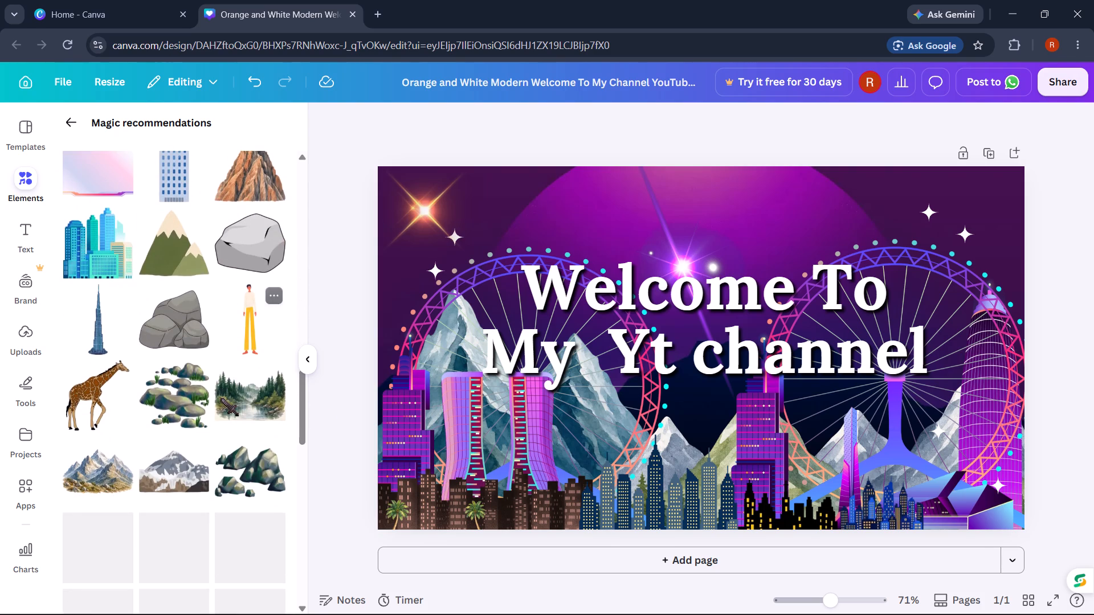
scroll(221, 399, "down", 7)
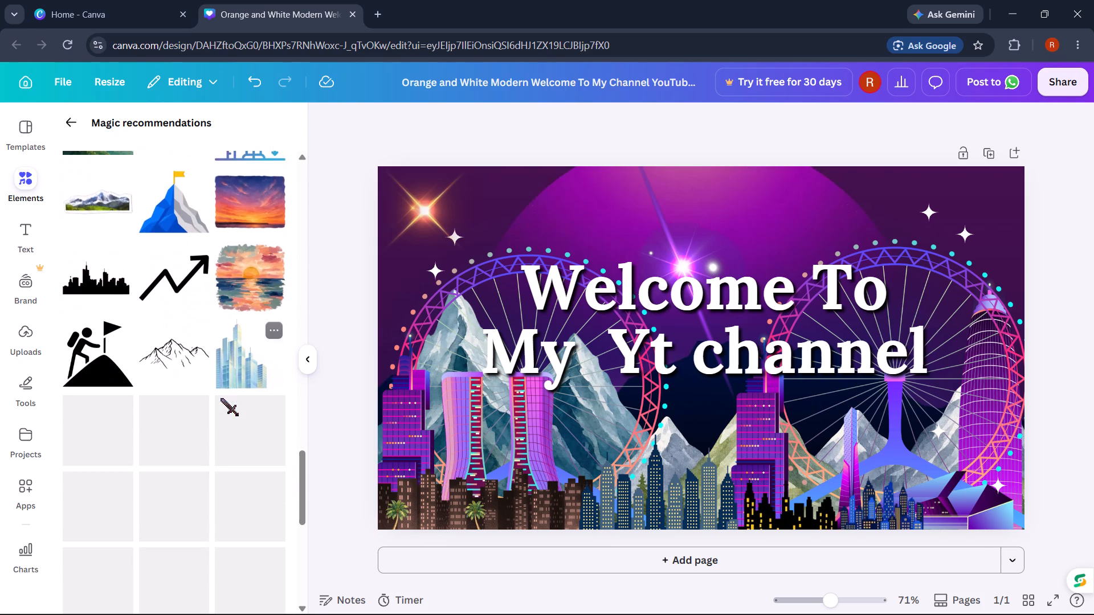
scroll(221, 399, "up", 10)
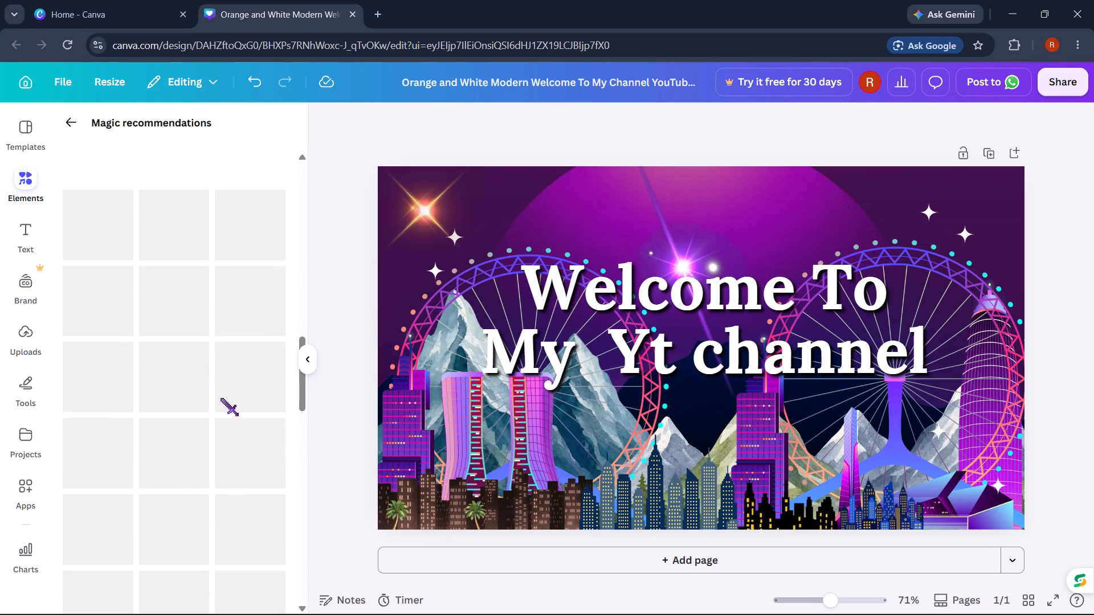
scroll(221, 399, "up", 3)
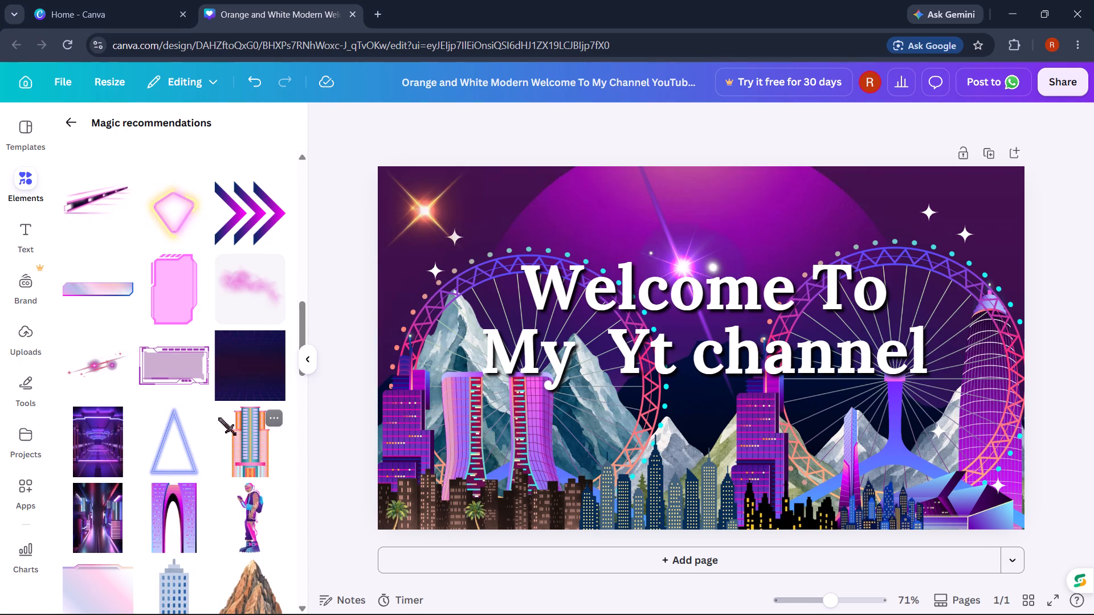
scroll(219, 418, "up", 2)
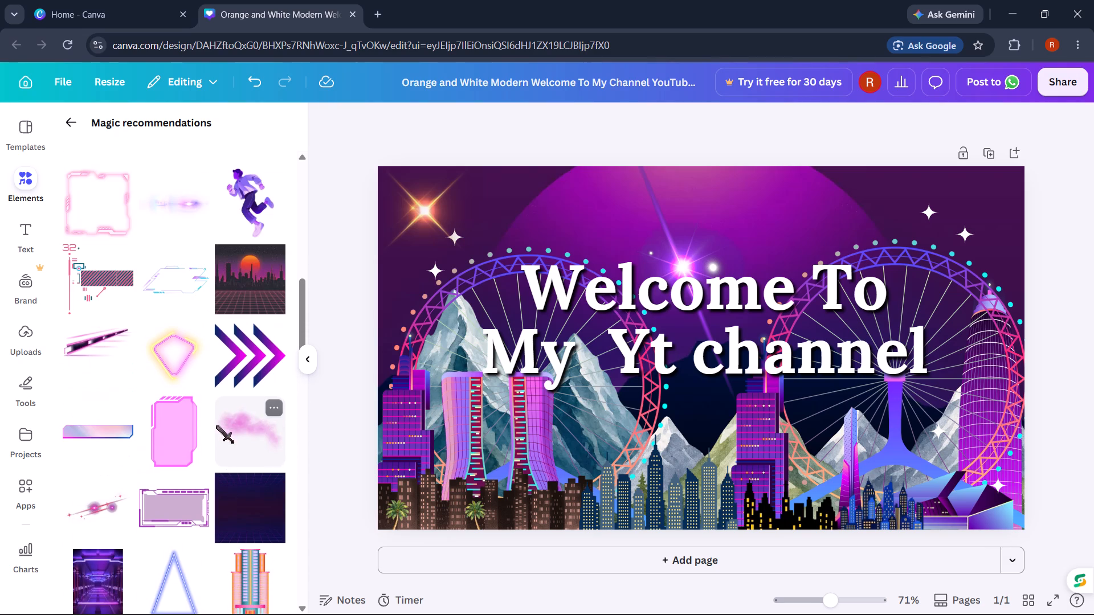
scroll(215, 428, "up", 7)
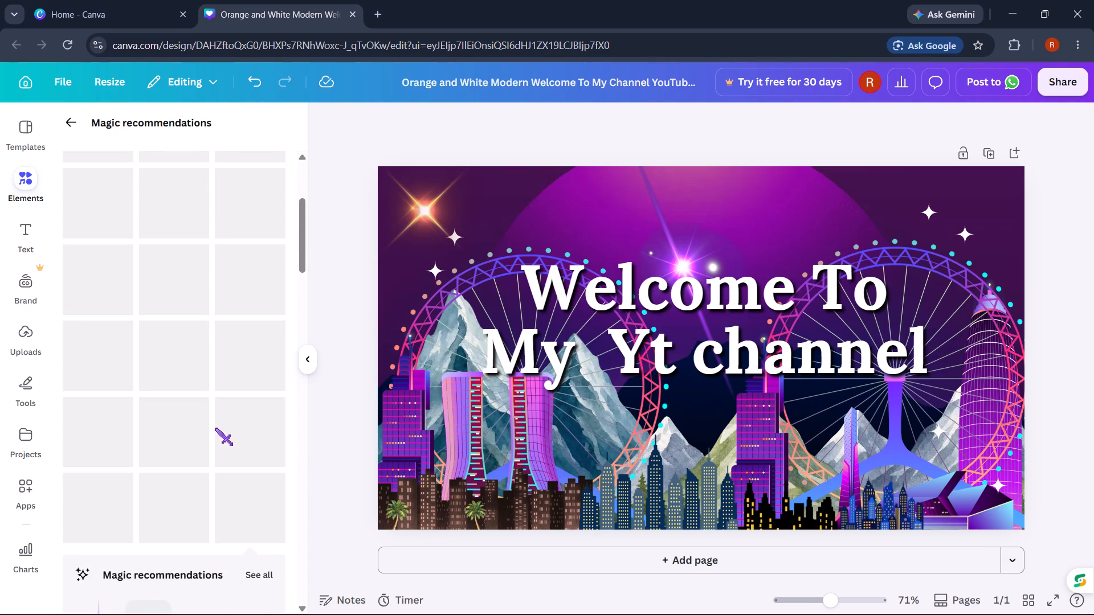
Add the standing figure in the purple outfit, shrink it to a tiny size and place it at the base of the palm-tree skyline.
left_click(243, 428)
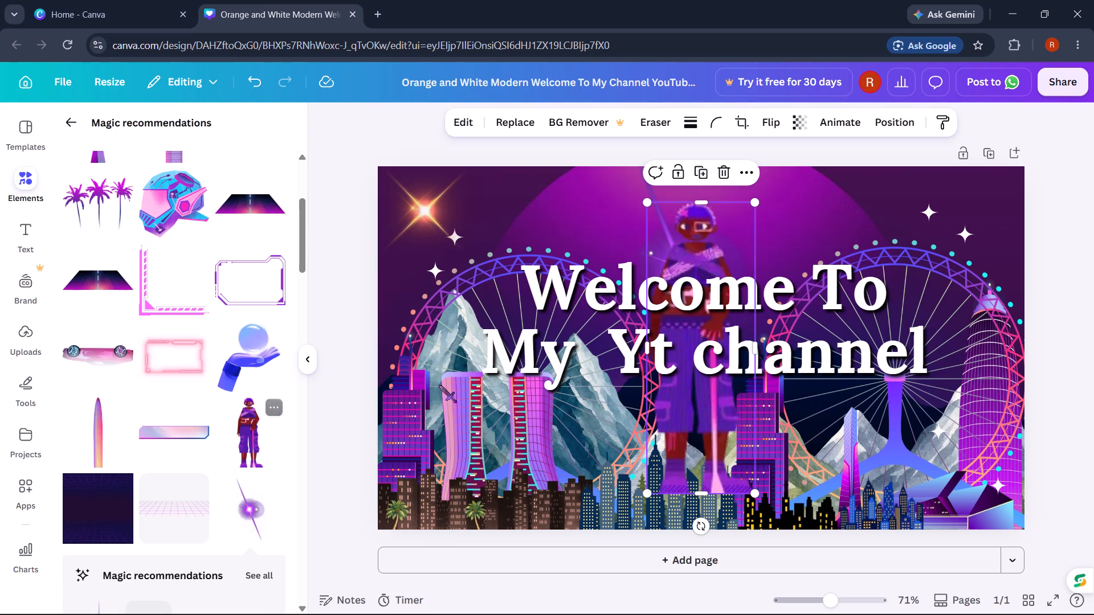
left_click_drag(756, 201, 756, 203)
left_click_drag(756, 203, 666, 439)
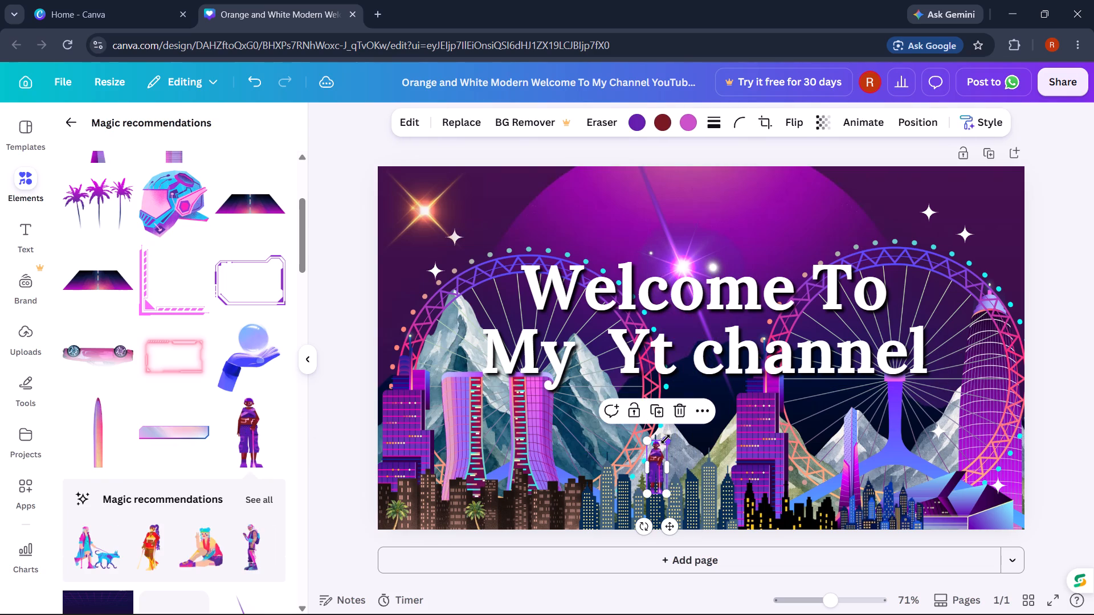
left_click_drag(656, 464, 593, 505)
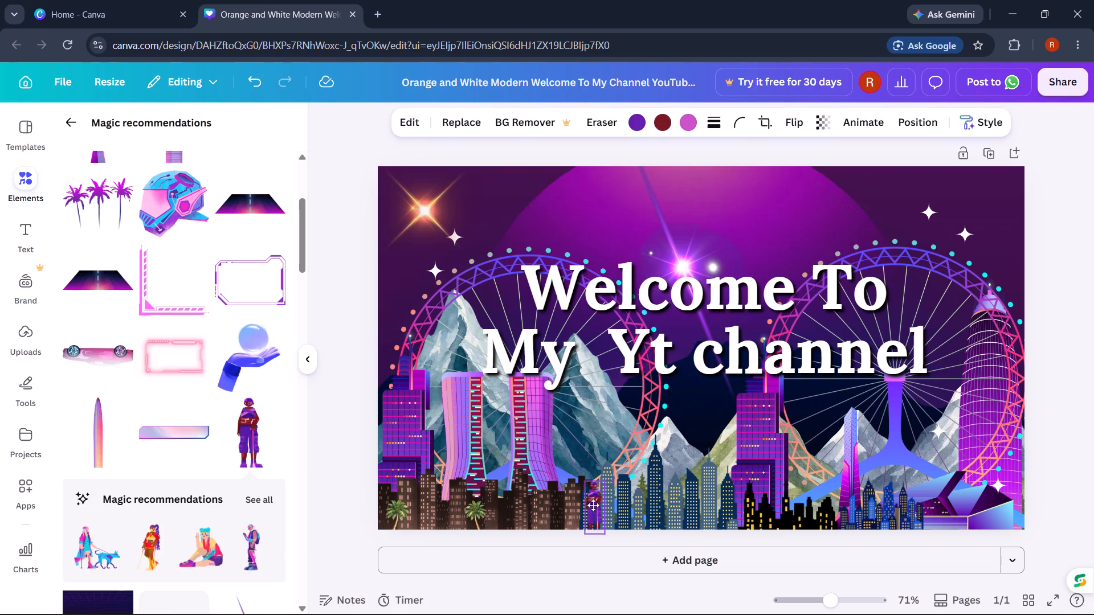
left_click_drag(593, 505, 530, 515)
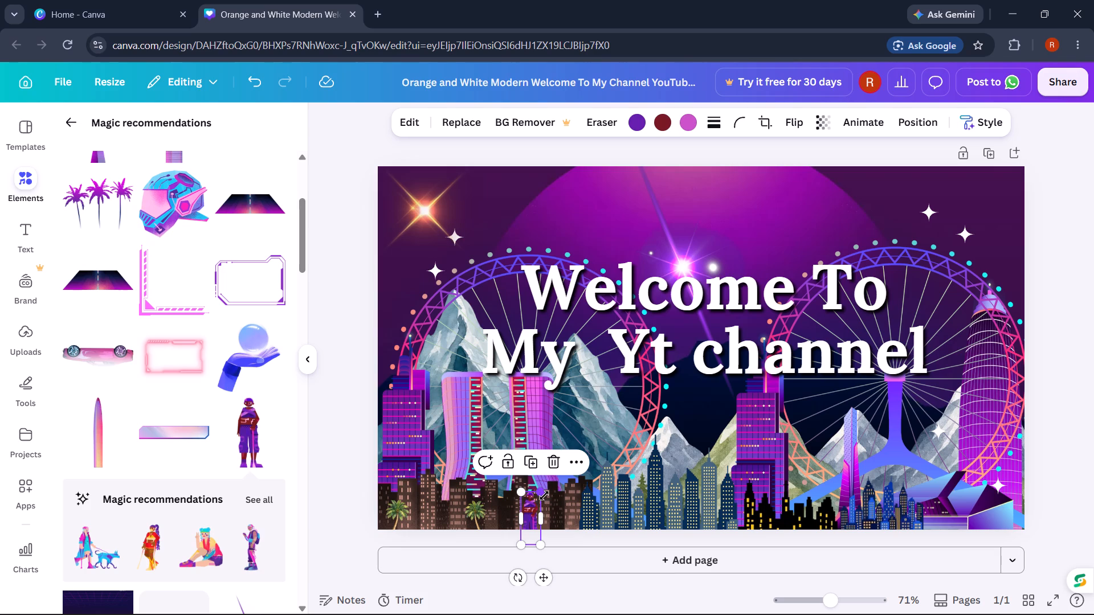
left_click_drag(544, 495, 522, 516)
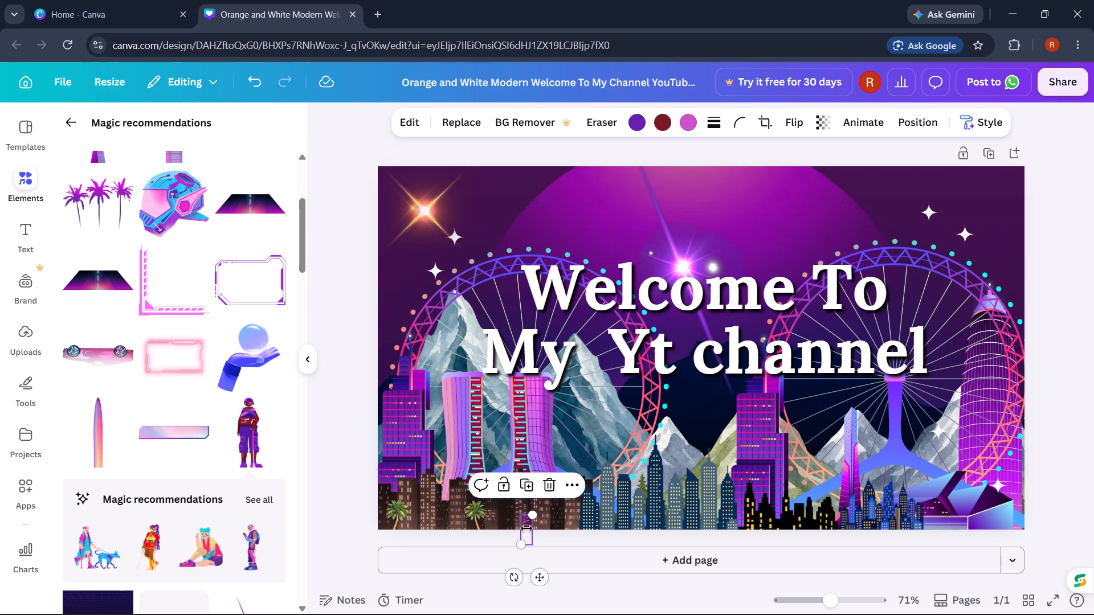
scroll(526, 532, "up", 3)
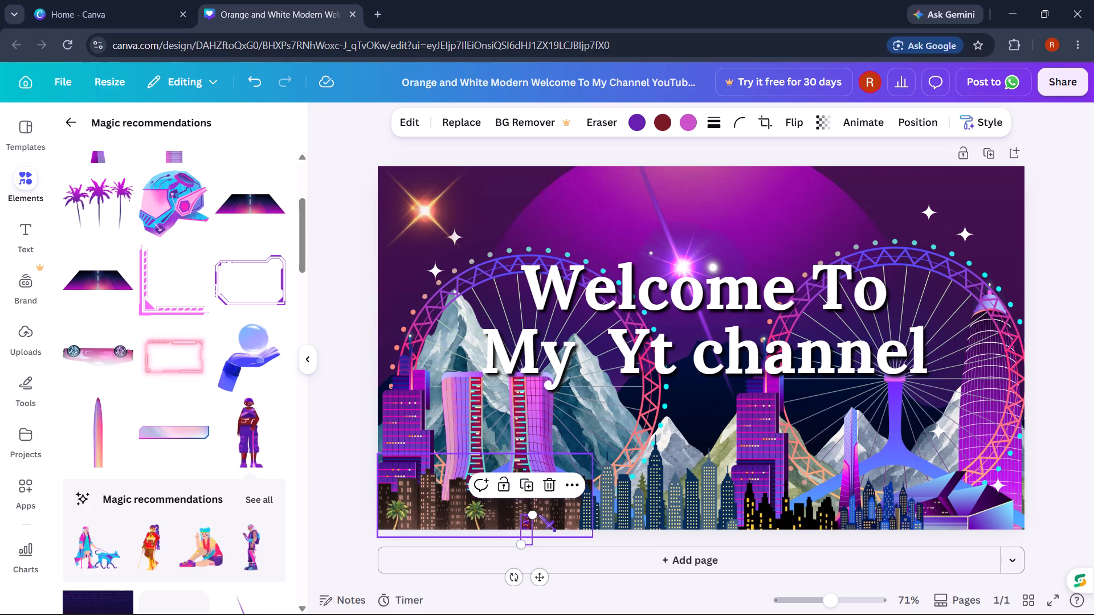
left_click_drag(536, 514, 566, 481)
left_click_drag(533, 501, 532, 503)
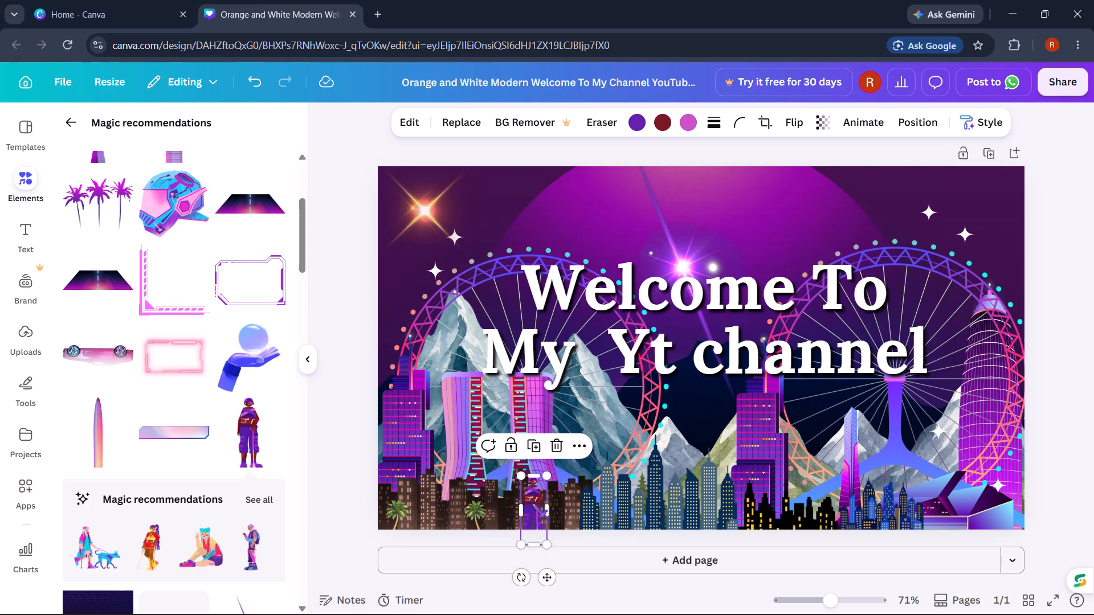
left_click_drag(532, 503, 512, 485)
left_click_drag(529, 461, 499, 528)
left_click(559, 539)
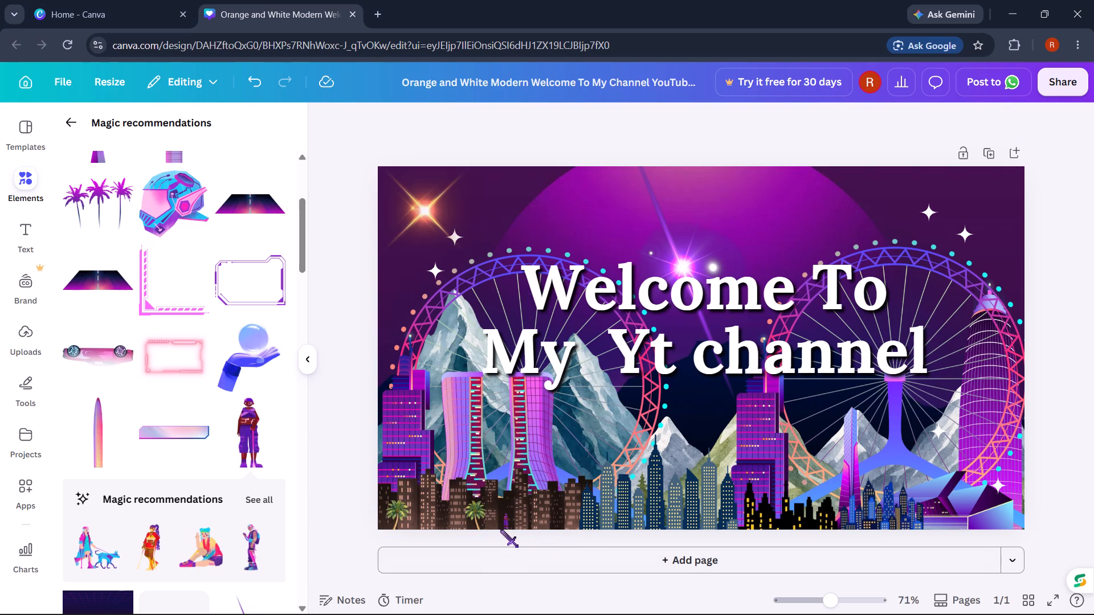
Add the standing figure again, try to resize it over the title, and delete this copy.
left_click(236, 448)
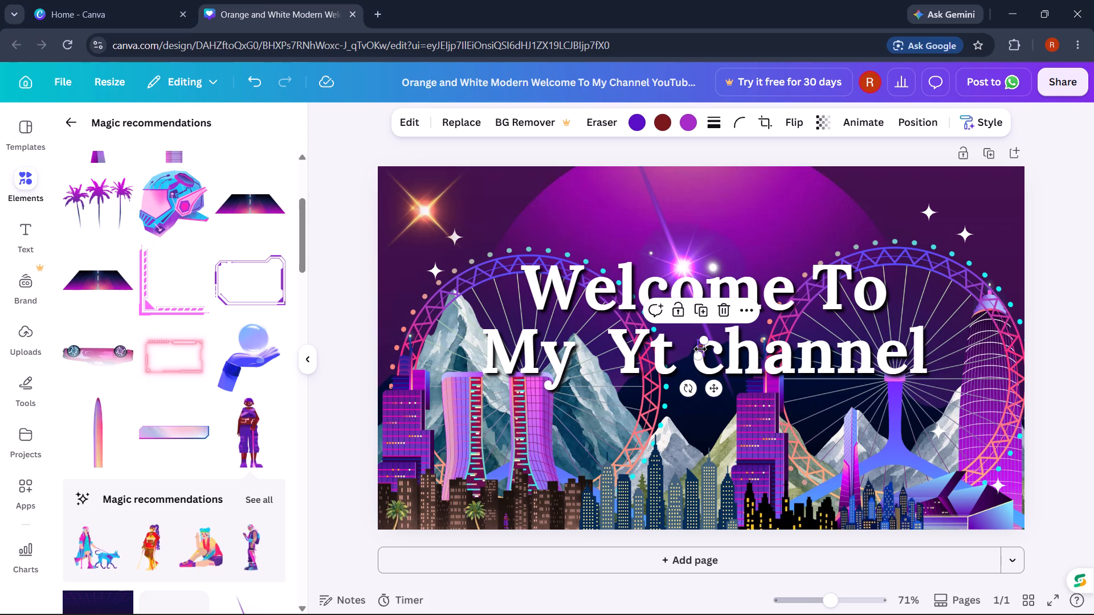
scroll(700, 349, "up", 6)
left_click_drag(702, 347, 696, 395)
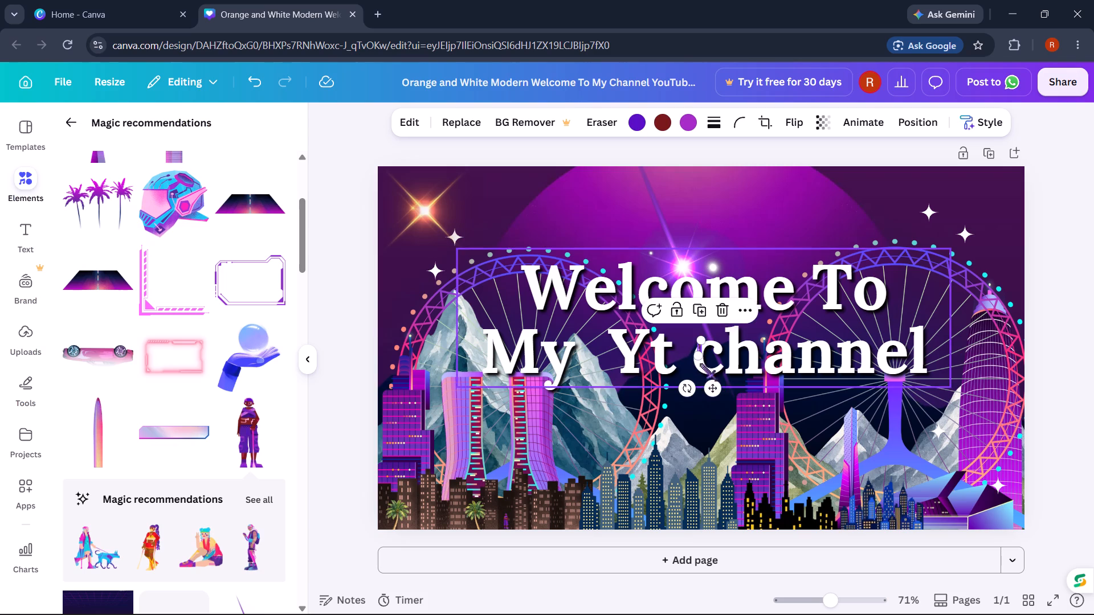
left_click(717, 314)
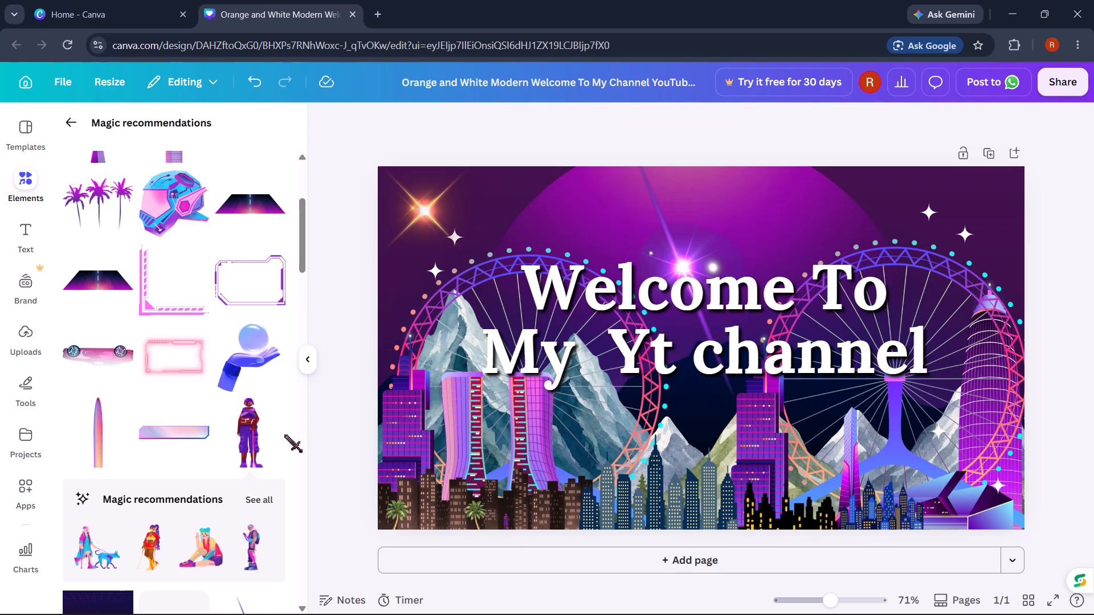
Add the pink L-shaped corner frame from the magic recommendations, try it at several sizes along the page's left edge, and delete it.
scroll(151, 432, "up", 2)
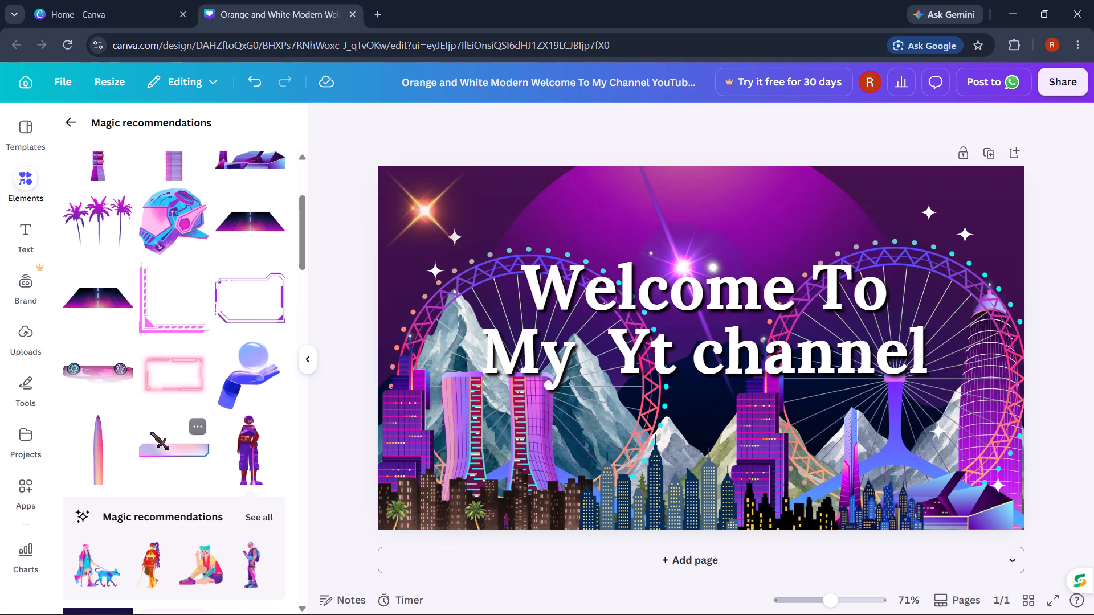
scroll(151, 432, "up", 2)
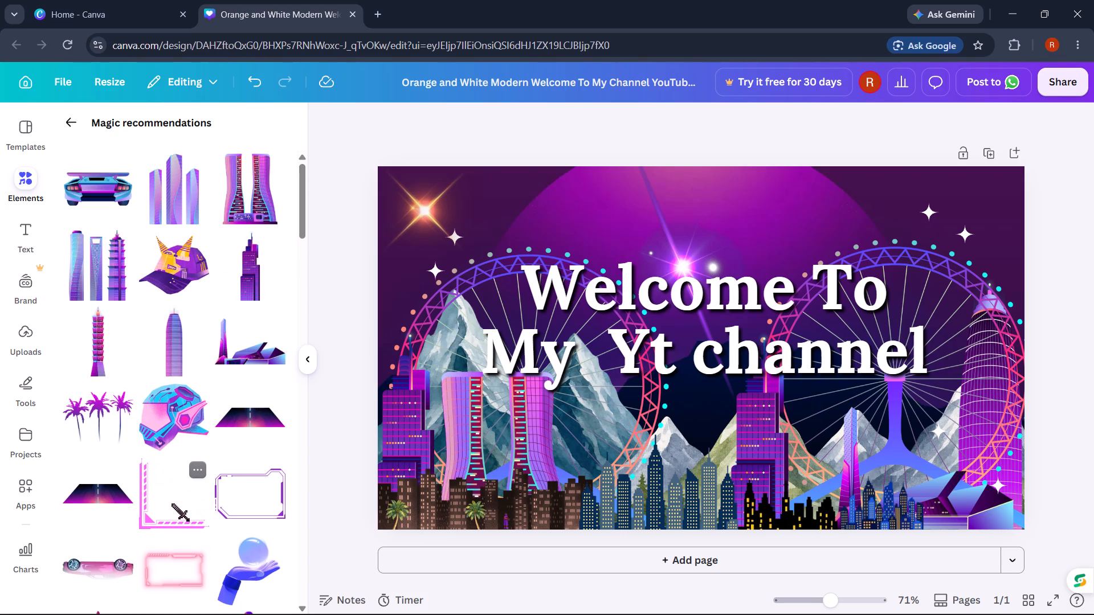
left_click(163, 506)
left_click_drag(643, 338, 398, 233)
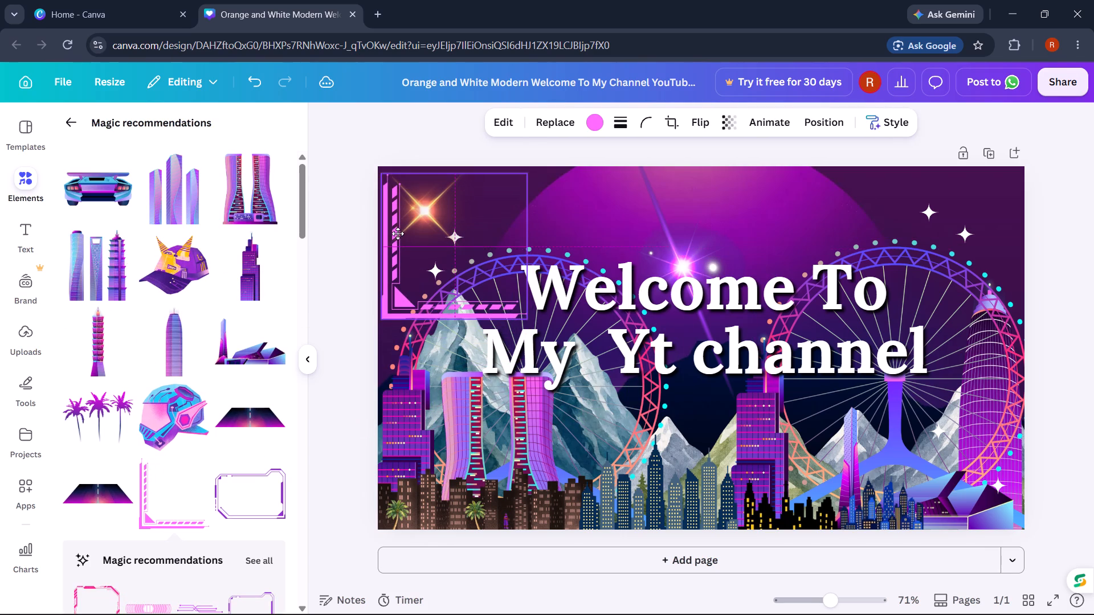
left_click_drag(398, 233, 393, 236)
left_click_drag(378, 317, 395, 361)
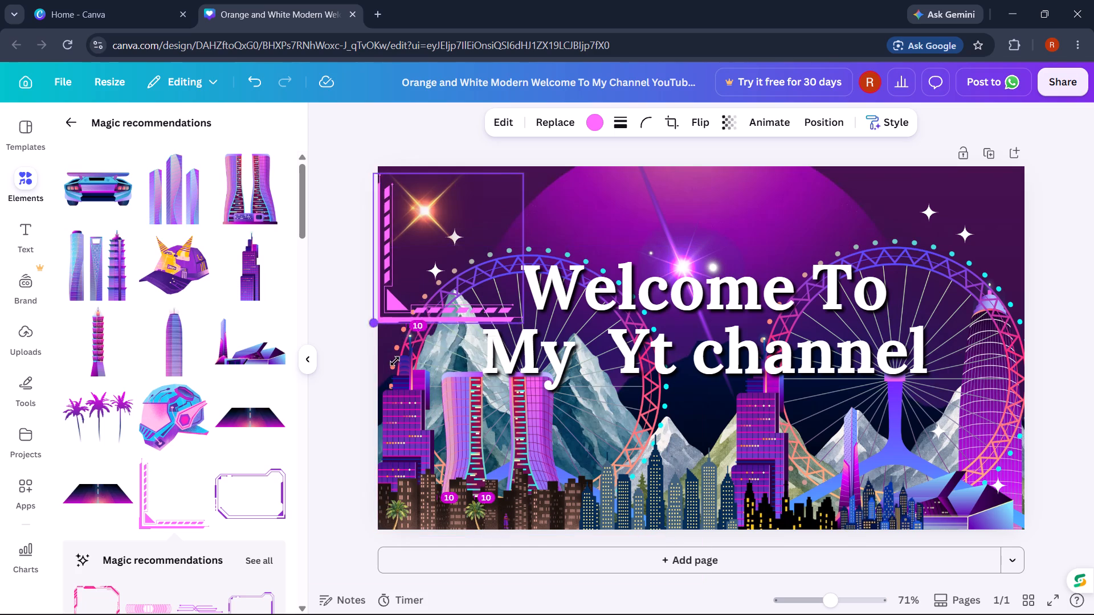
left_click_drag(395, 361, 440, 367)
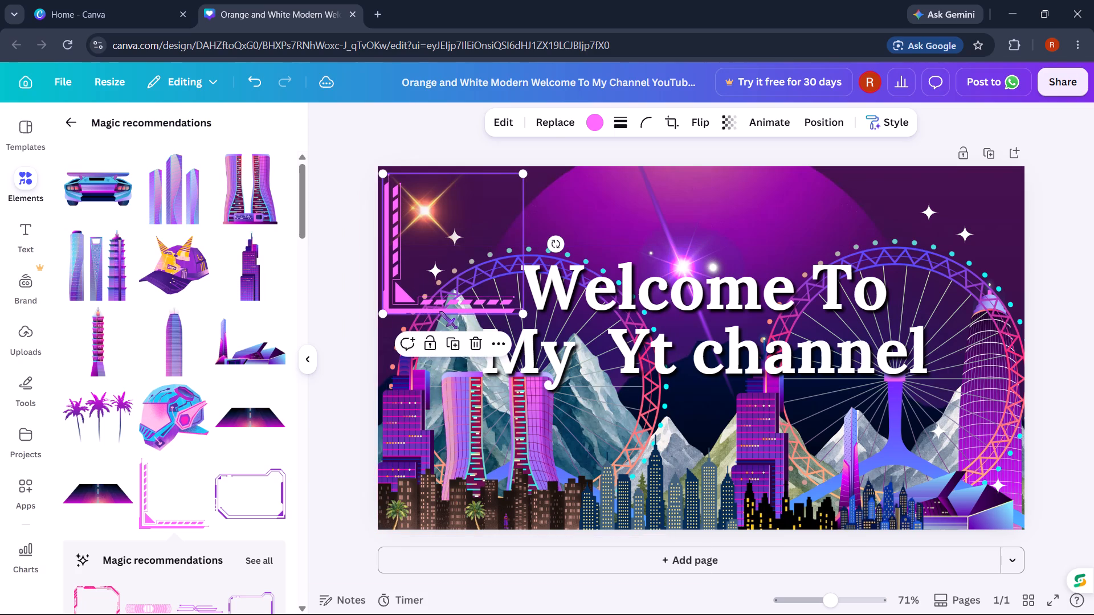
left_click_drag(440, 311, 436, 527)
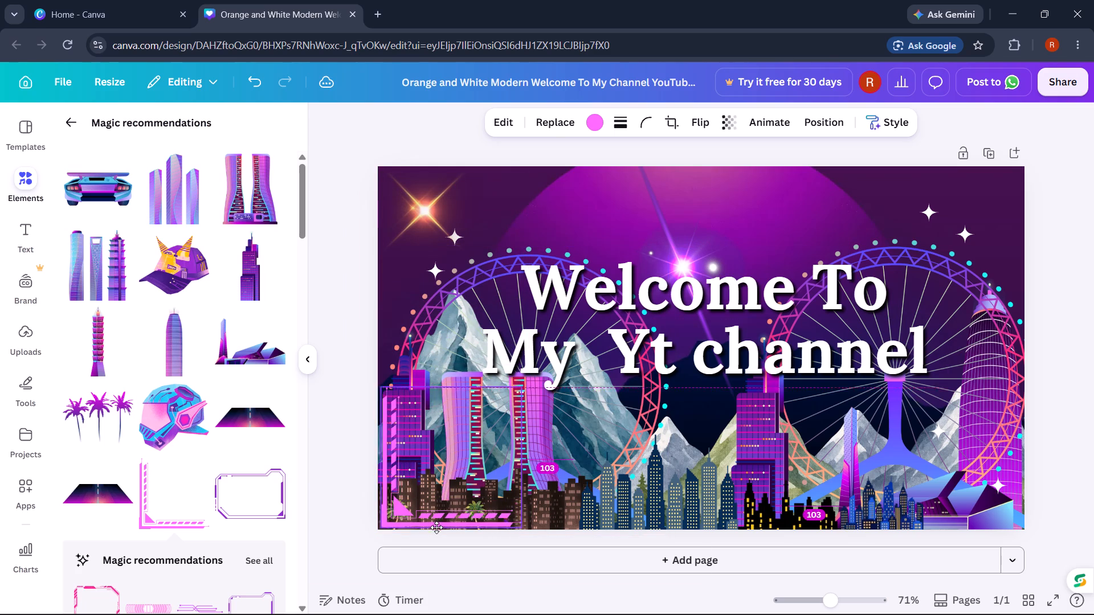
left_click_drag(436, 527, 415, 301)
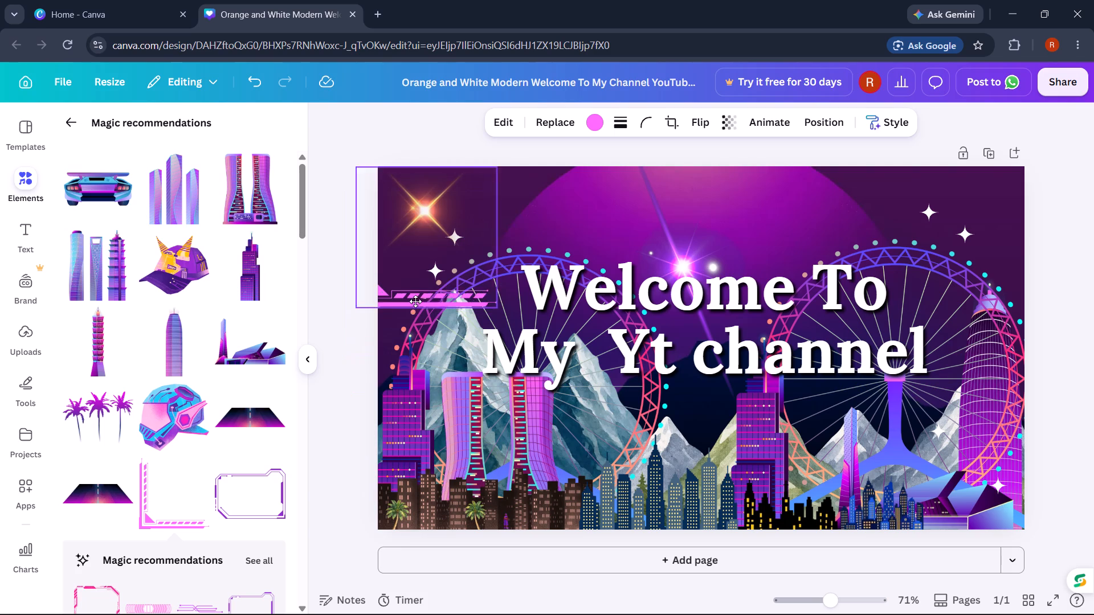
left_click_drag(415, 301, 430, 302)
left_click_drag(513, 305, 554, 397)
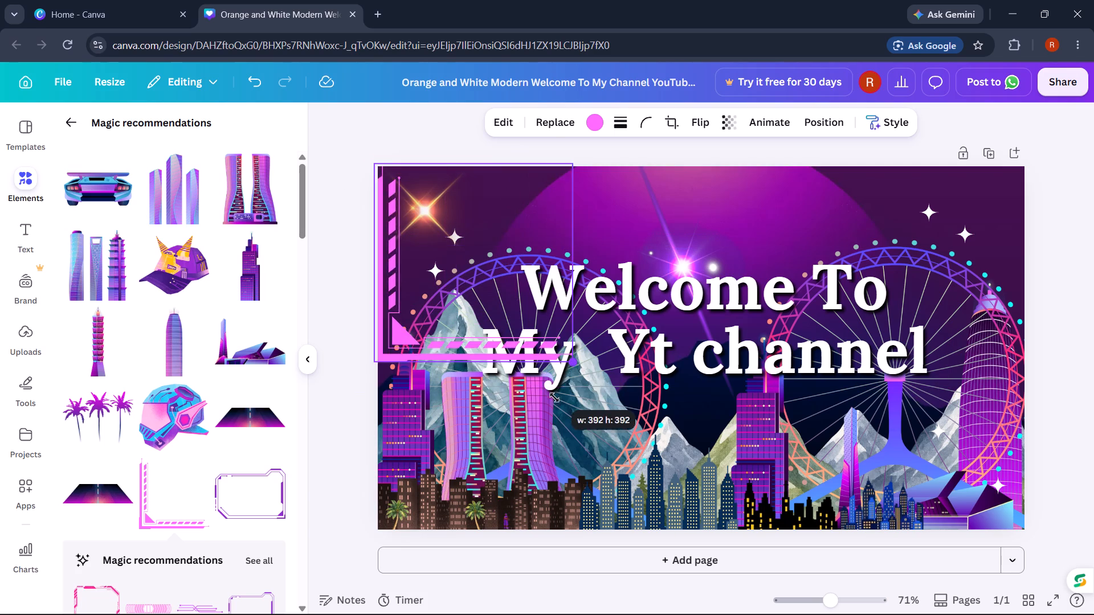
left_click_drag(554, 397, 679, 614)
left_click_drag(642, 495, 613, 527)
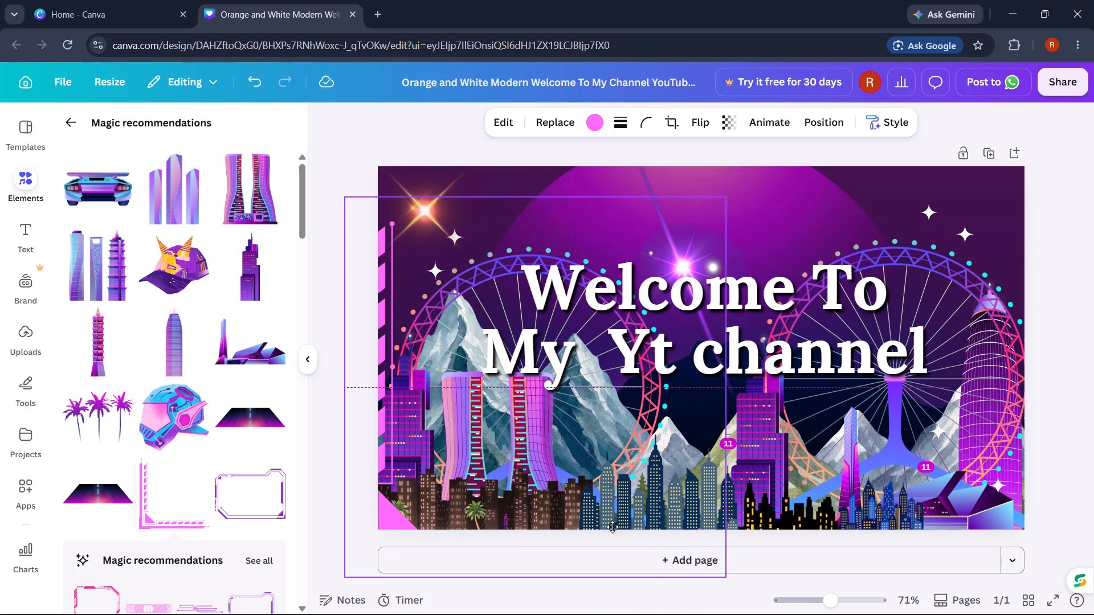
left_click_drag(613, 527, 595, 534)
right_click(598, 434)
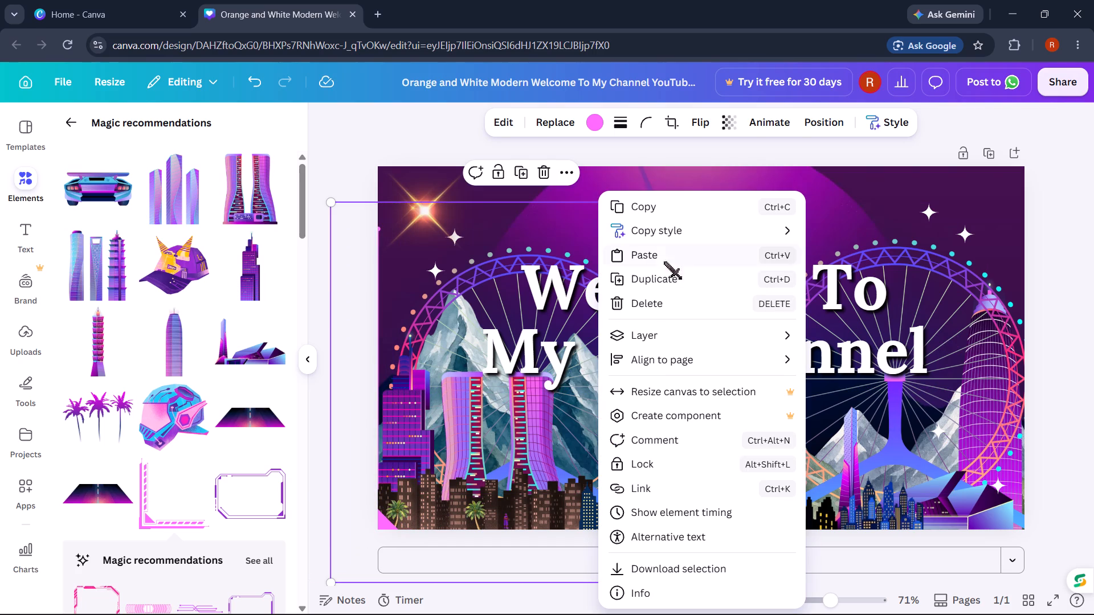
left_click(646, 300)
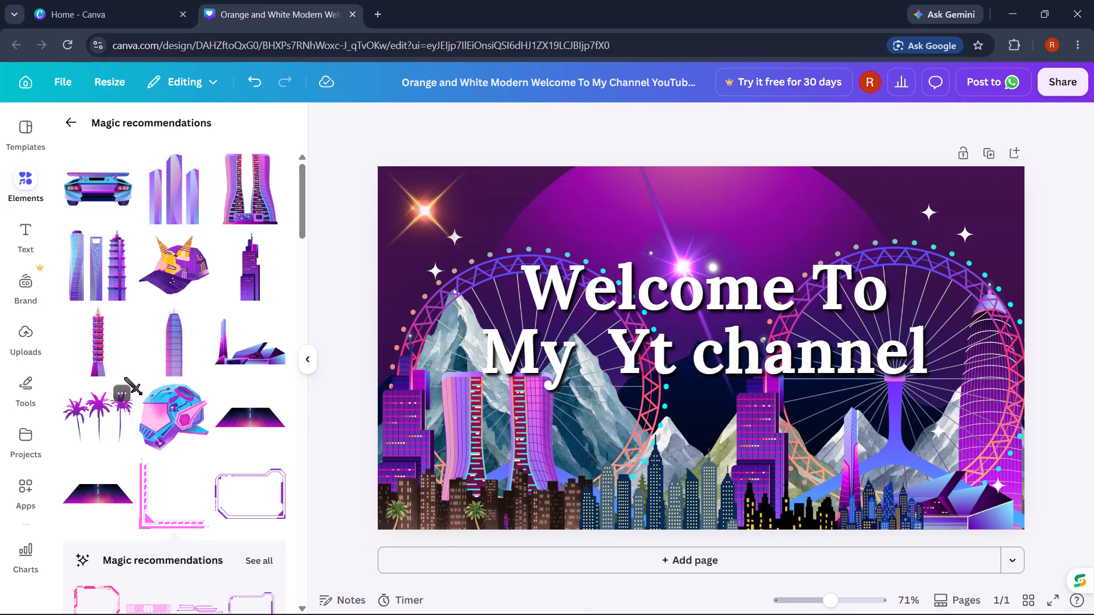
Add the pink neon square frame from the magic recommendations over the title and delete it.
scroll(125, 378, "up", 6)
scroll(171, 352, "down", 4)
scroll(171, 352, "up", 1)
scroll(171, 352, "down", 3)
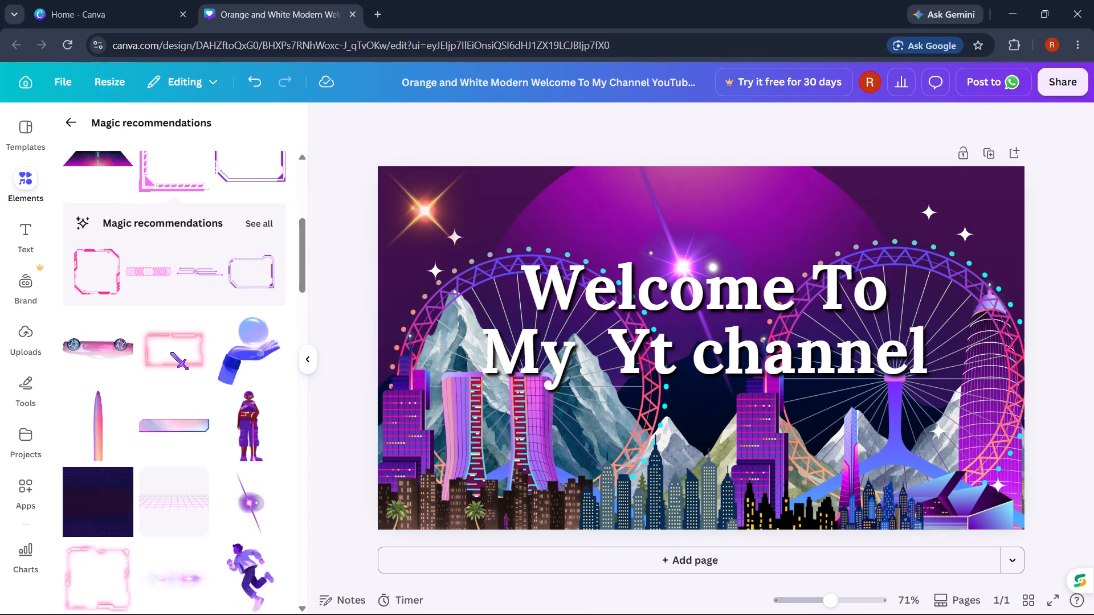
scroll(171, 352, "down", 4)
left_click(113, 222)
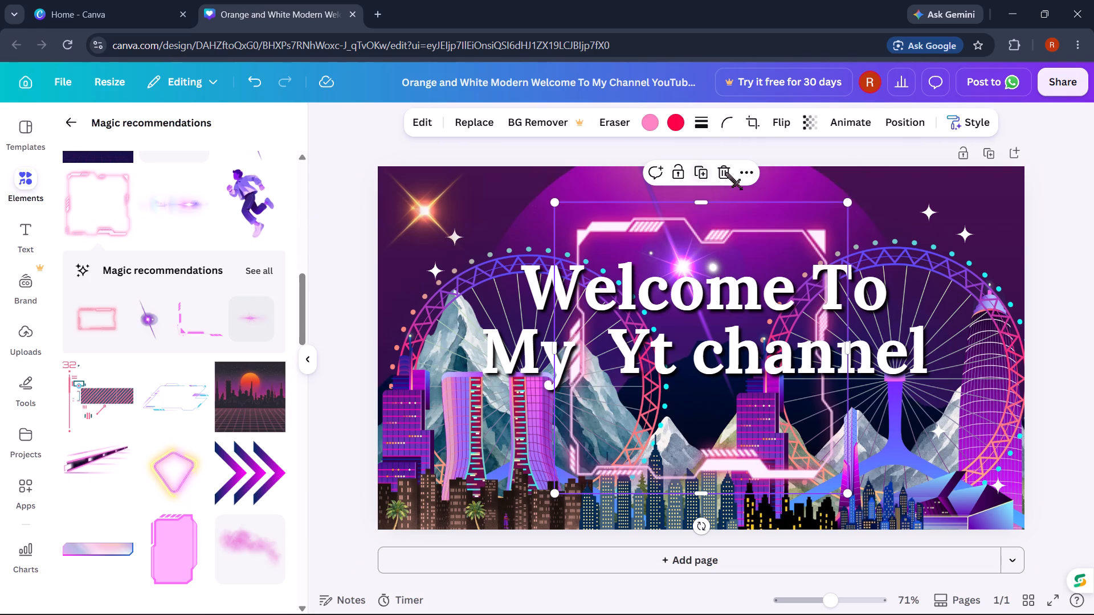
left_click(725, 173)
Return from the magic recommendations to the main elements library.
scroll(197, 351, "up", 3)
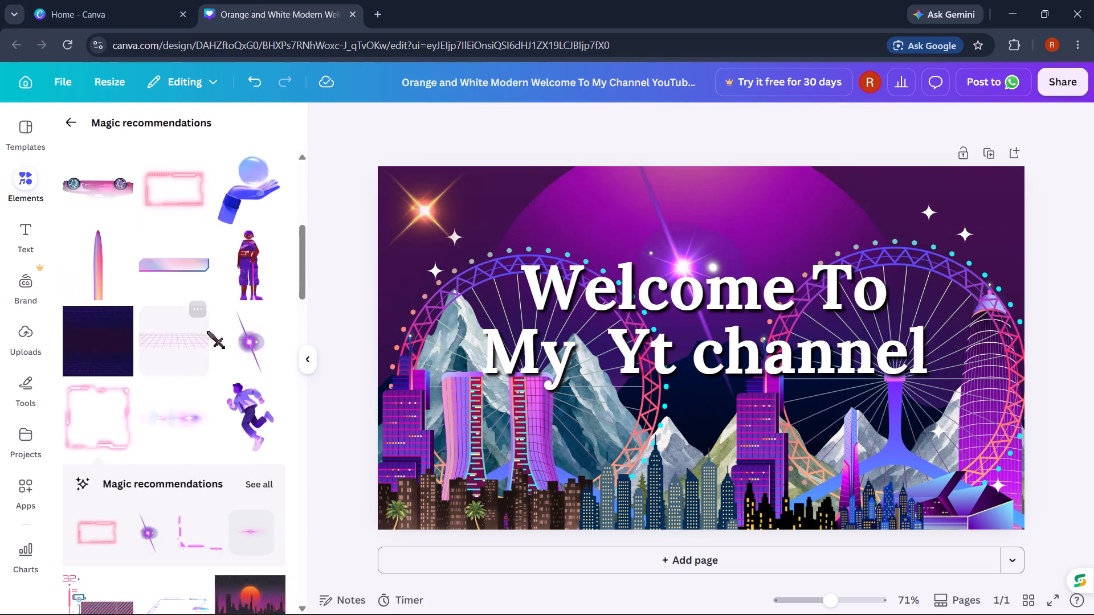
scroll(210, 324, "up", 5)
scroll(161, 213, "up", 4)
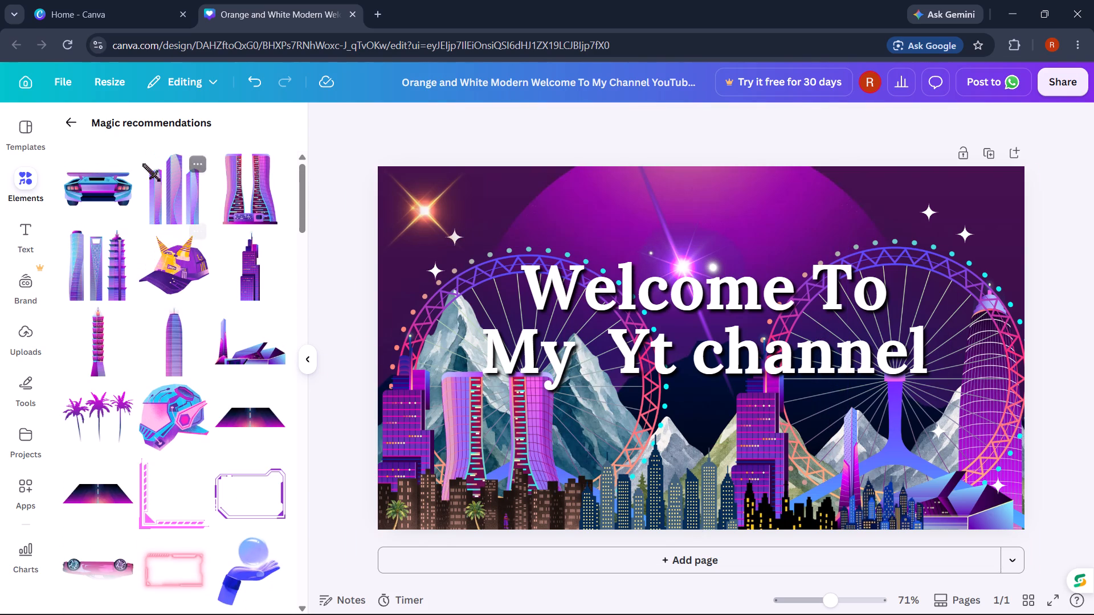
left_click(79, 111)
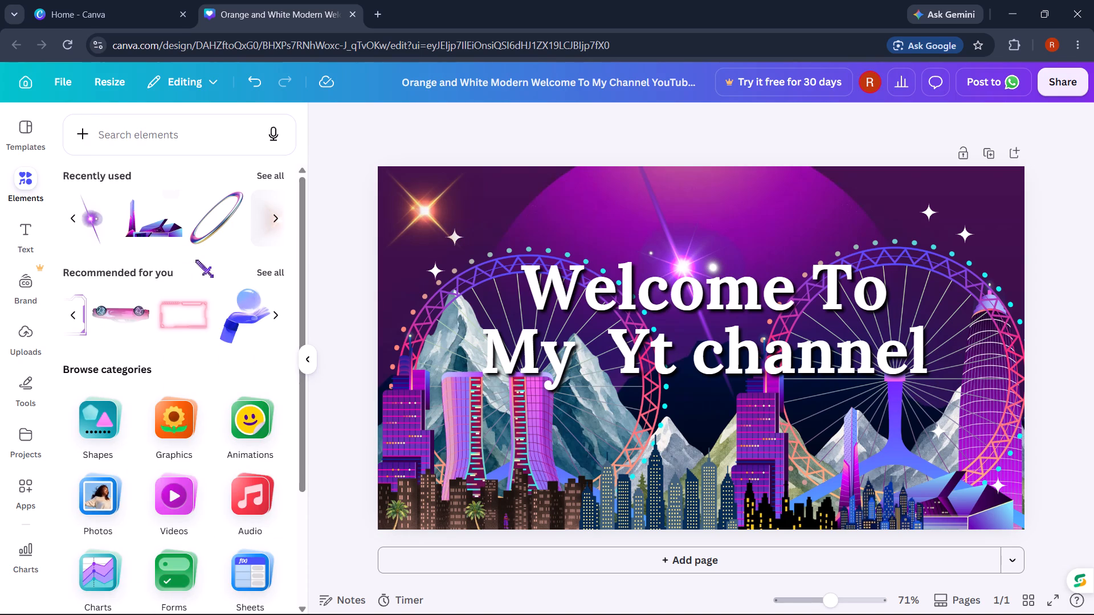
scroll(197, 253, "down", 8)
scroll(196, 255, "up", 6)
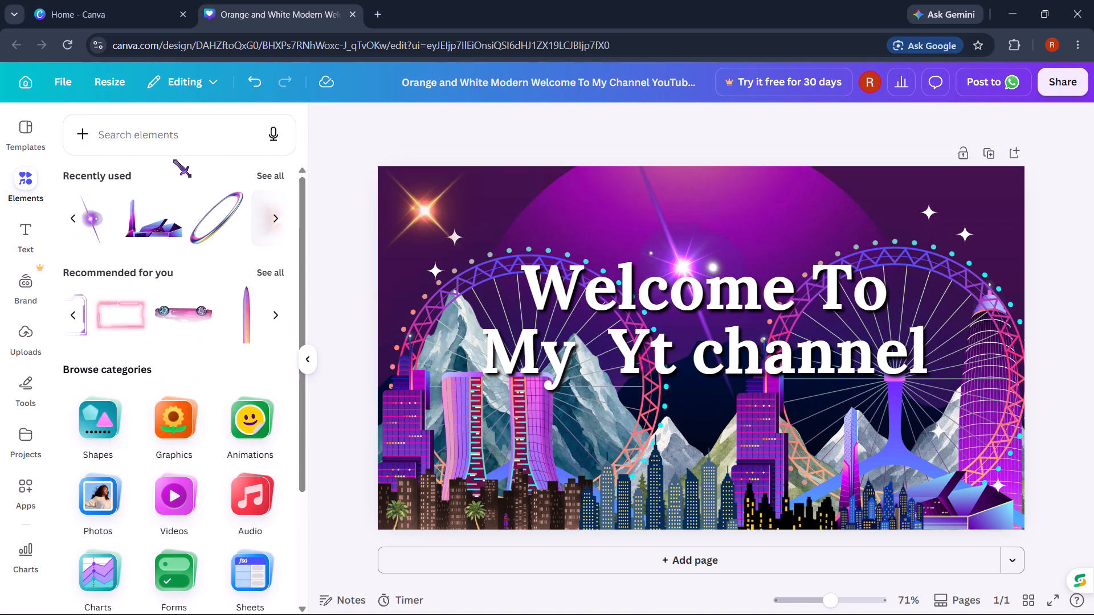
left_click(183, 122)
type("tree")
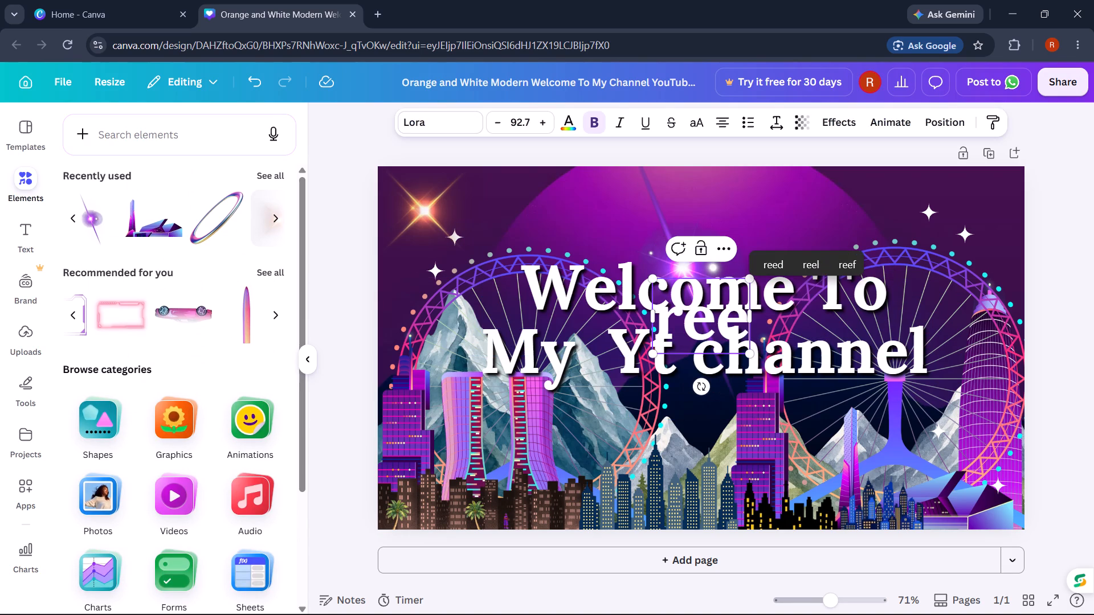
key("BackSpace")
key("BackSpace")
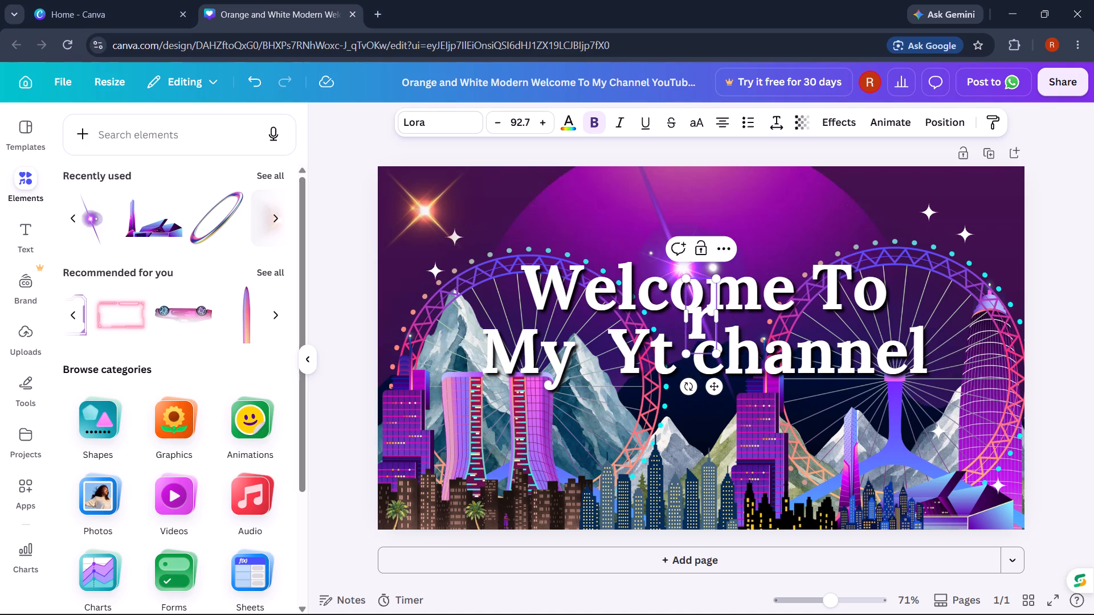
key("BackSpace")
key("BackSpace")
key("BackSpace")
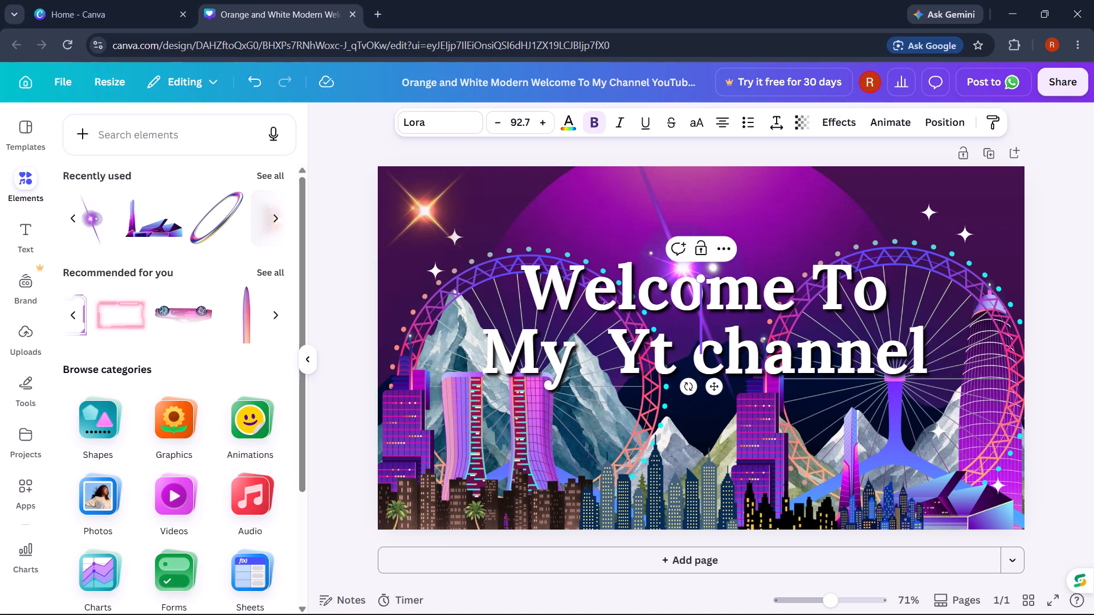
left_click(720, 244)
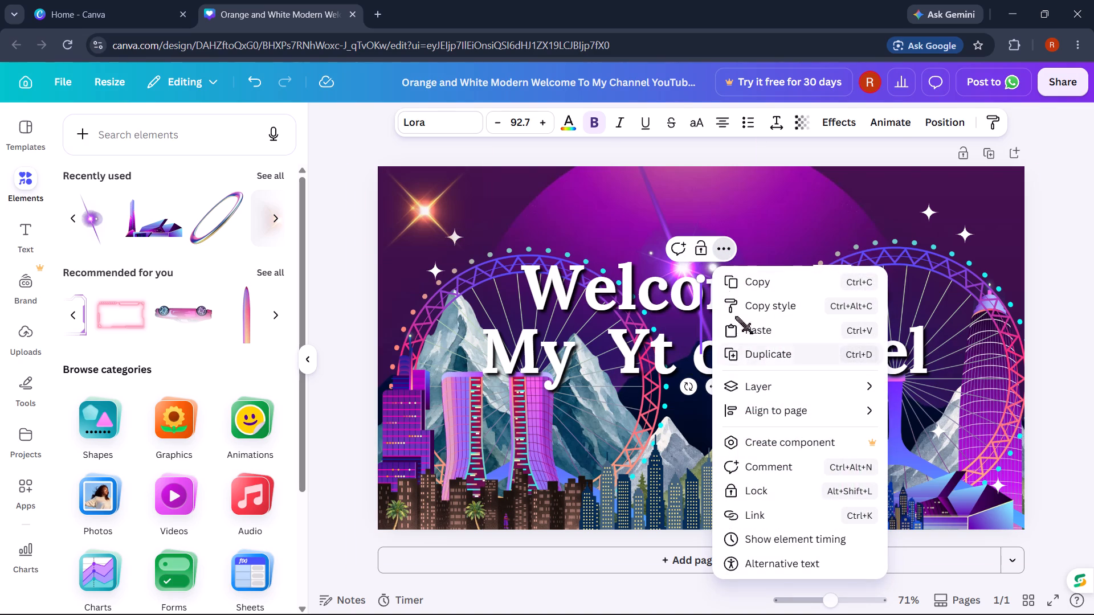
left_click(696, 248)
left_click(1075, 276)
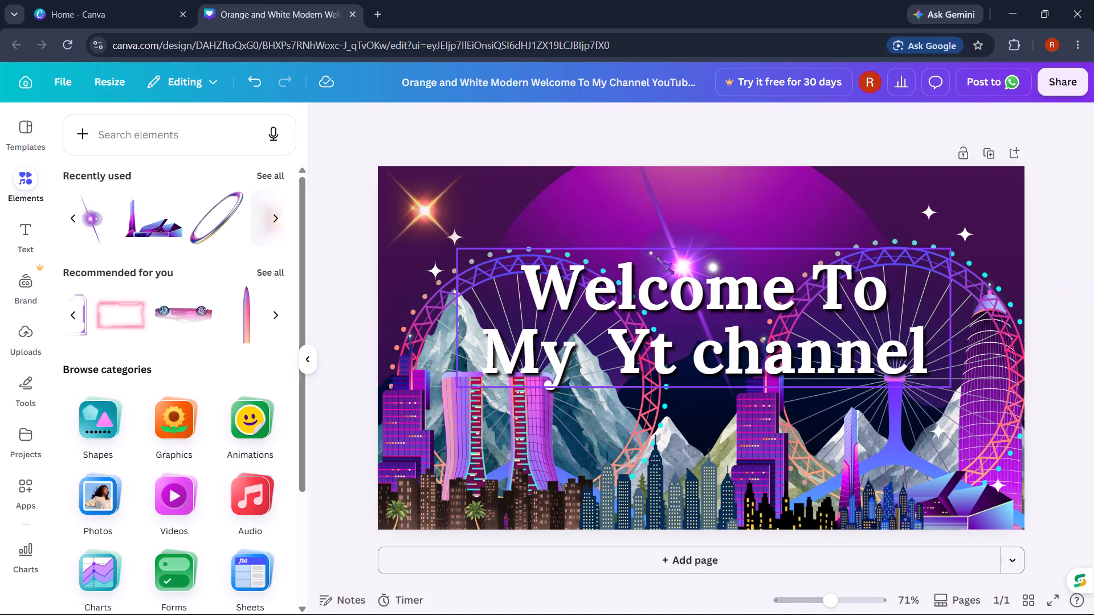
Search the elements library for trees and look through the results.
left_click(684, 335)
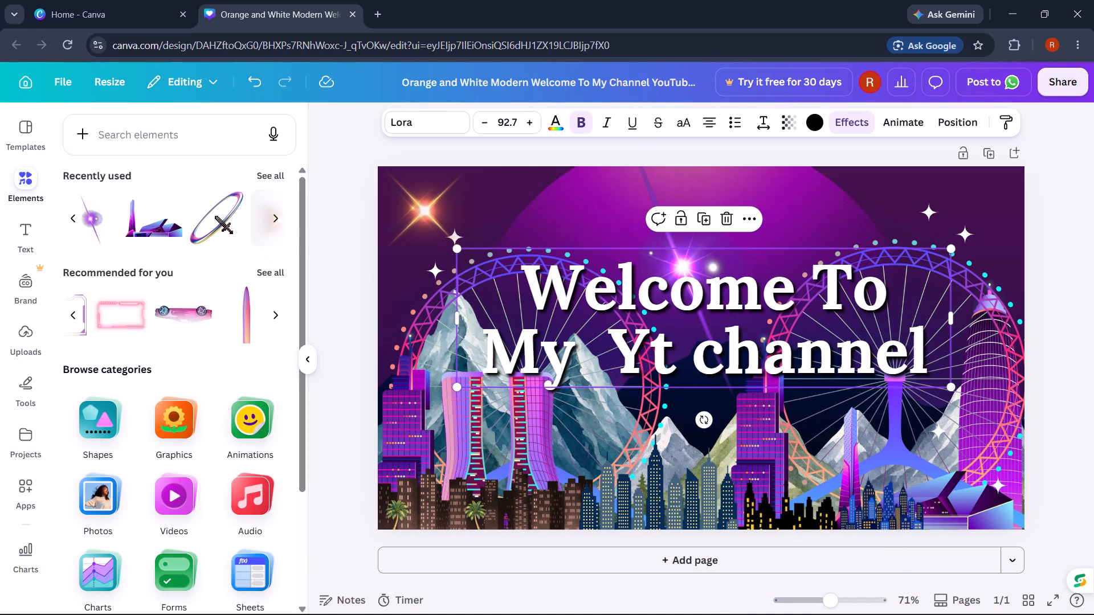
left_click(171, 142)
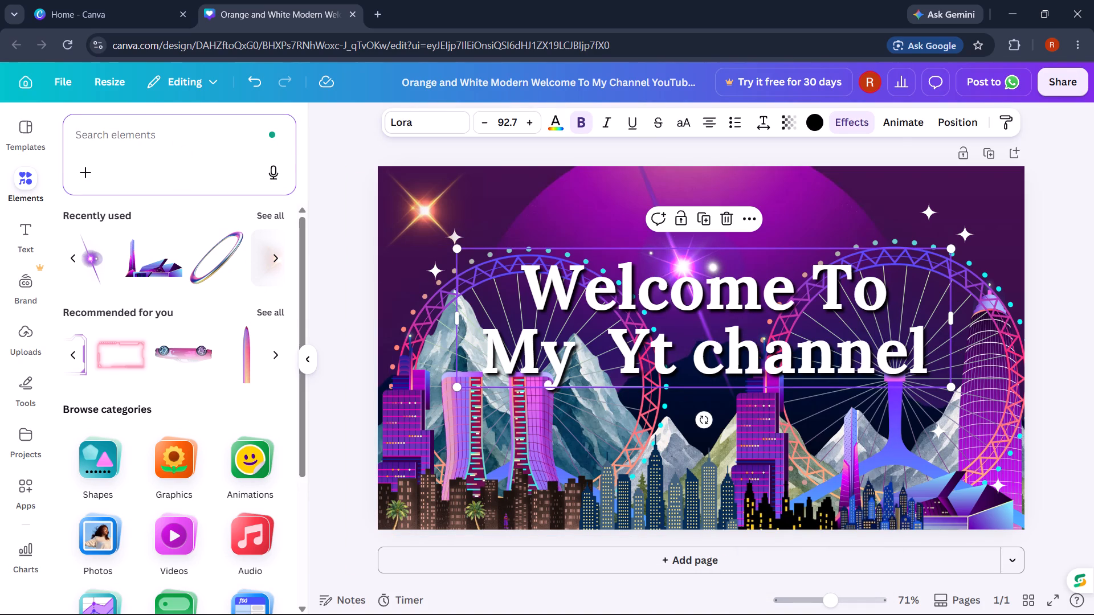
key("t")
key("r")
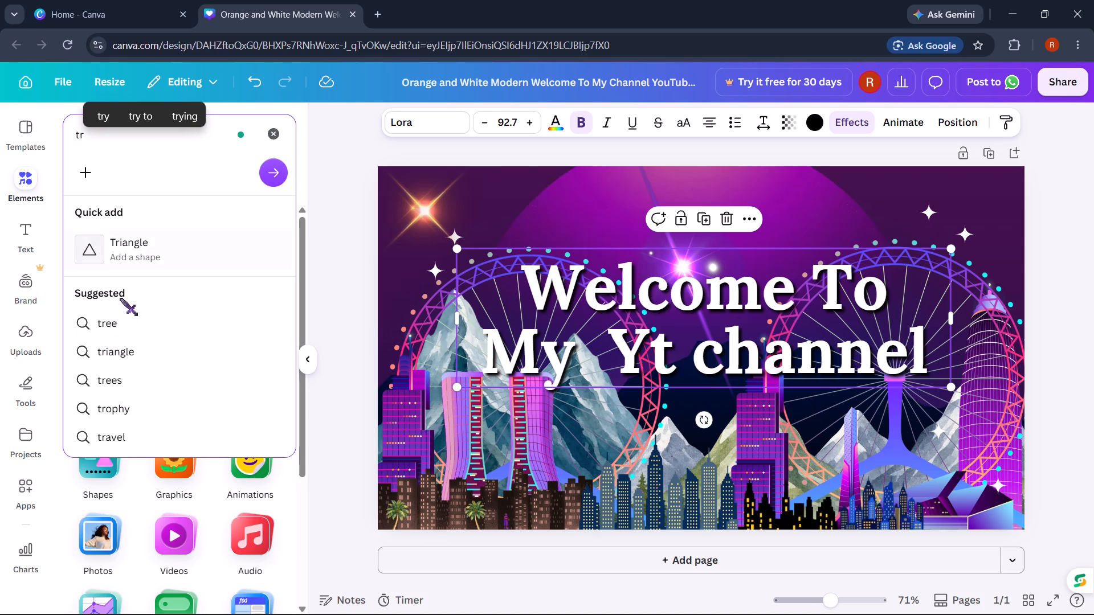
left_click(96, 383)
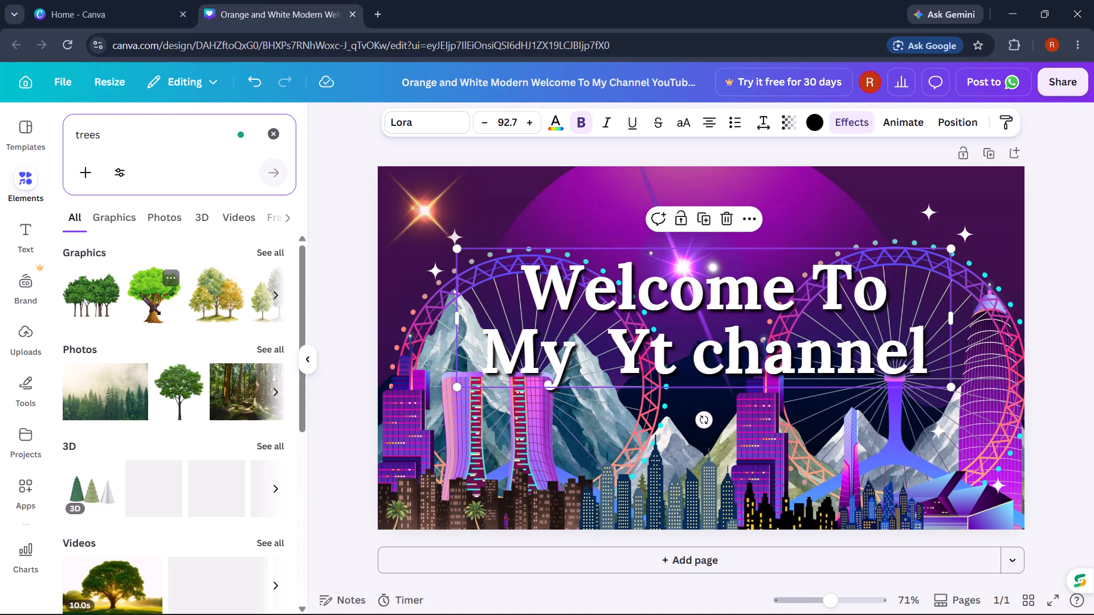
scroll(154, 312, "down", 6)
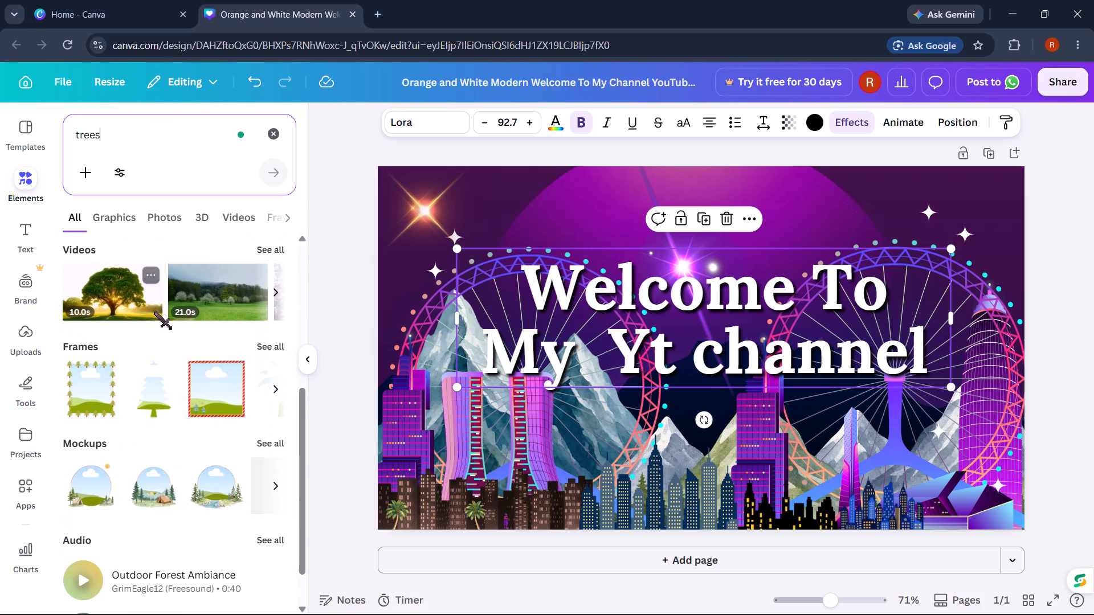
scroll(154, 312, "down", 1)
scroll(154, 312, "up", 8)
Delete the "Welcome To My Yt channel" title text from the page.
left_click(178, 173)
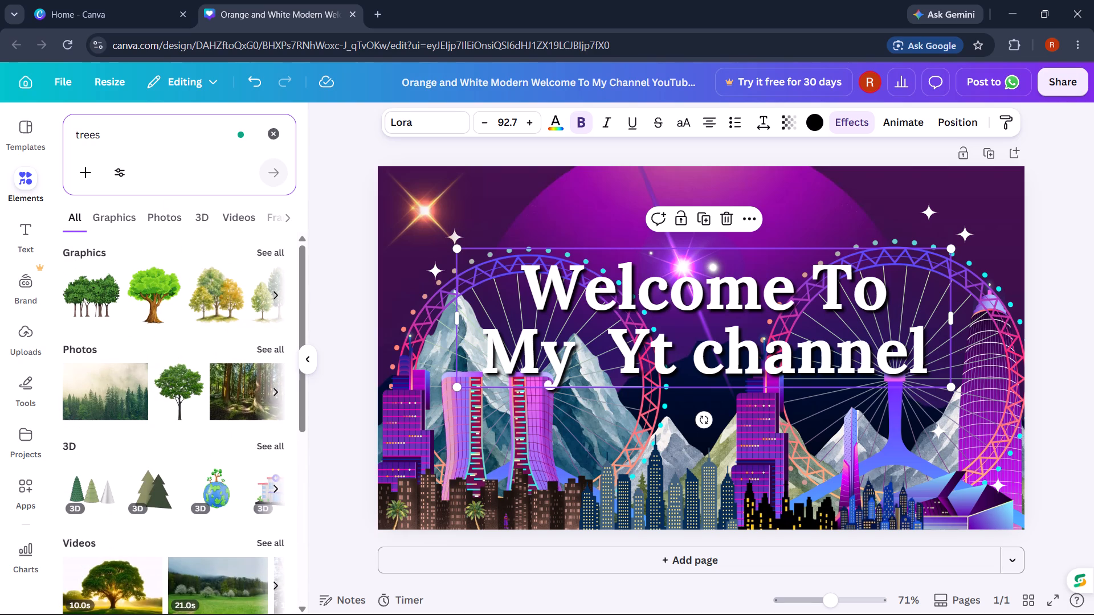
key("BackSpace")
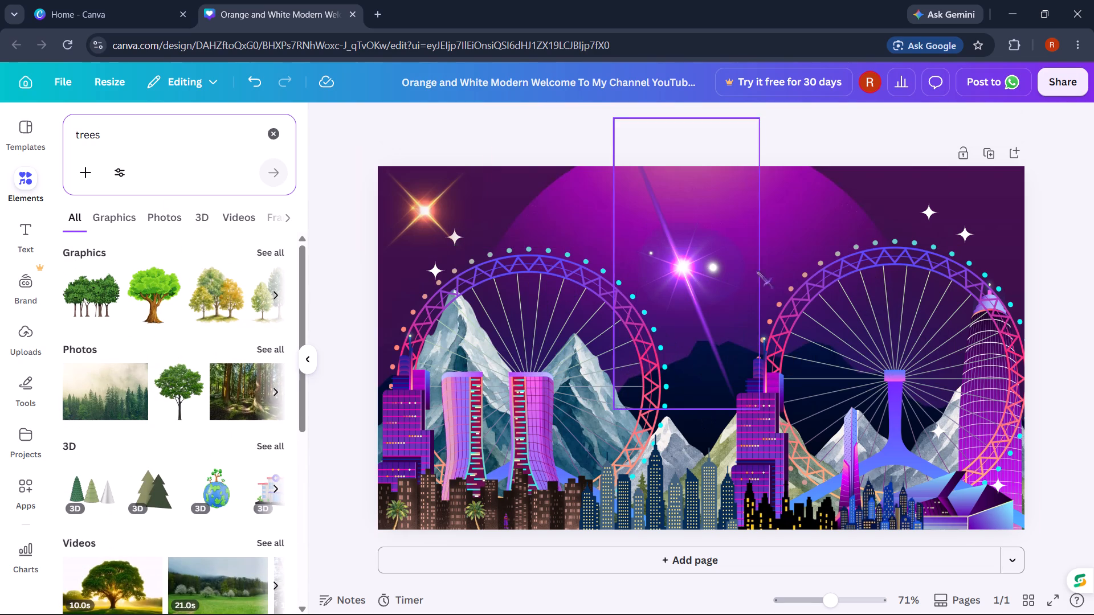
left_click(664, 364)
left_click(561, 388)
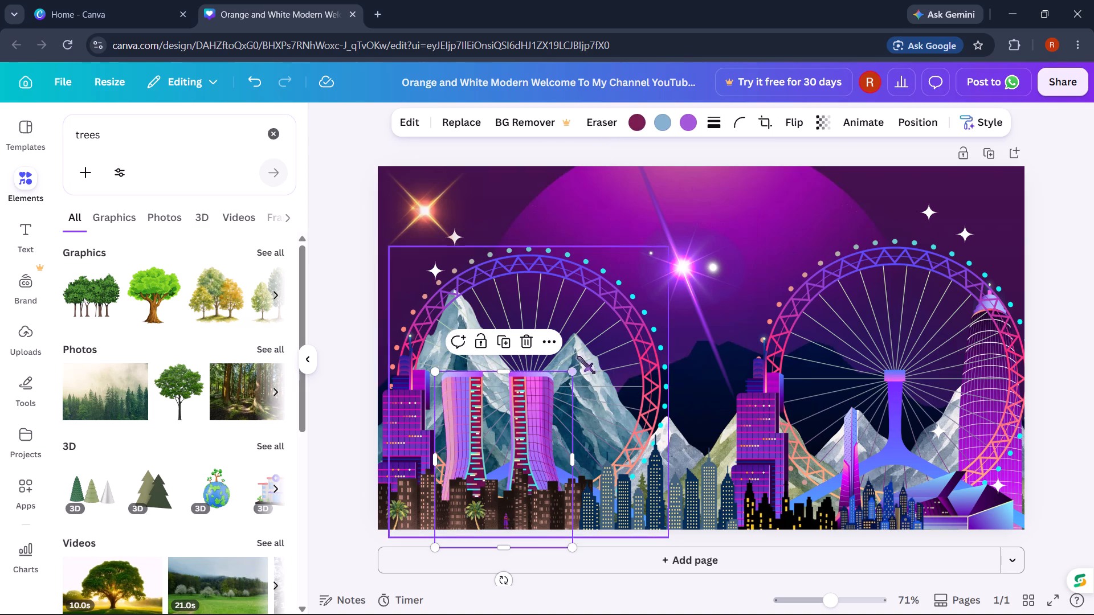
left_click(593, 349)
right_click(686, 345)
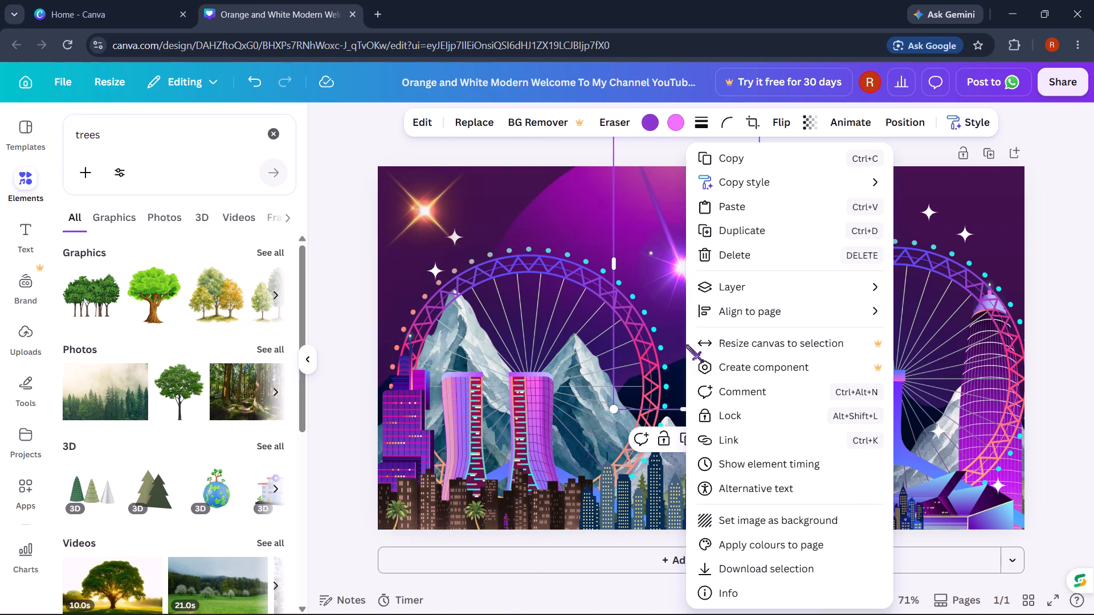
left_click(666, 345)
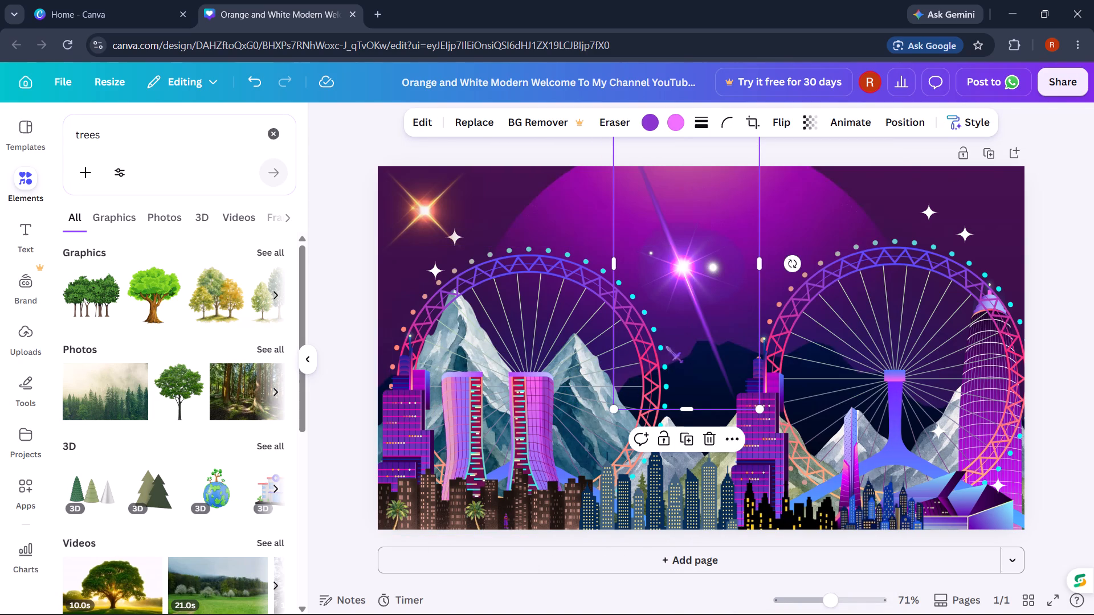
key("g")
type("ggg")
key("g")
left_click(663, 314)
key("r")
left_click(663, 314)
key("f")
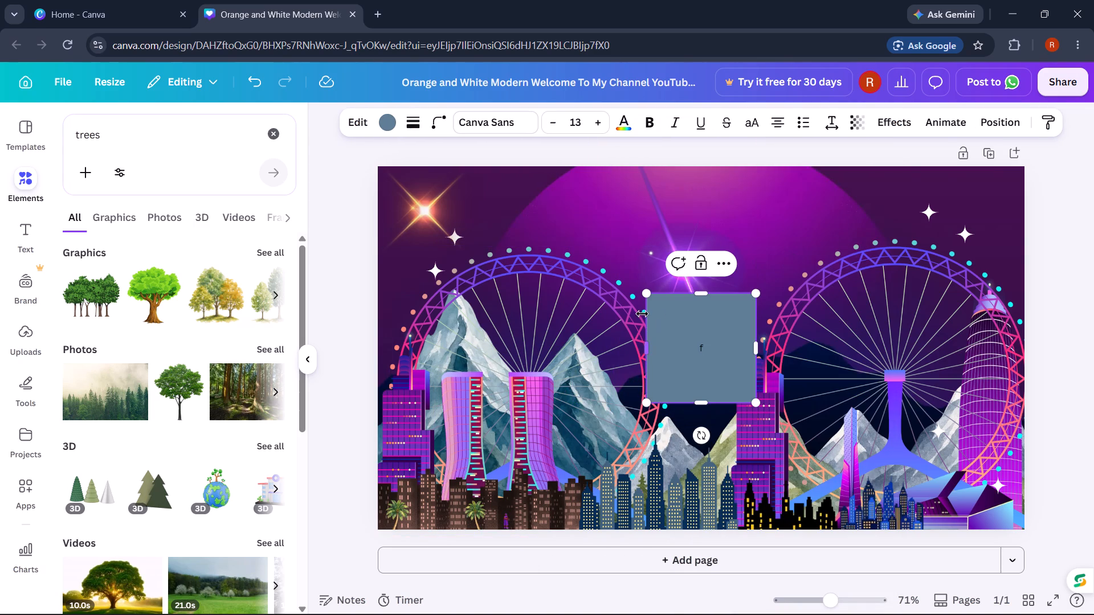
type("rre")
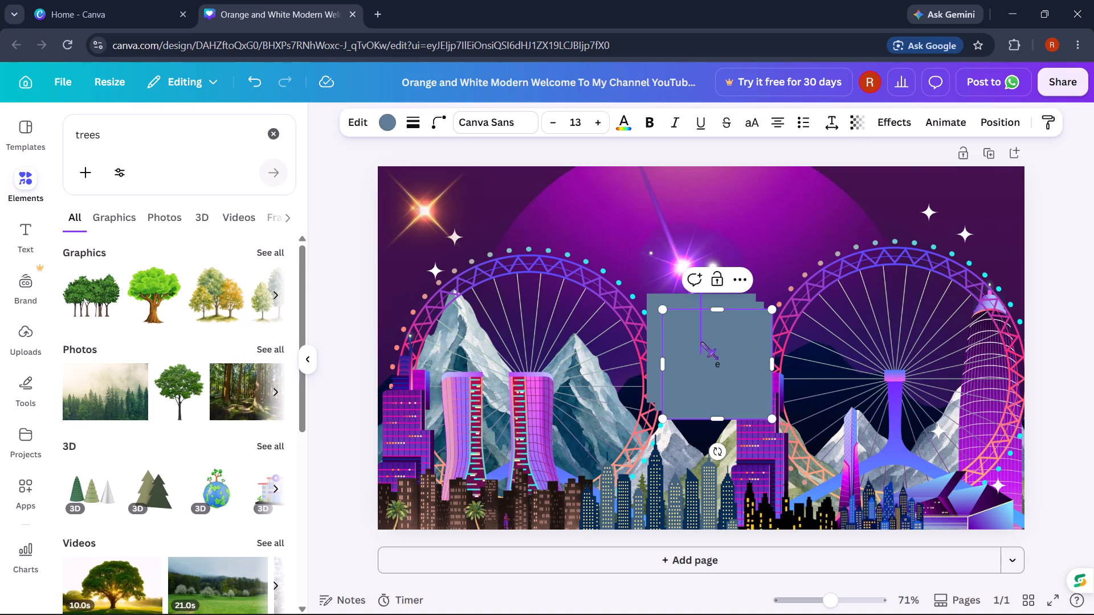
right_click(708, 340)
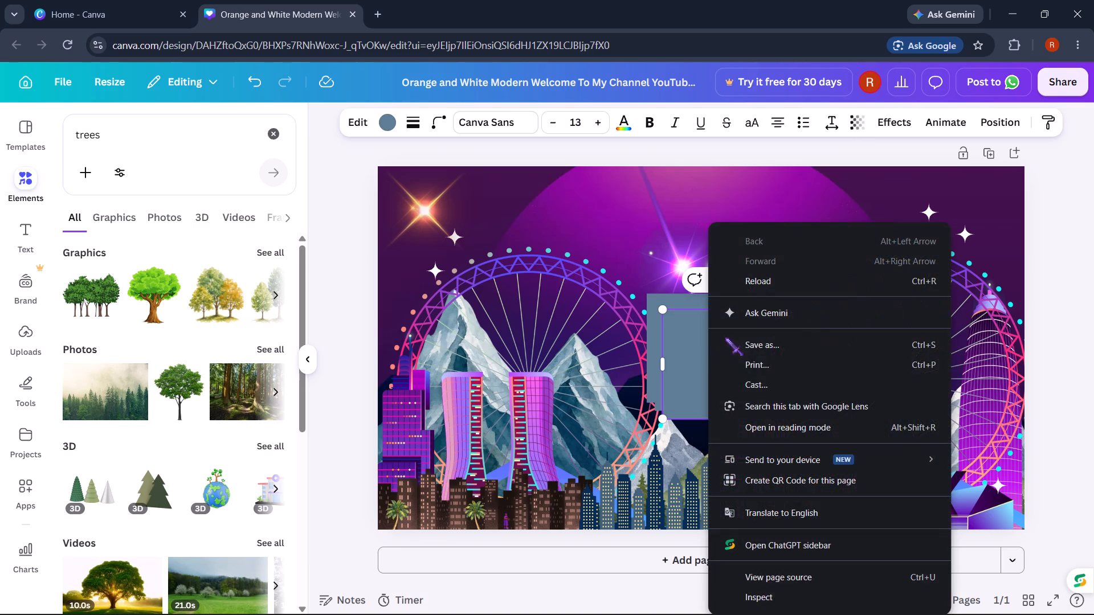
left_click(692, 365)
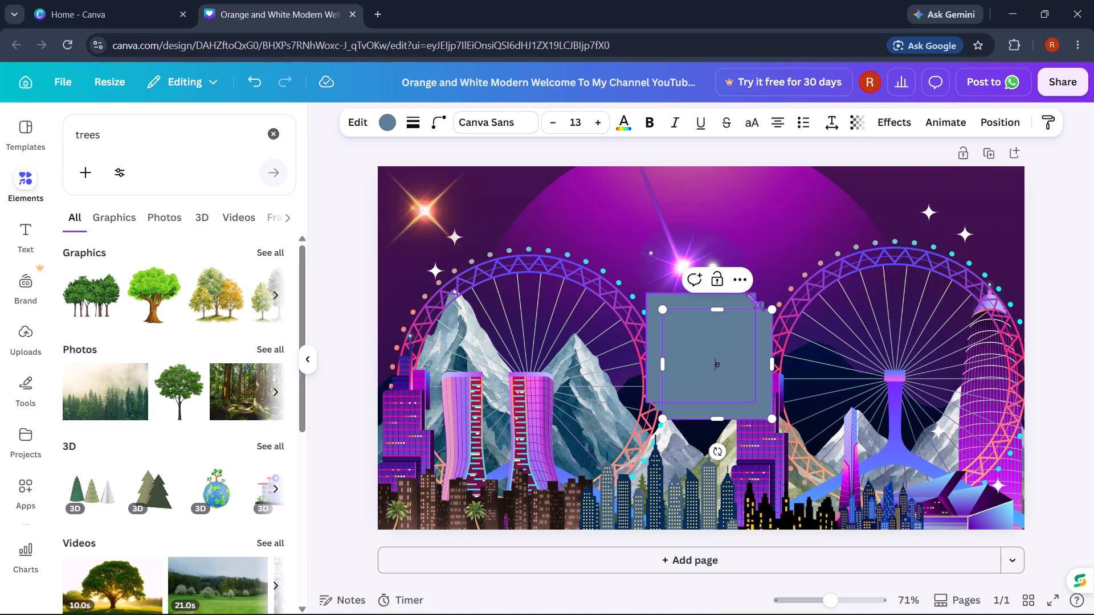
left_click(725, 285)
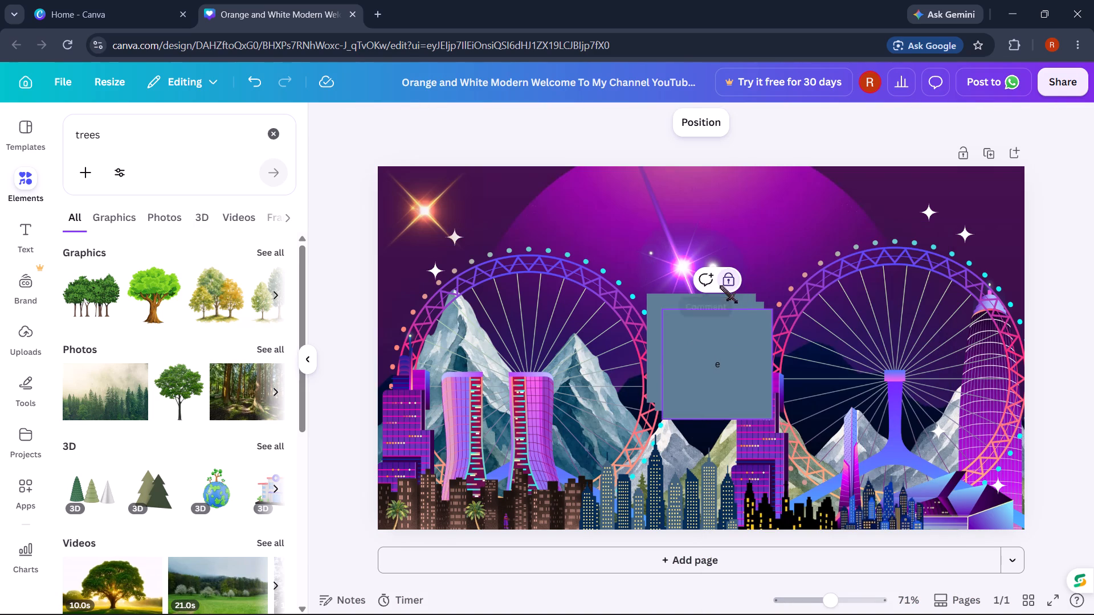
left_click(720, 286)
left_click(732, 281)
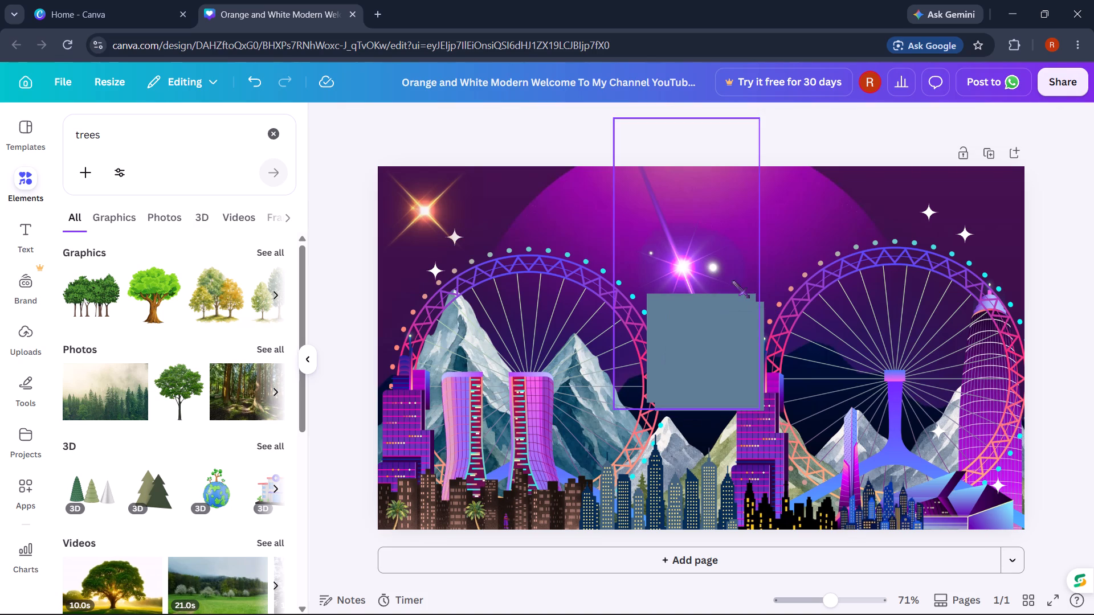
Unlock the locked empty Lora text box lying over the blue-grey squares in the middle of the page.
right_click(701, 326)
right_click(681, 340)
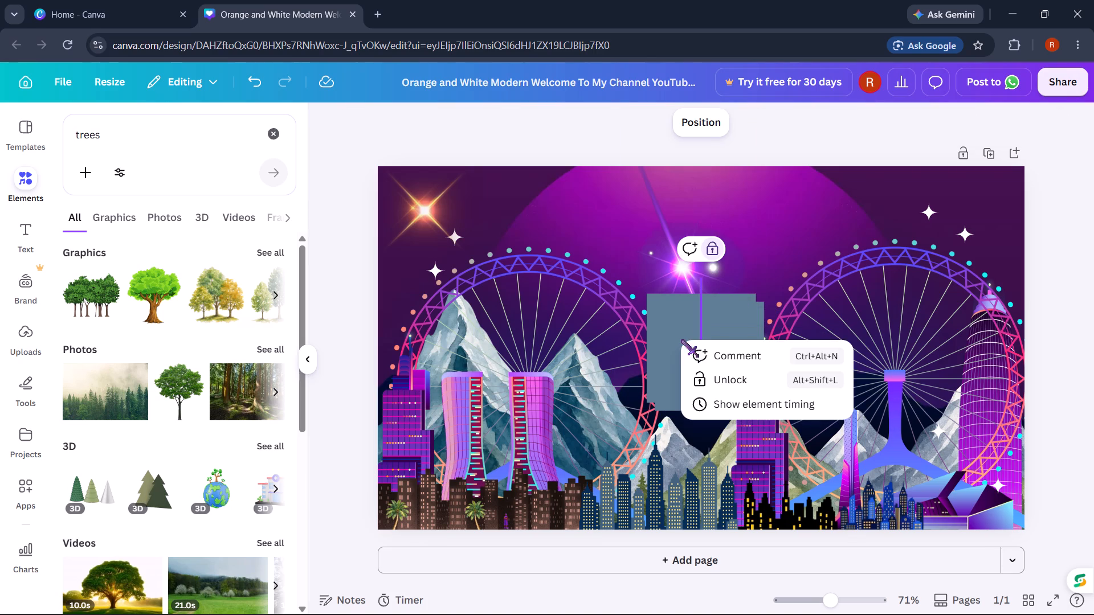
left_click(733, 380)
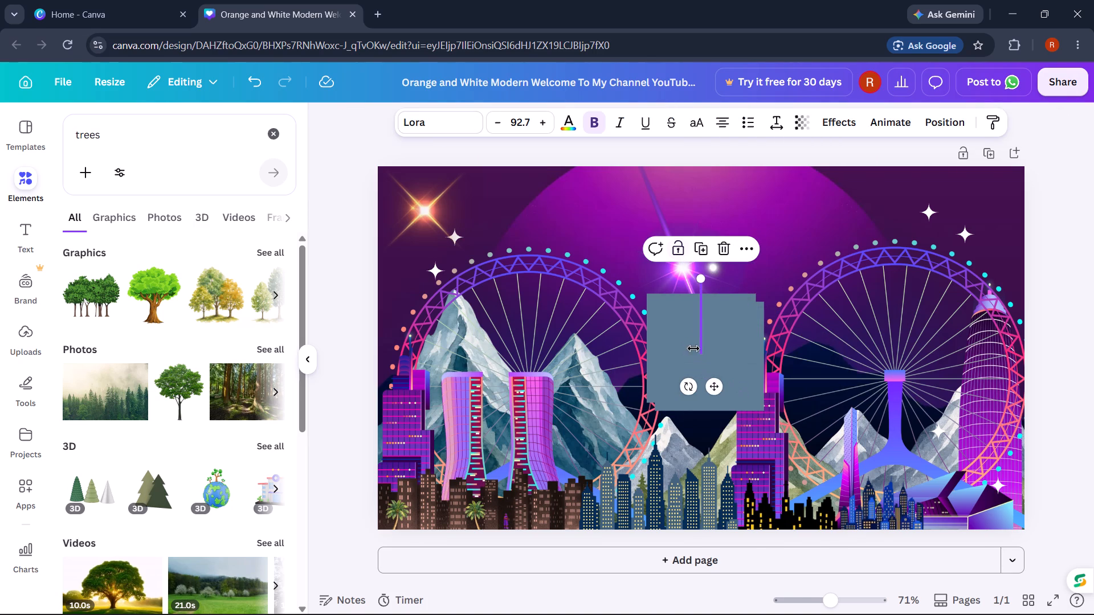
right_click(695, 348)
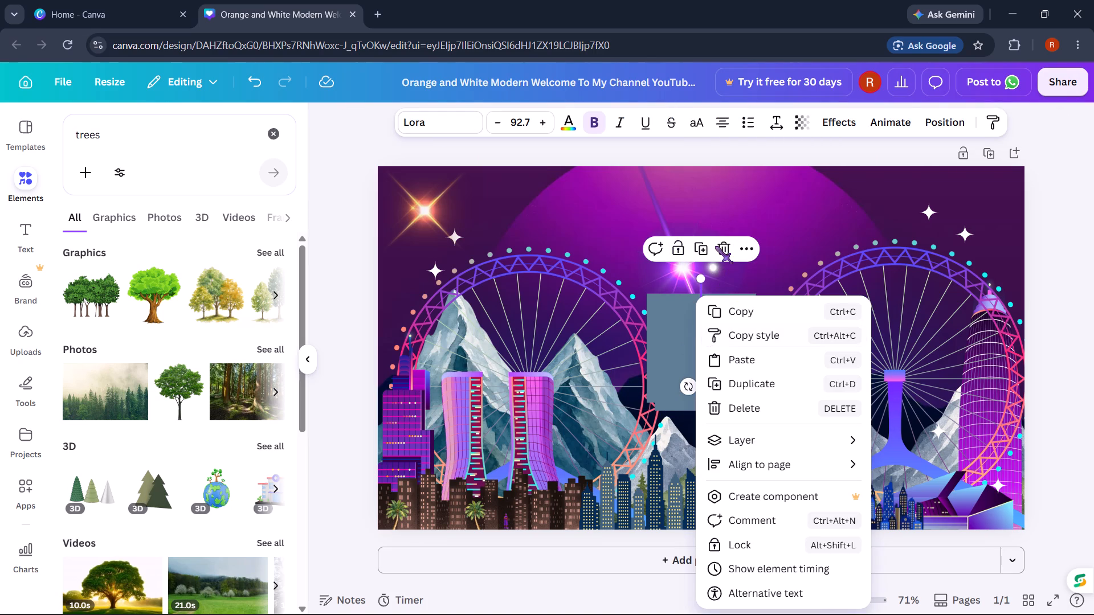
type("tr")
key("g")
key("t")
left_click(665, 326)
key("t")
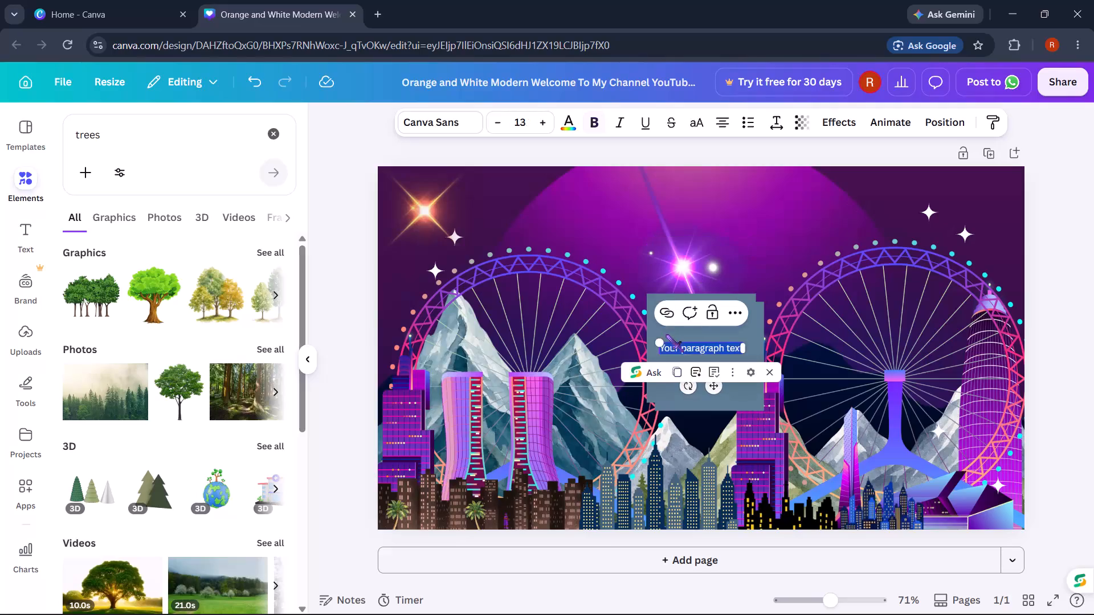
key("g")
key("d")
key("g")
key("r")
Delete the two stray blue-grey squares from the middle of the page.
left_click(722, 315)
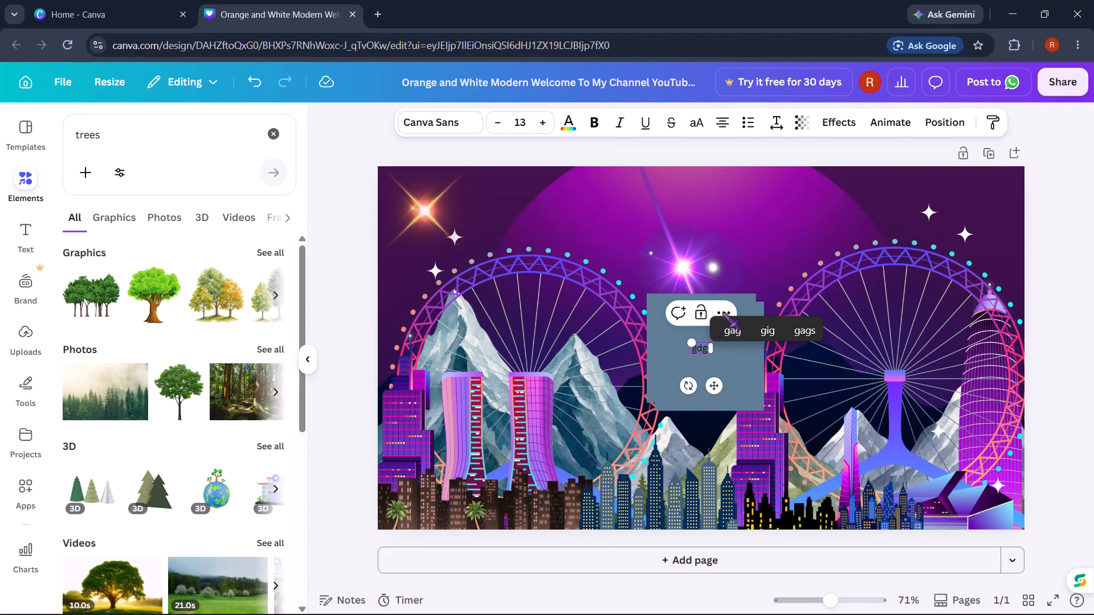
left_click(667, 335)
left_click(727, 277)
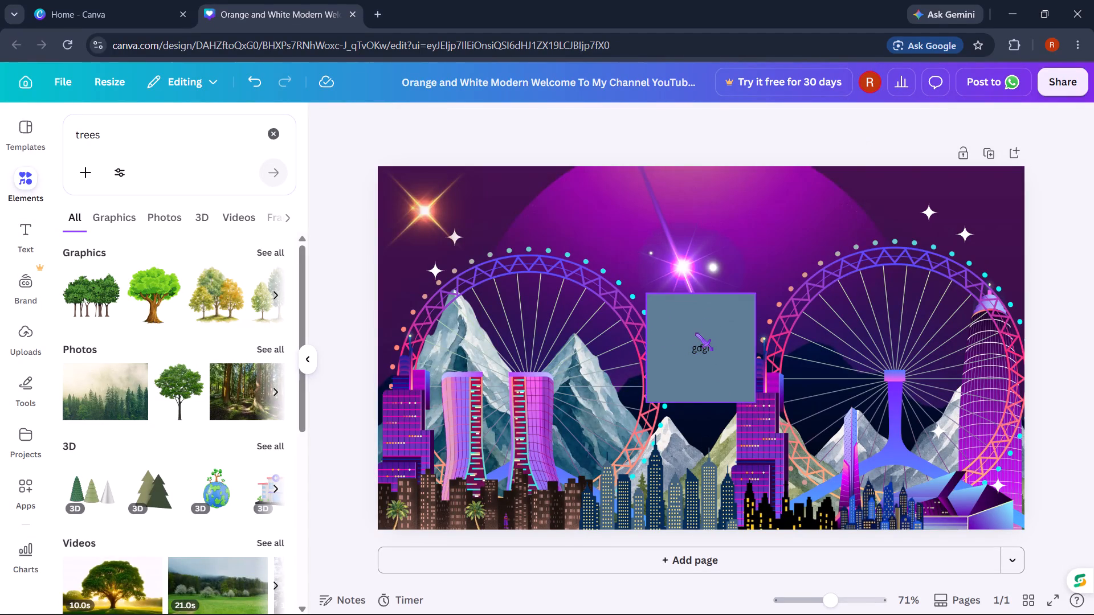
left_click(696, 333)
left_click(725, 271)
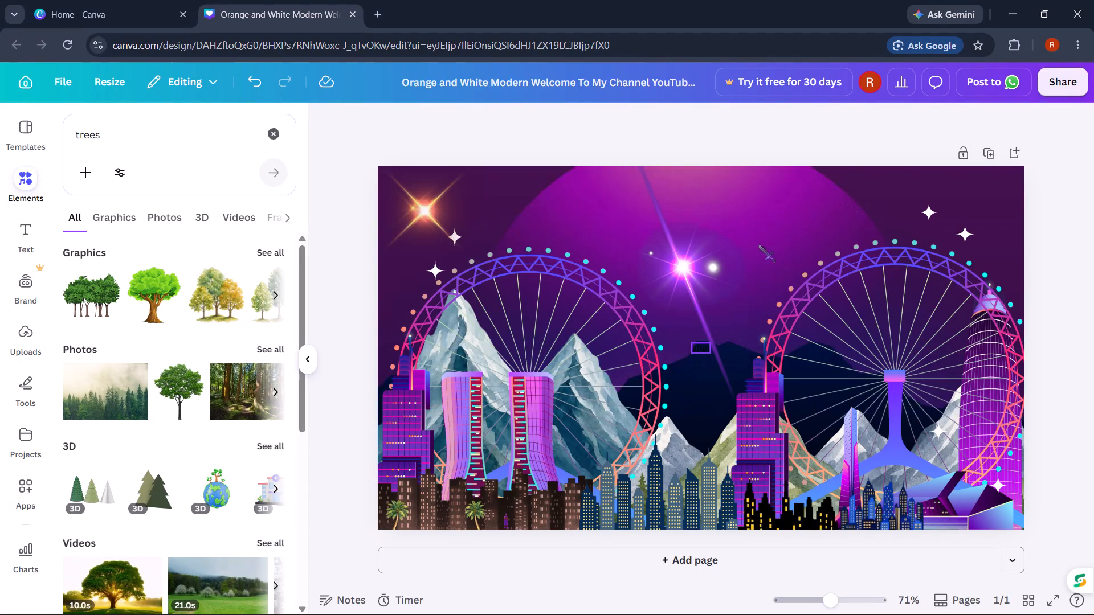
Find the stray "gdgr" text among the layers overlapping the purple light flare and delete it.
left_click(723, 229)
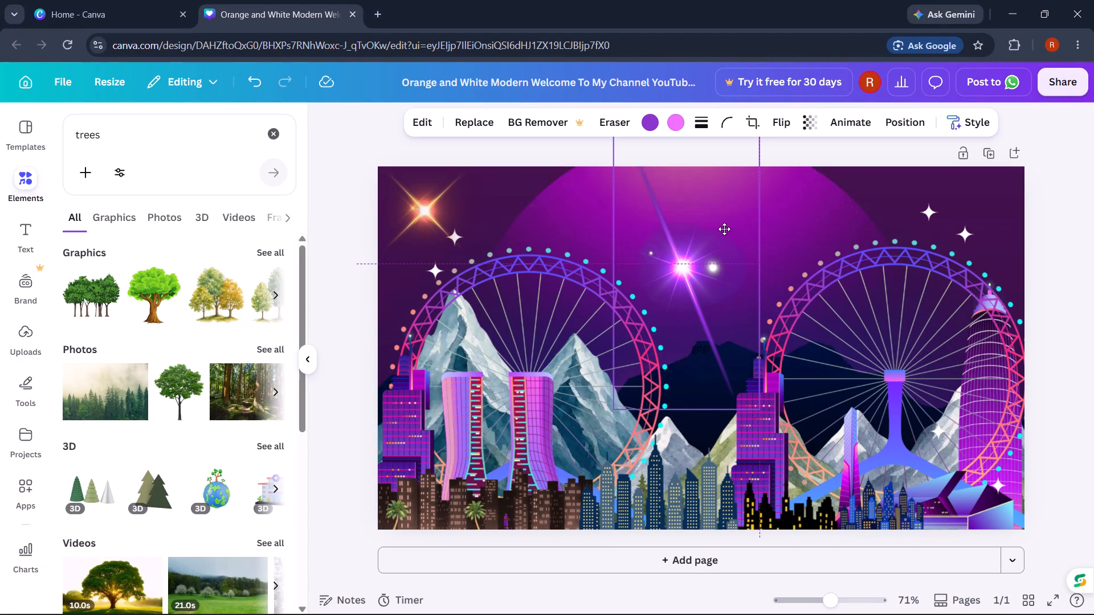
right_click(1058, 195)
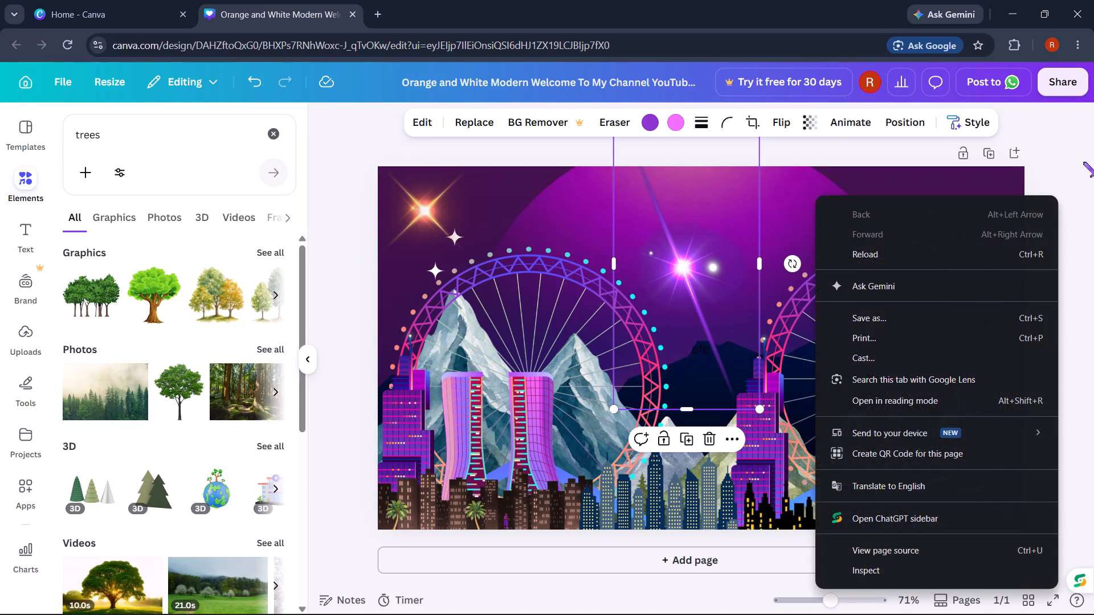
left_click(1084, 162)
right_click(713, 291)
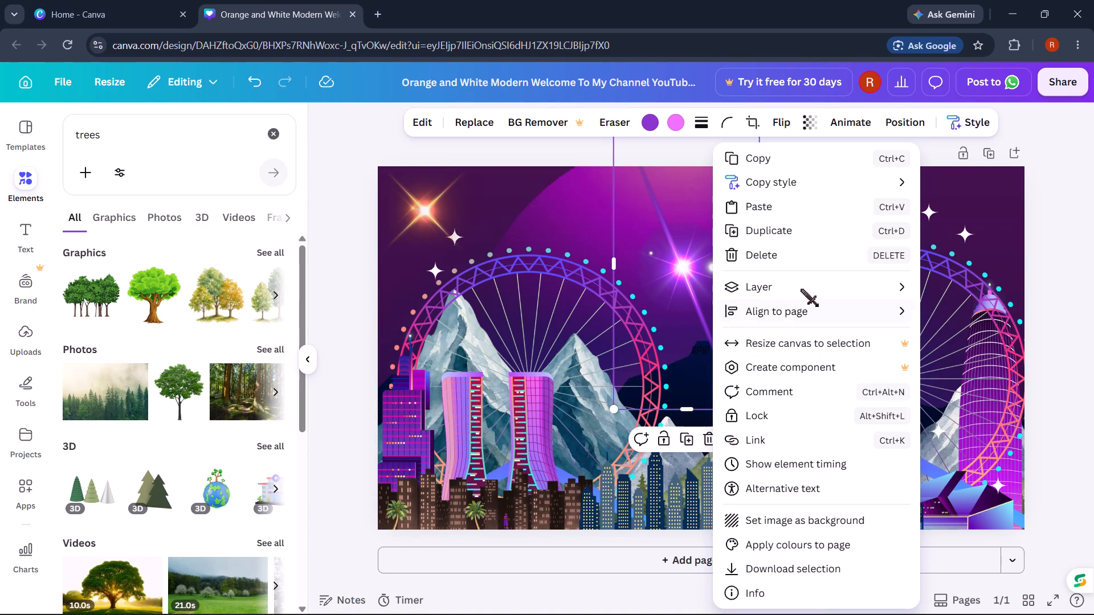
left_click(614, 384)
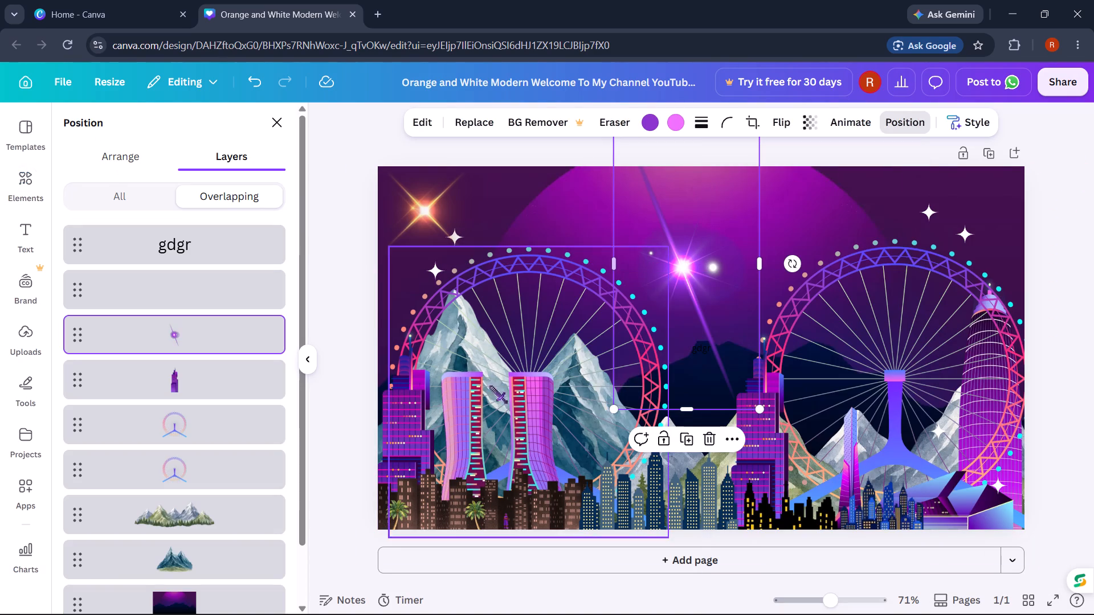
right_click(185, 252)
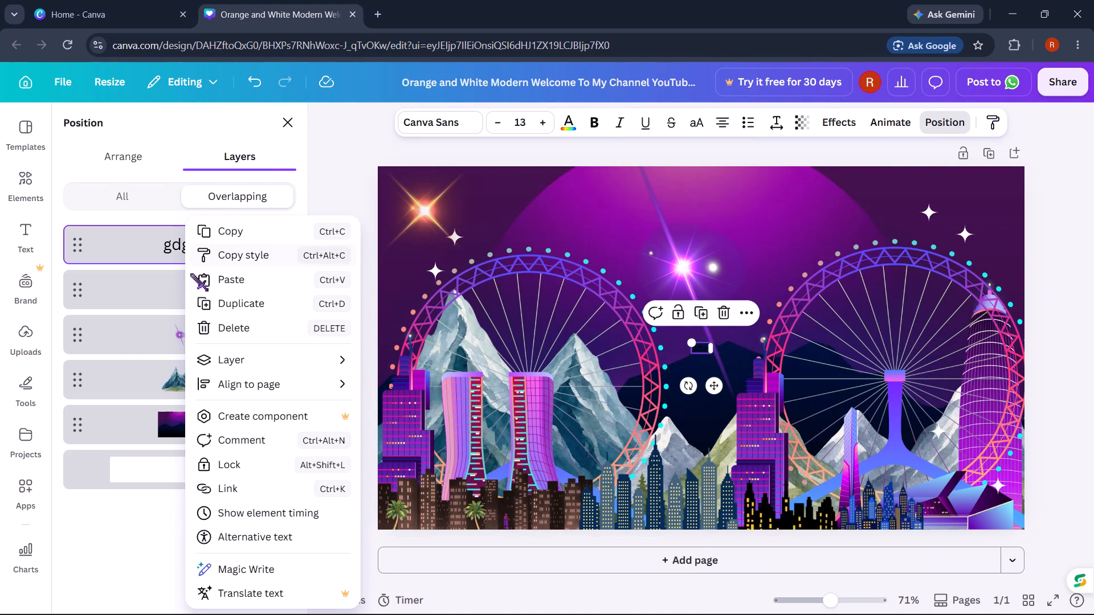
left_click(228, 327)
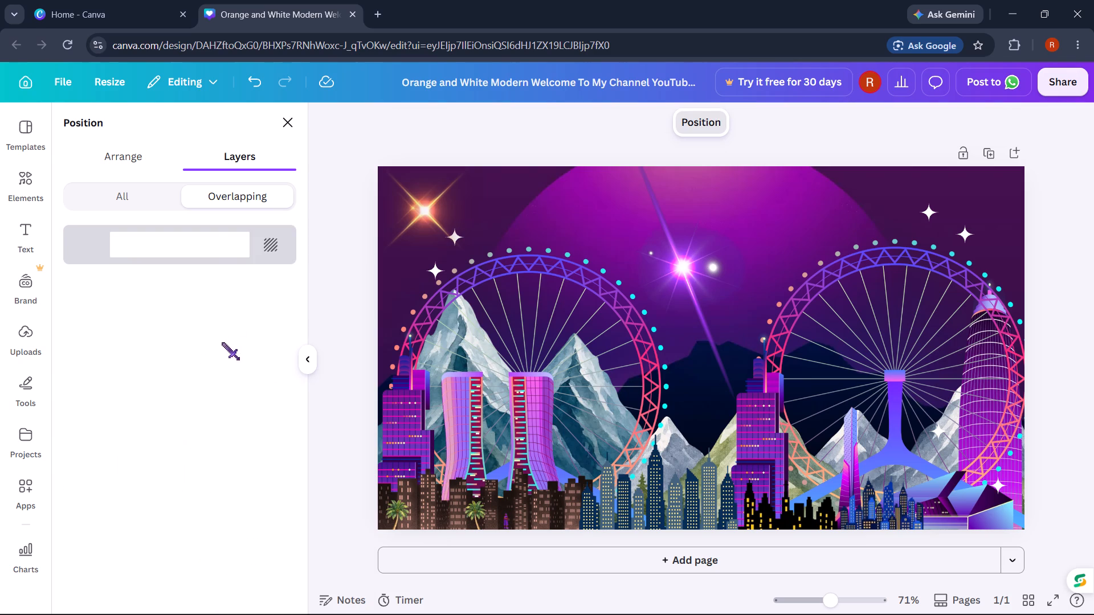
Look through the page's complete layer list down to the background and view the page's editing options.
left_click(158, 199)
scroll(189, 298, "down", 7)
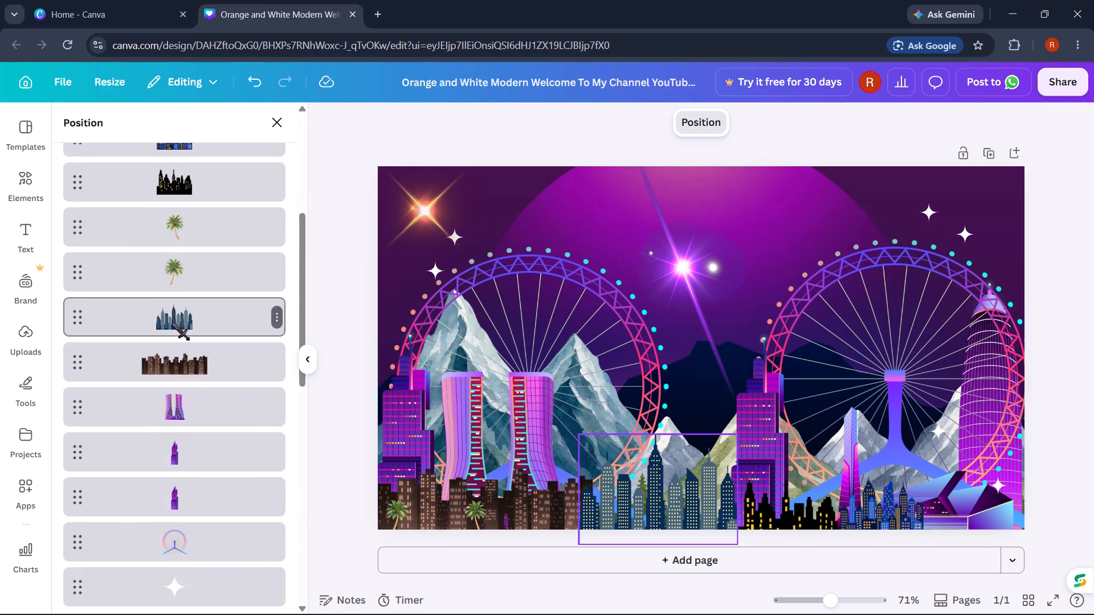
scroll(172, 323, "down", 11)
left_click(193, 589)
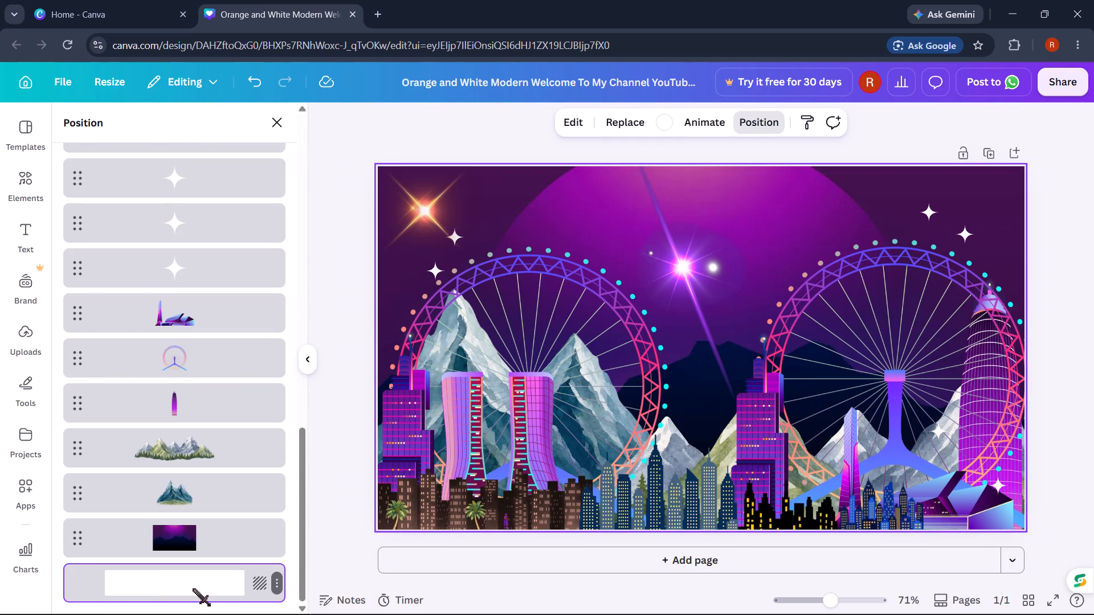
type("j,mh,")
left_click(177, 581)
left_click(561, 121)
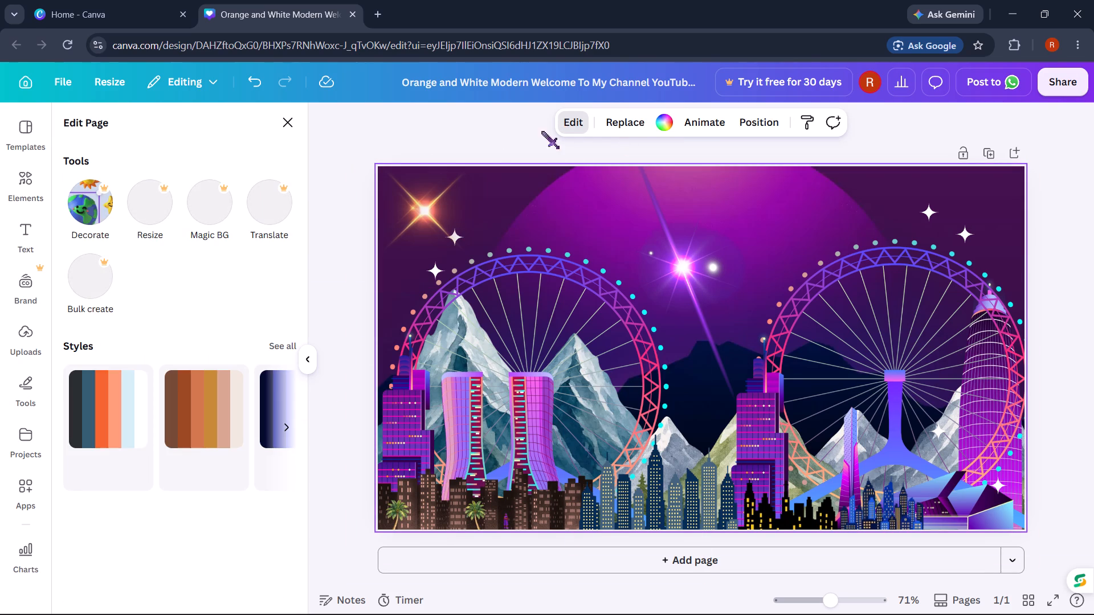
Add the recently used orange "Welcome To My Channel" template as a new page.
left_click(10, 174)
left_click(34, 138)
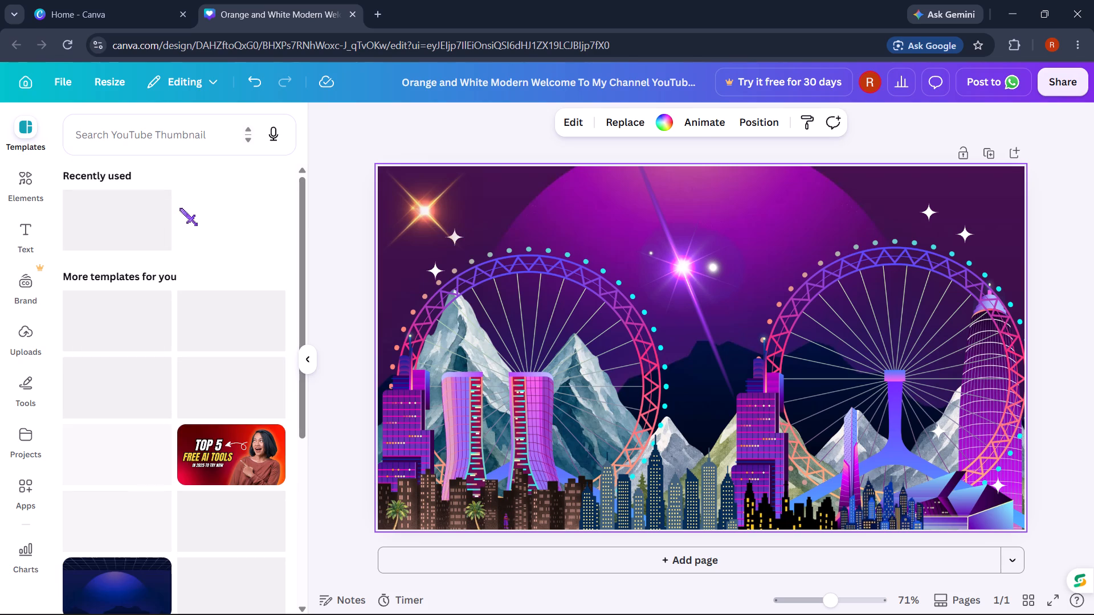
left_click(132, 217)
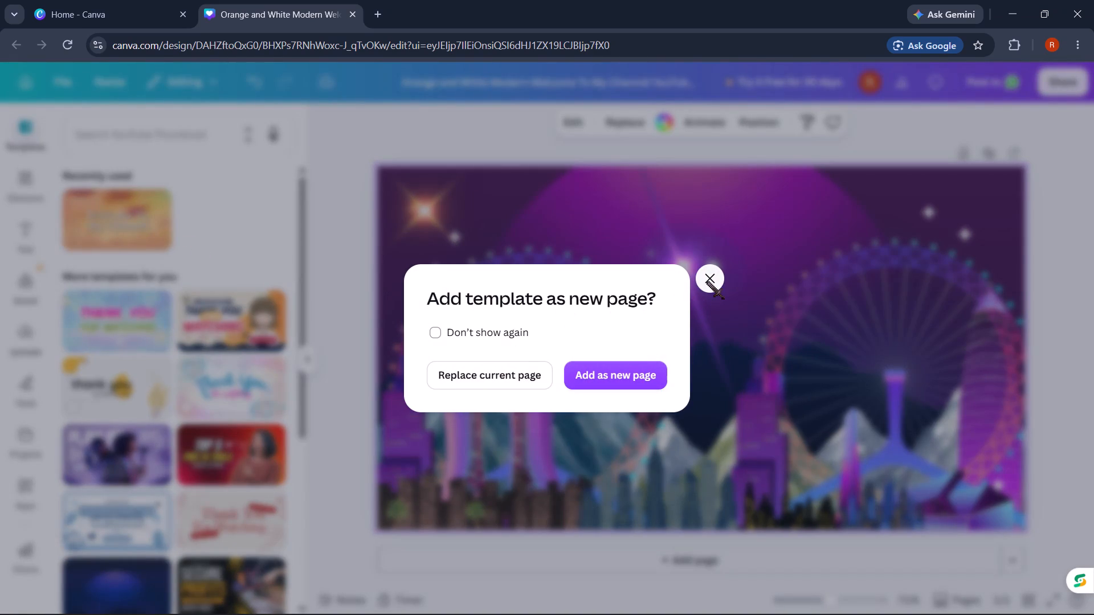
left_click(707, 282)
left_click(136, 212)
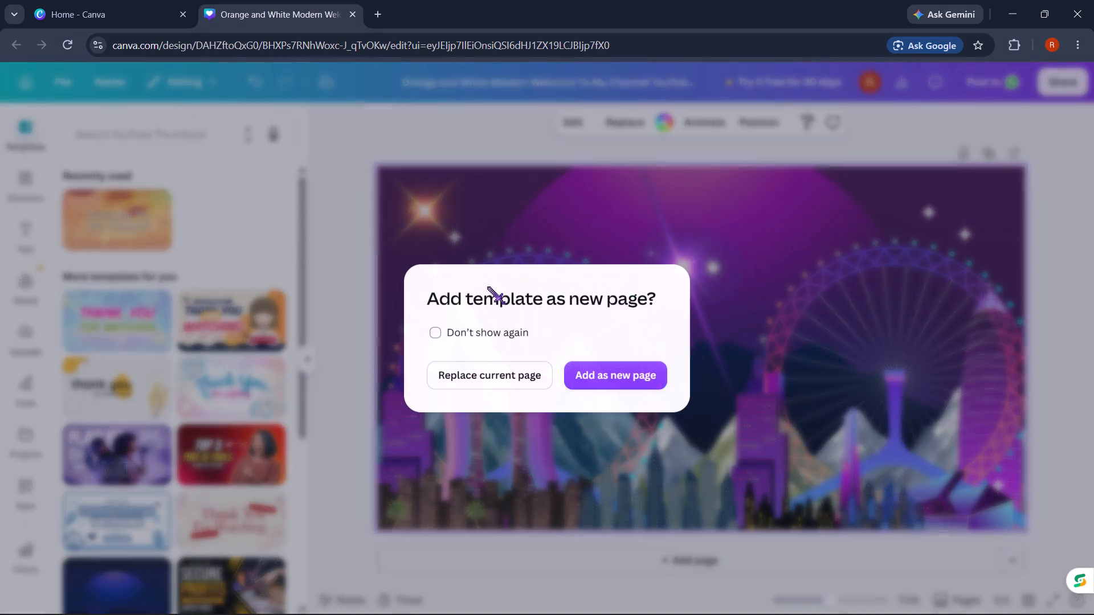
left_click(578, 372)
Move the "Welcome To My Channel" title from page 2 to the middle of the night-city design on page 1.
left_click(692, 383)
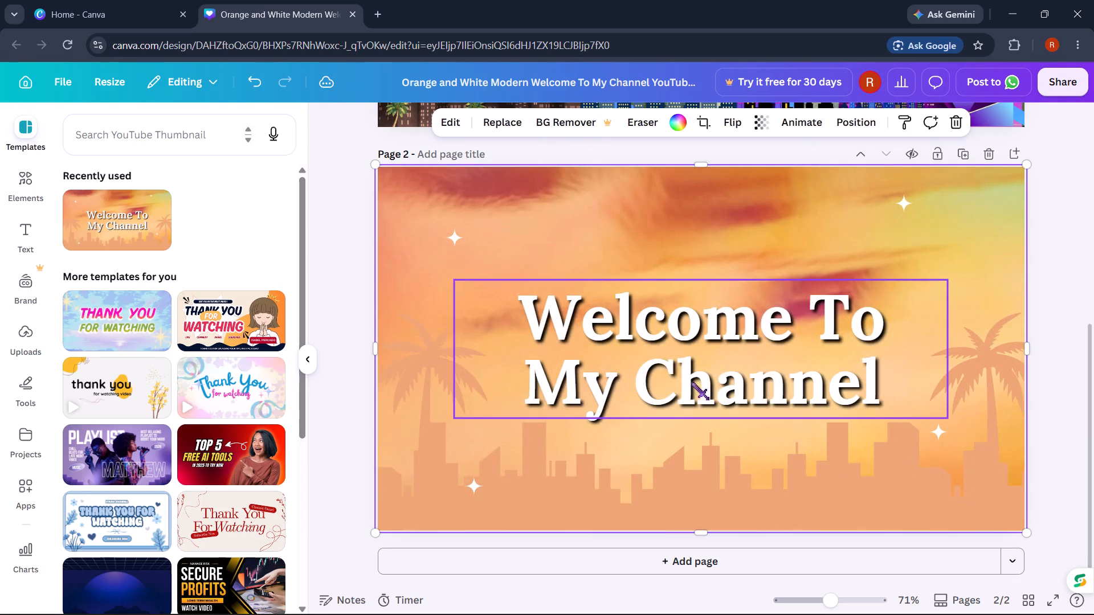
left_click_drag(665, 362, 659, 134)
left_click_drag(683, 330, 683, 441)
scroll(706, 371, "up", 3)
left_click_drag(709, 384, 709, 309)
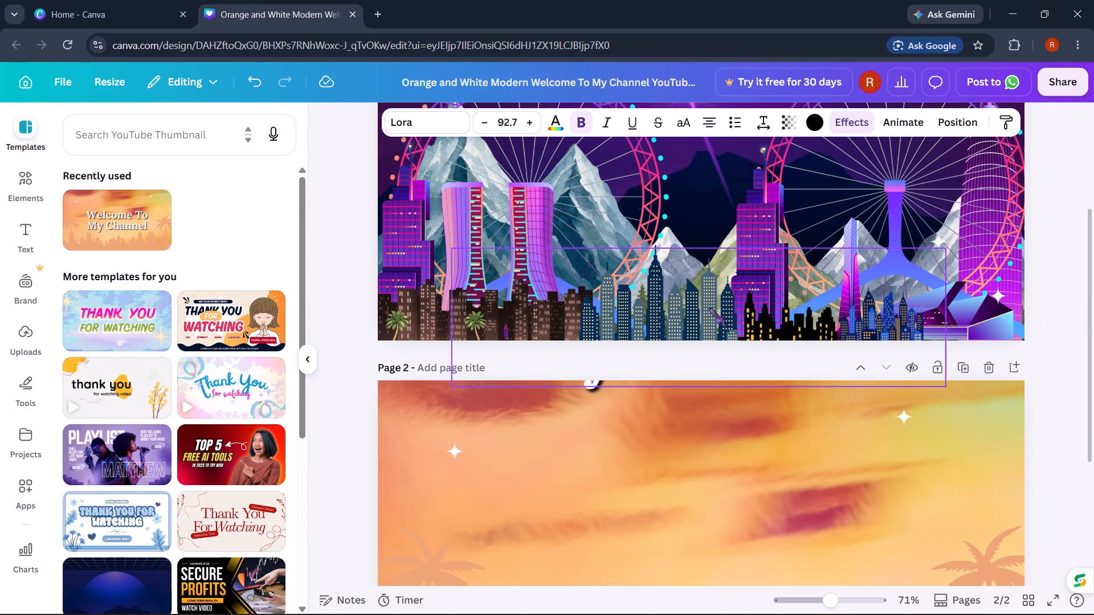
left_click_drag(709, 309, 707, 190)
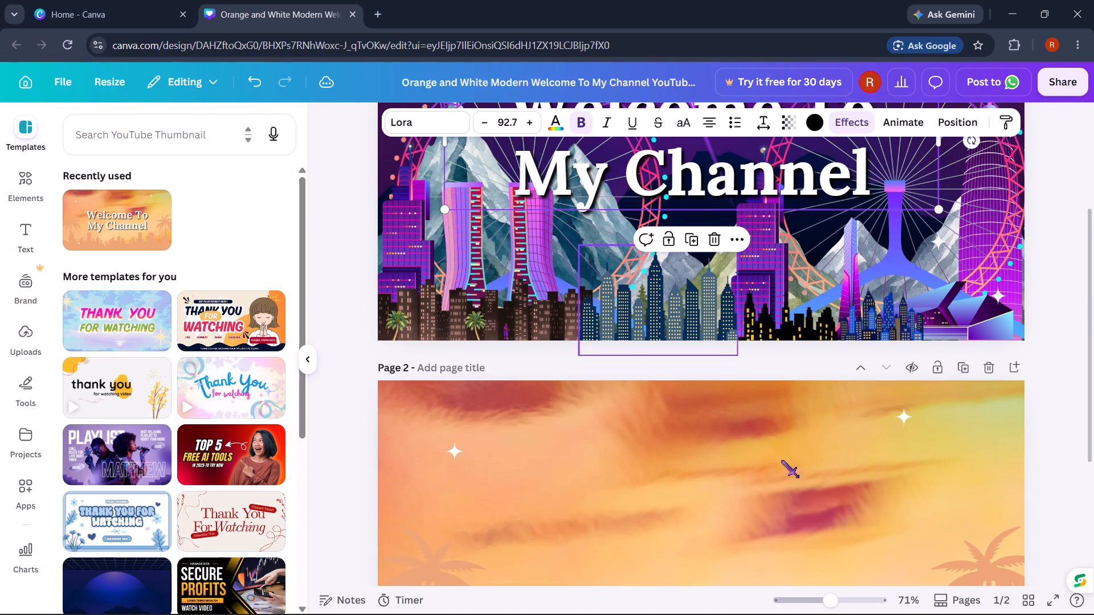
scroll(819, 417, "up", 4)
left_click_drag(763, 341, 757, 301)
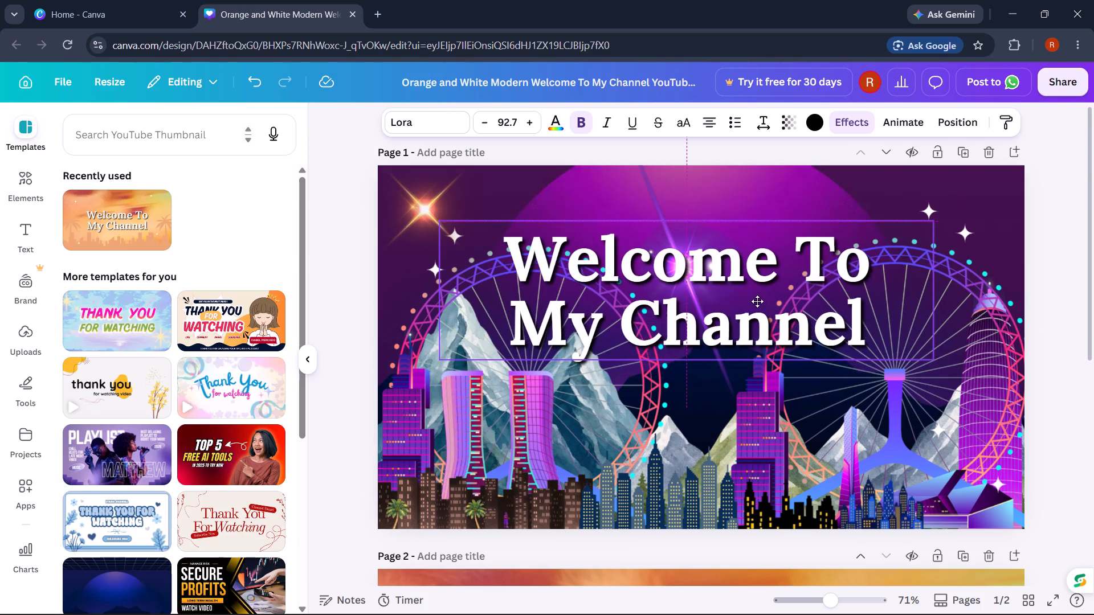
left_click_drag(757, 301, 765, 350)
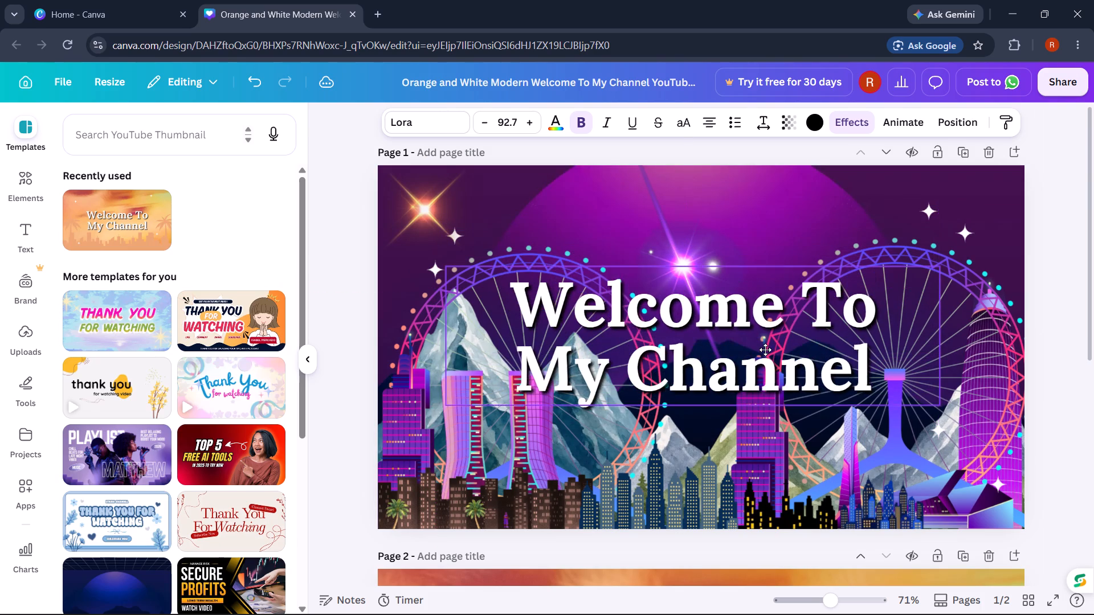
left_click_drag(765, 350, 777, 350)
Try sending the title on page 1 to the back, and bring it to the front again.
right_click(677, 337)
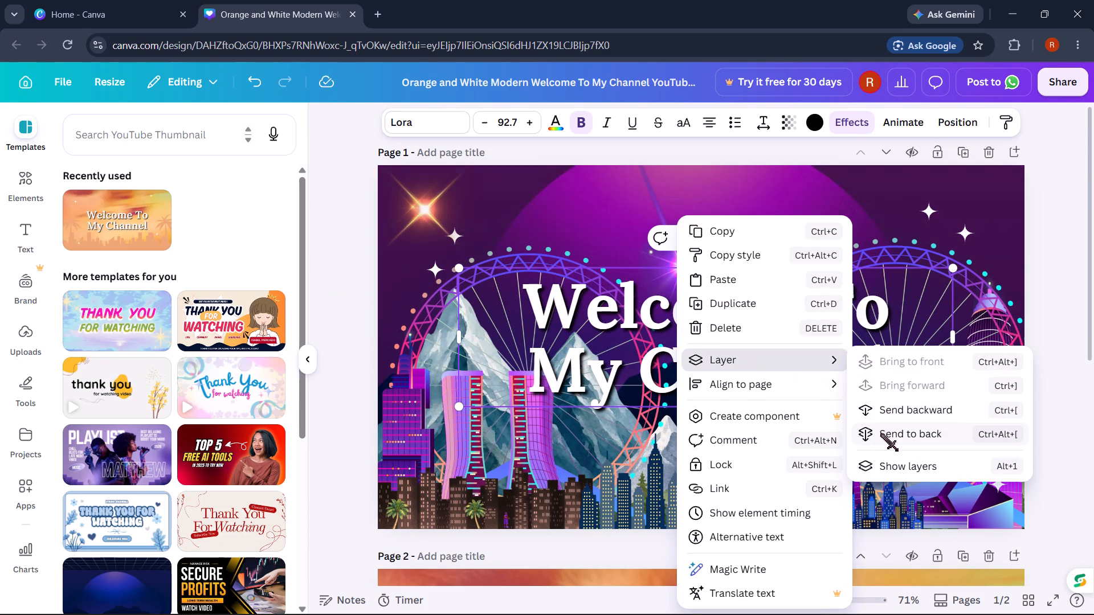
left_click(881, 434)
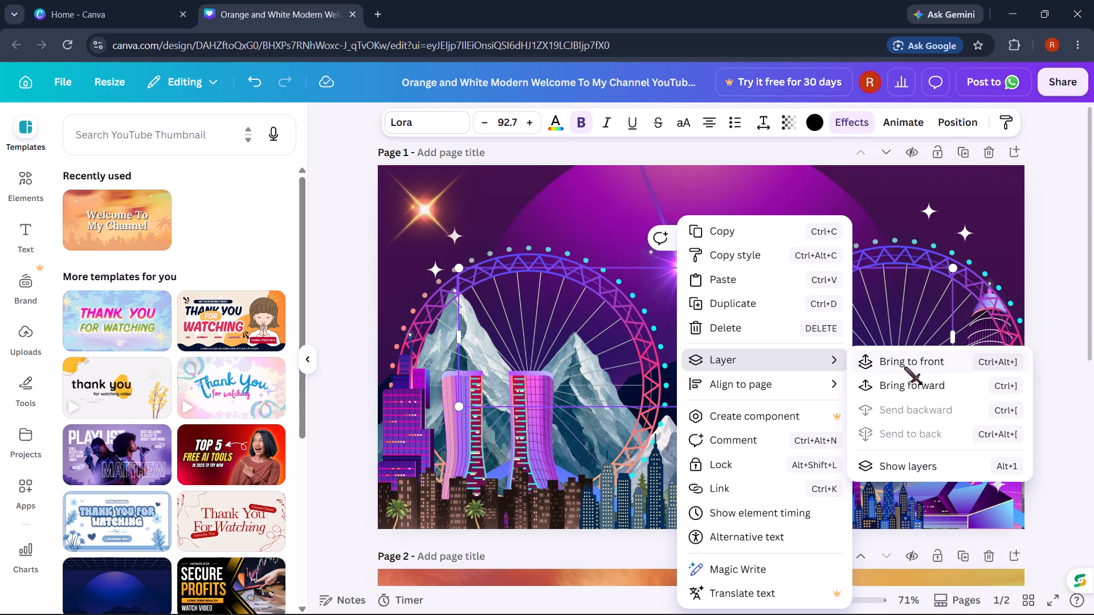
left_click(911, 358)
Move the title's layer on page 1 down to sit directly below the orange flare and above the blue skyline.
left_click(892, 466)
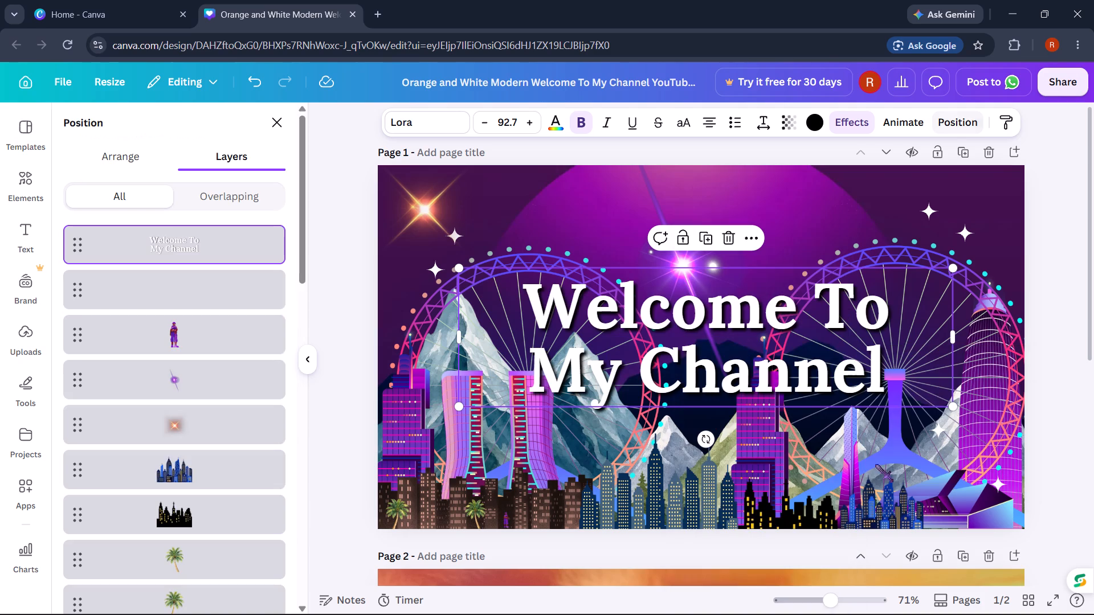
left_click_drag(201, 247, 197, 418)
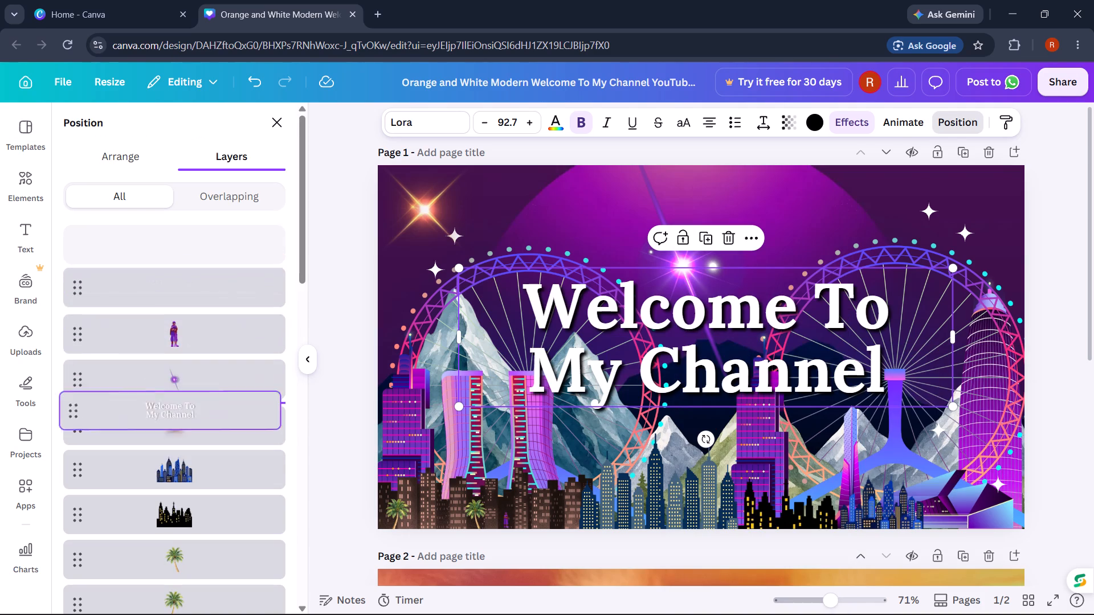
left_click_drag(197, 418, 197, 440)
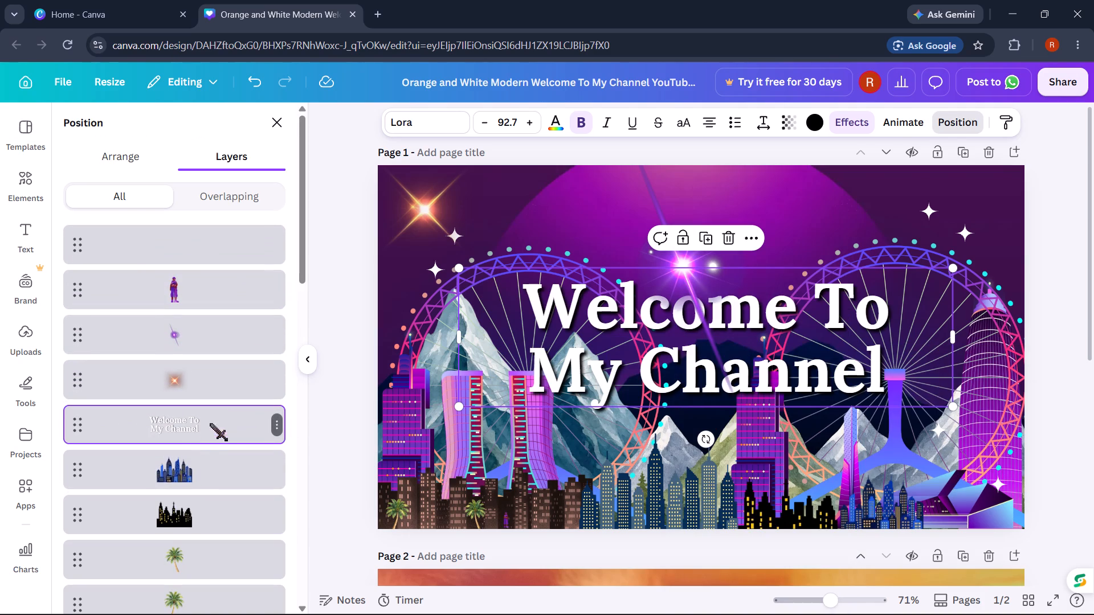
Shrink the title to a font size of about 74.6 and centre it between the two Ferris wheels.
left_click_drag(572, 348, 591, 335)
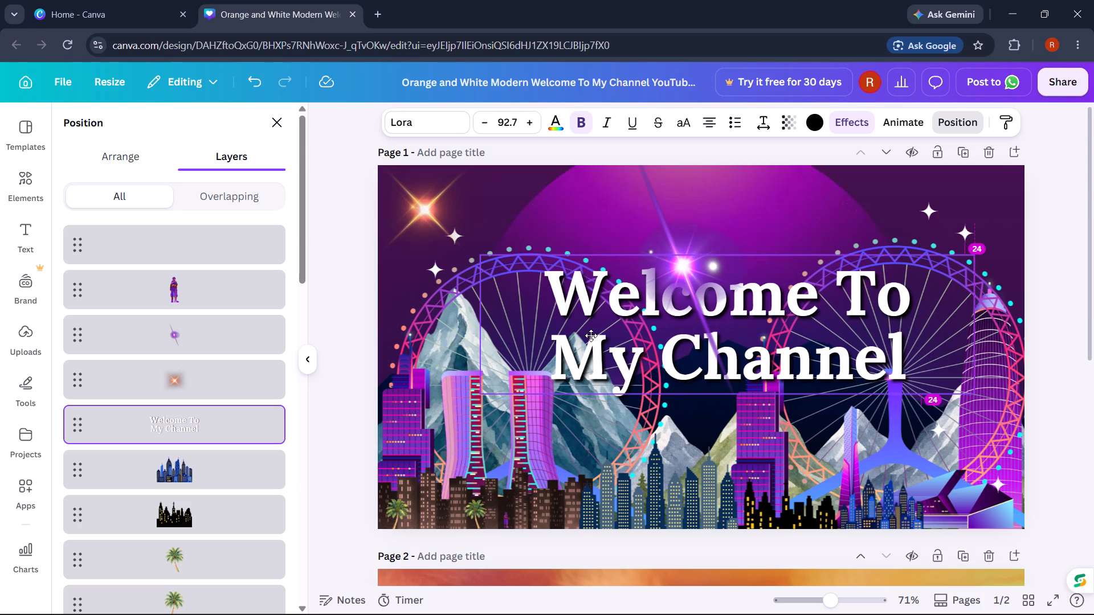
left_click_drag(591, 335, 573, 338)
left_click_drag(954, 256, 880, 290)
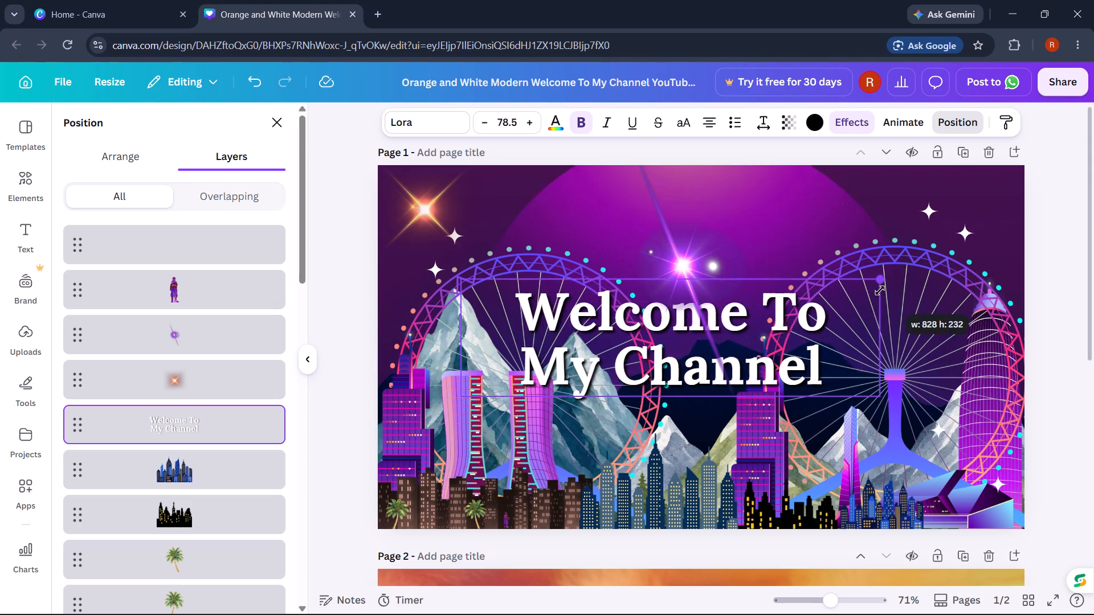
left_click_drag(880, 290, 864, 303)
left_click_drag(663, 342, 696, 326)
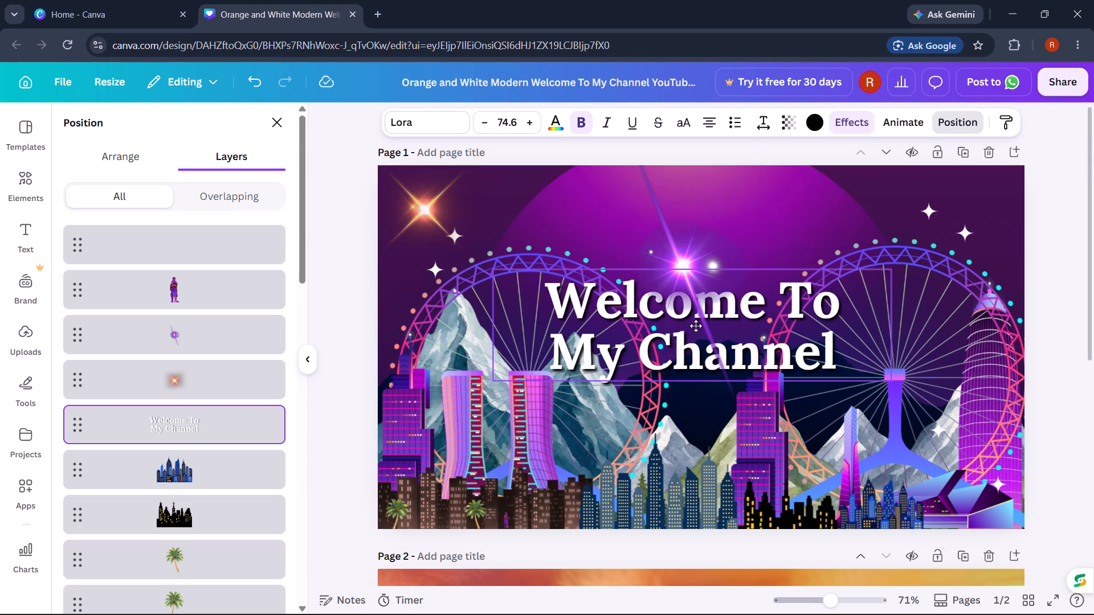
left_click_drag(696, 326, 709, 331)
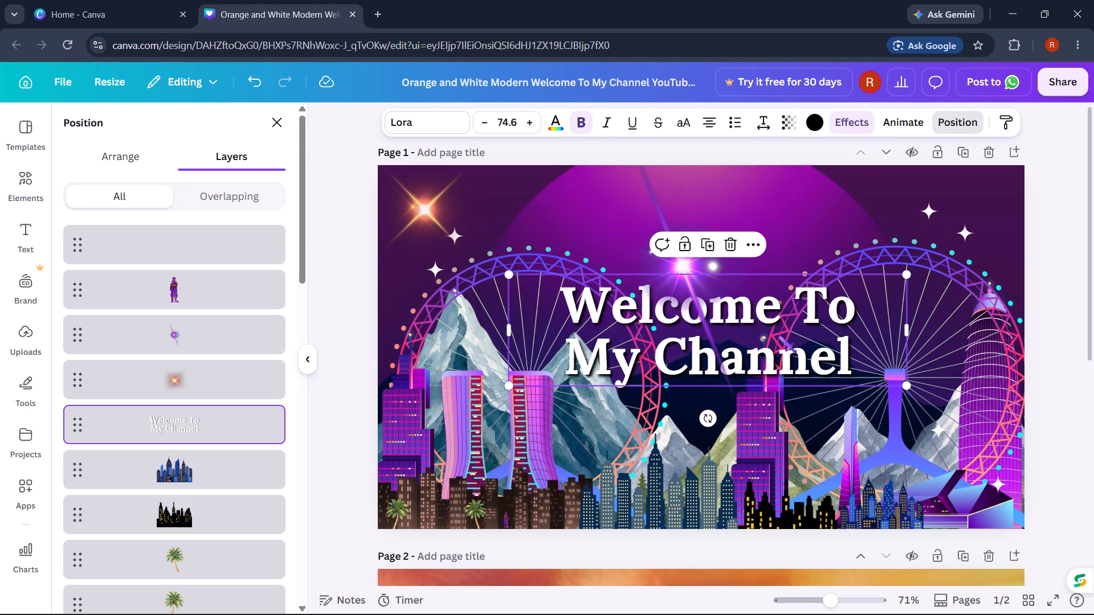
Insert "Yt" before "Channel" so the title on page 1 reads "Welcome To My Yt Channel".
left_click(653, 362)
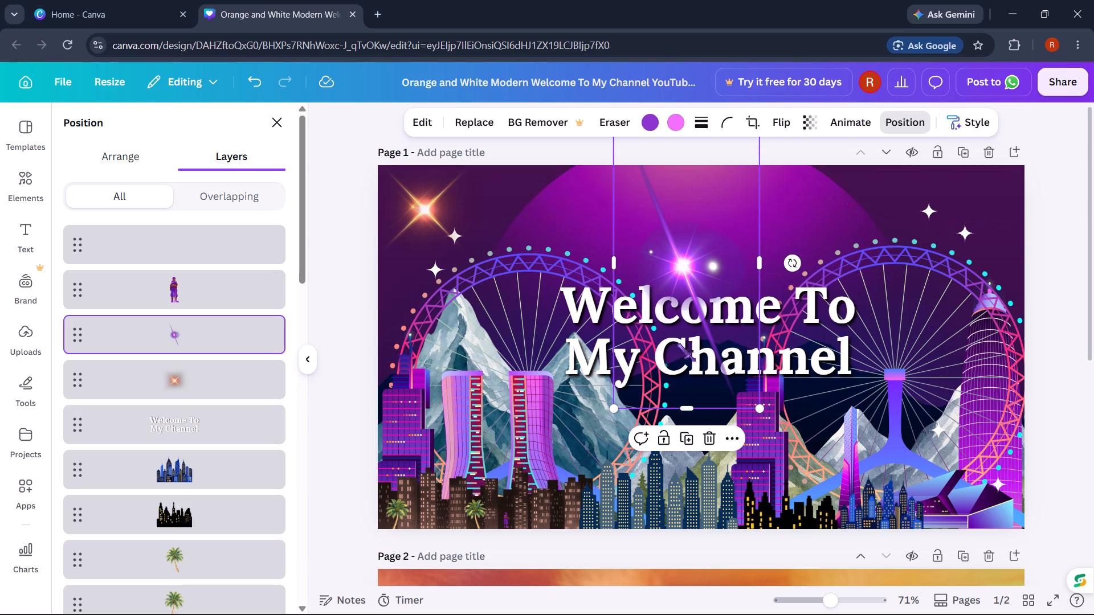
left_click(654, 352)
left_click(648, 359)
left_click(819, 332)
left_click(811, 333)
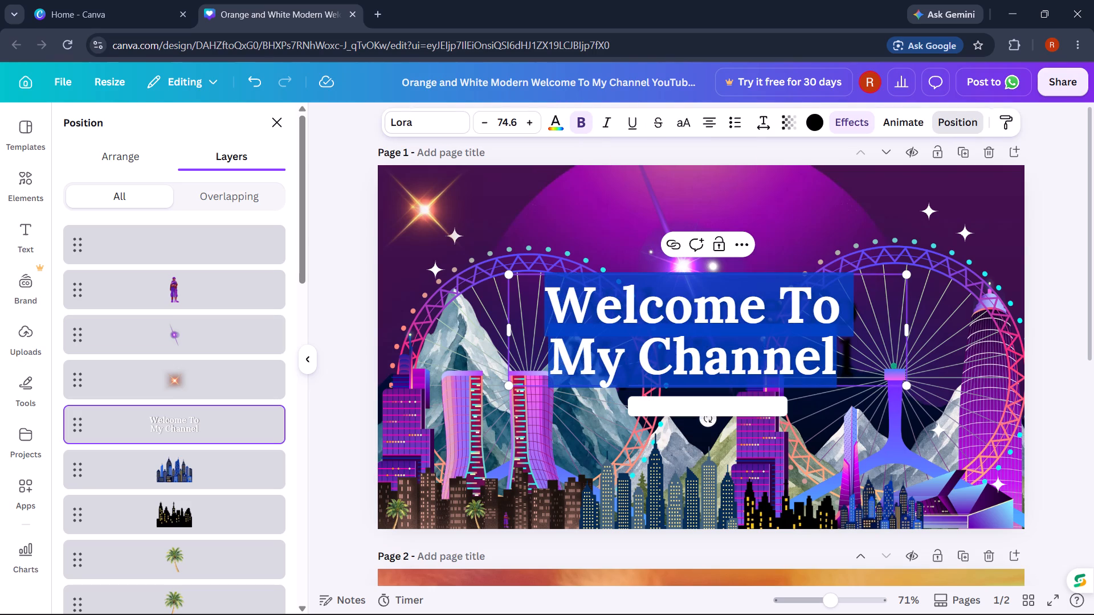
left_click(793, 346)
left_click(634, 354)
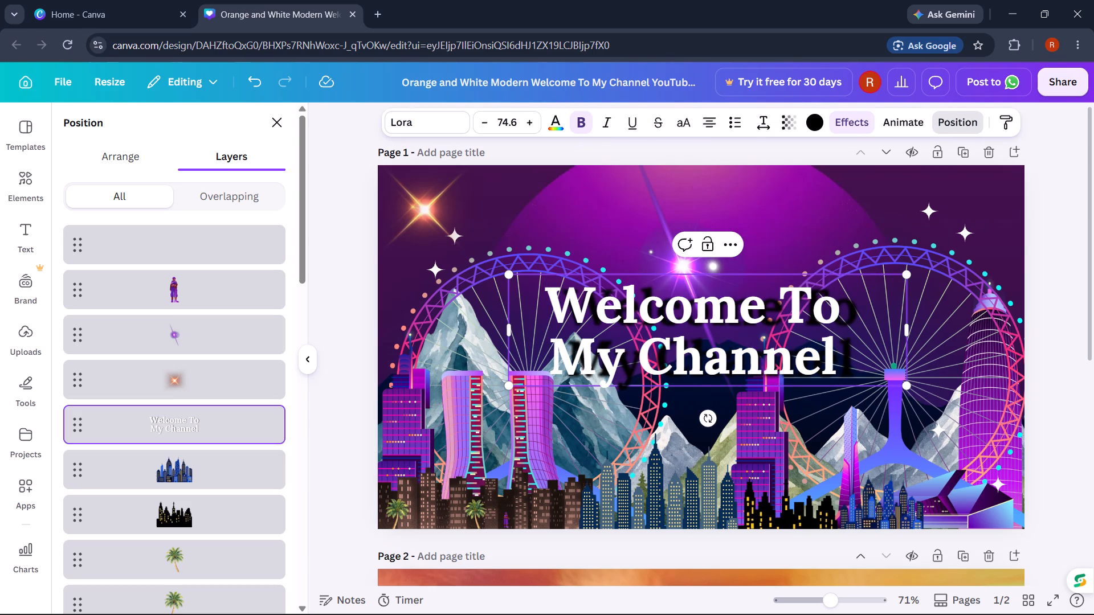
key("y")
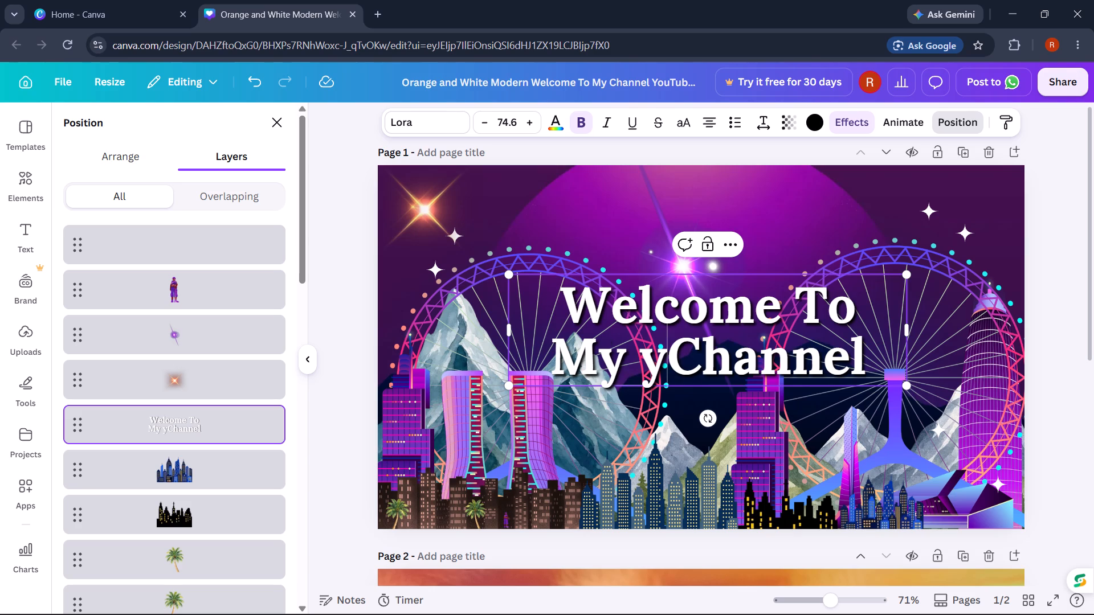
key("BackSpace")
key("y")
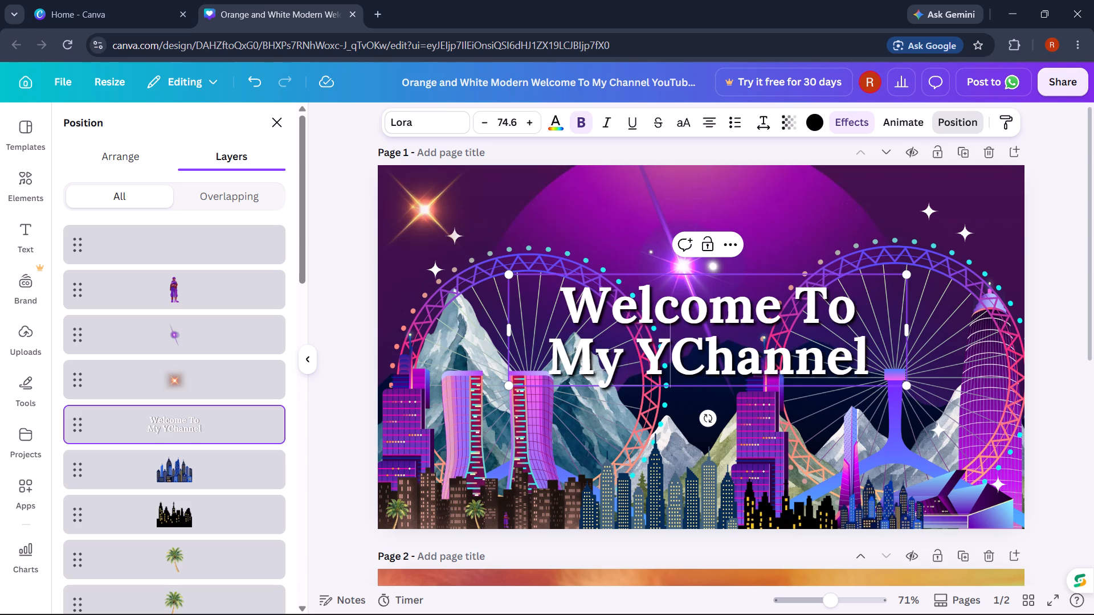
key("t")
key("space")
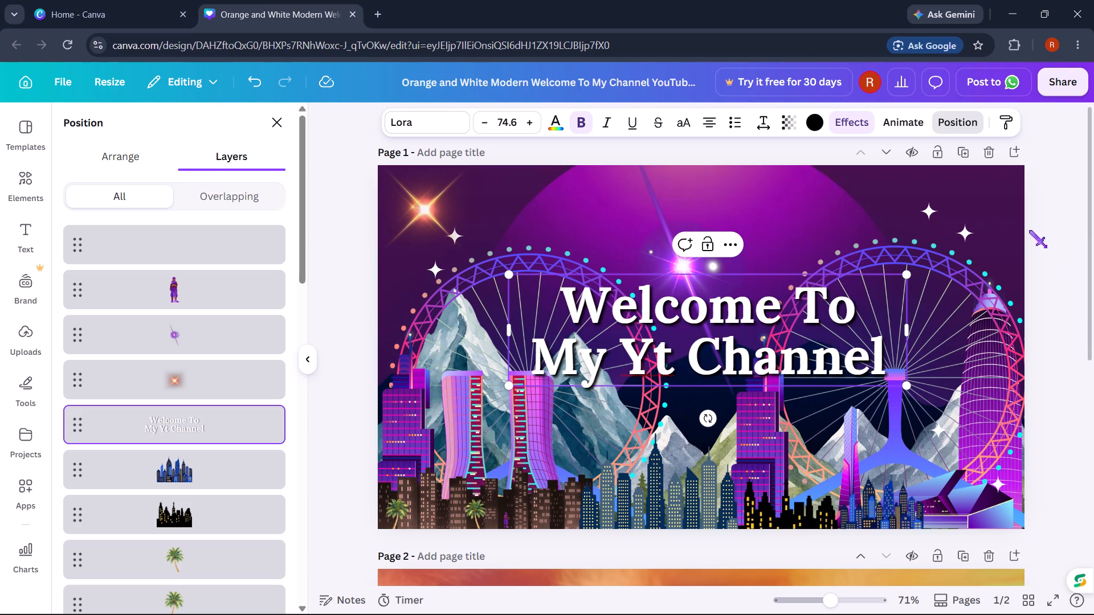
left_click(1091, 217)
left_click(1093, 205)
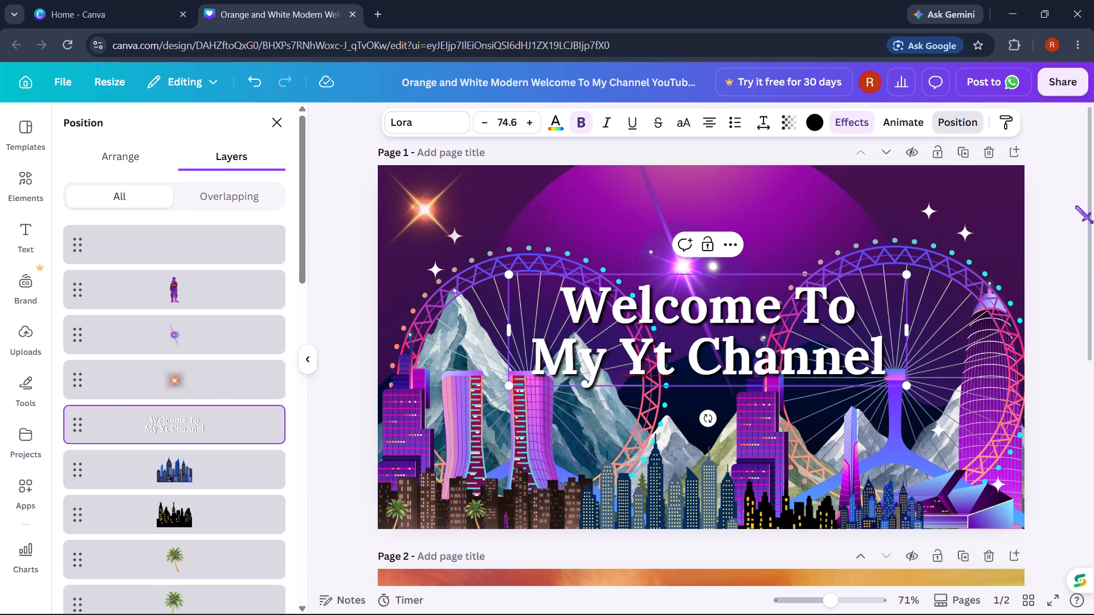
left_click(1076, 206)
left_click(1061, 215)
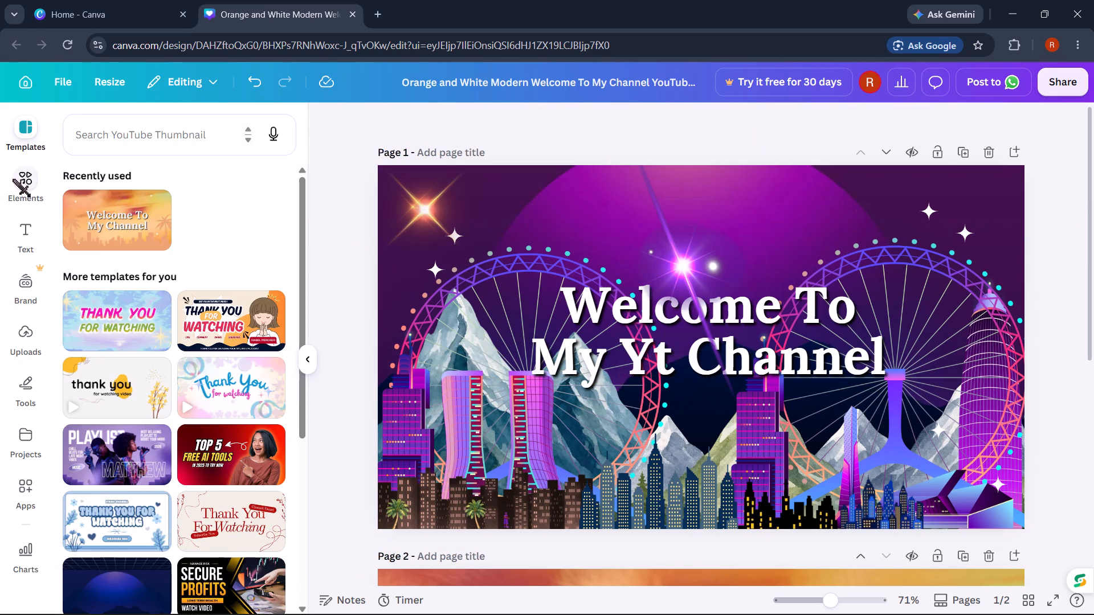
Shift the "Welcome To My Yt Channel" title slightly to the right within the page 1 design.
left_click(13, 179)
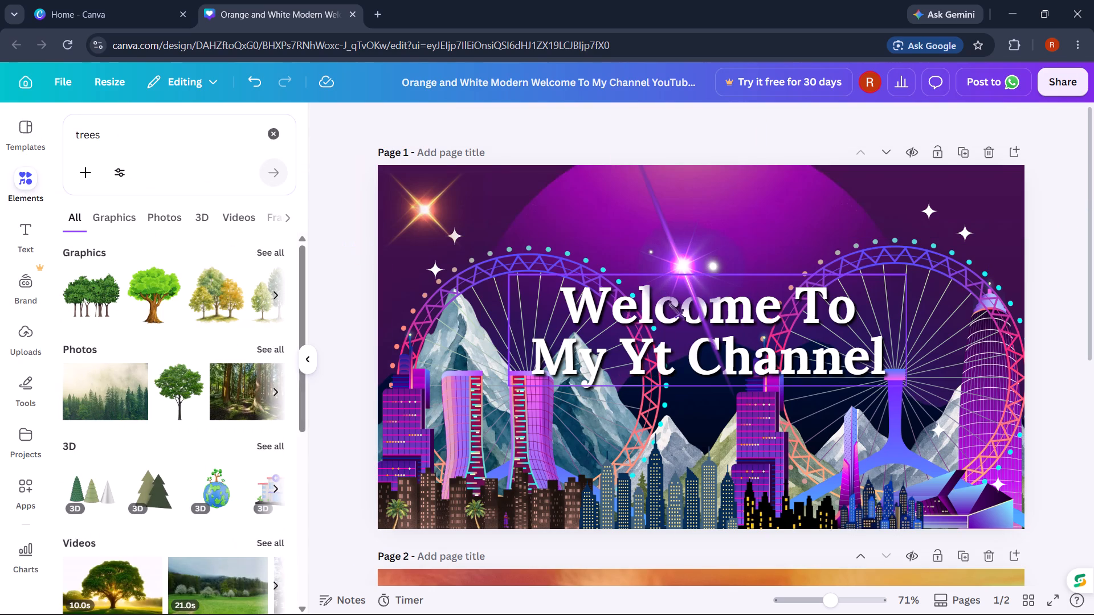
left_click_drag(578, 342, 594, 339)
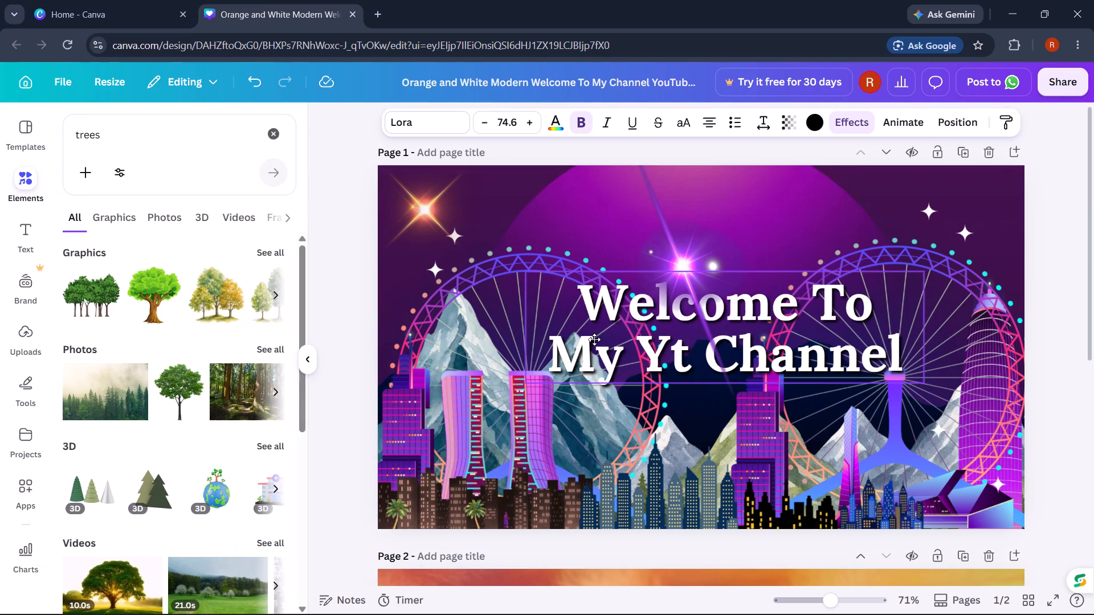
left_click_drag(594, 339, 591, 345)
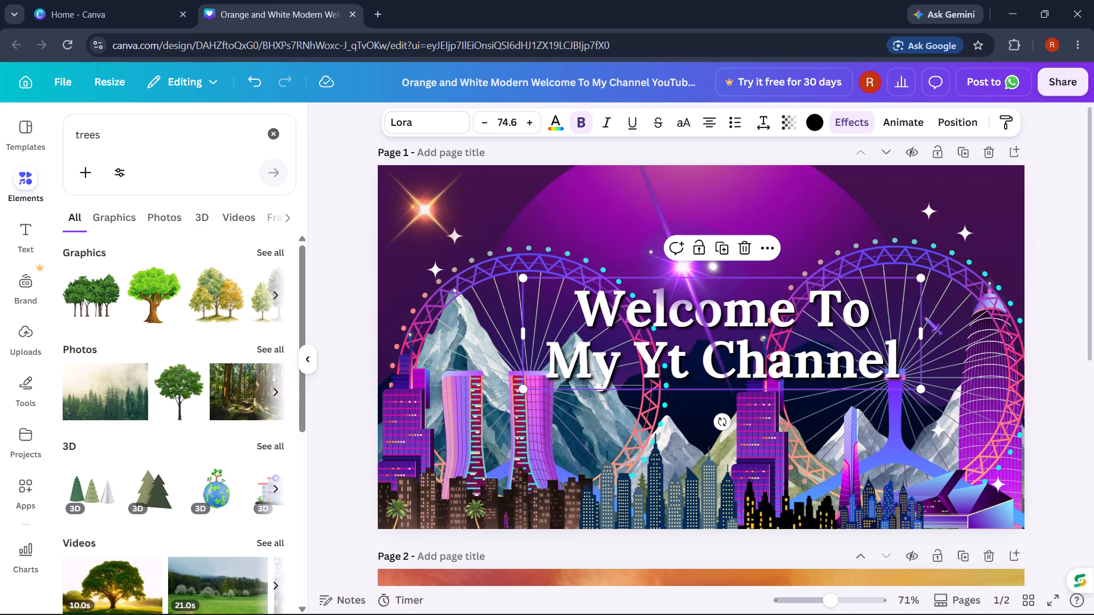
left_click(1058, 277)
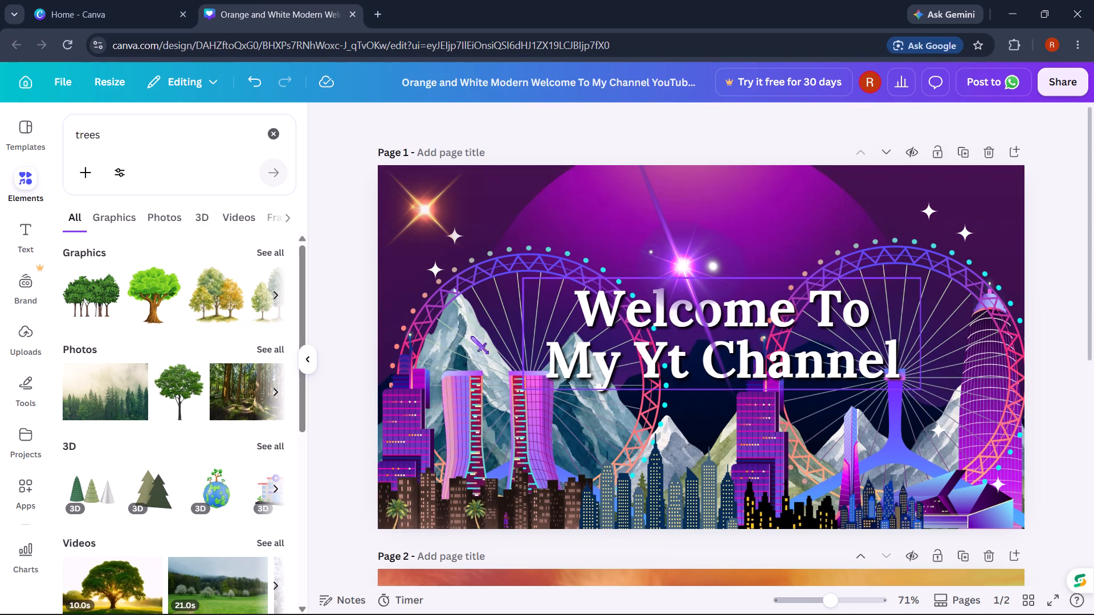
Search the elements for "tree" and browse the graphics for a suitable one.
scroll(178, 370, "down", 4)
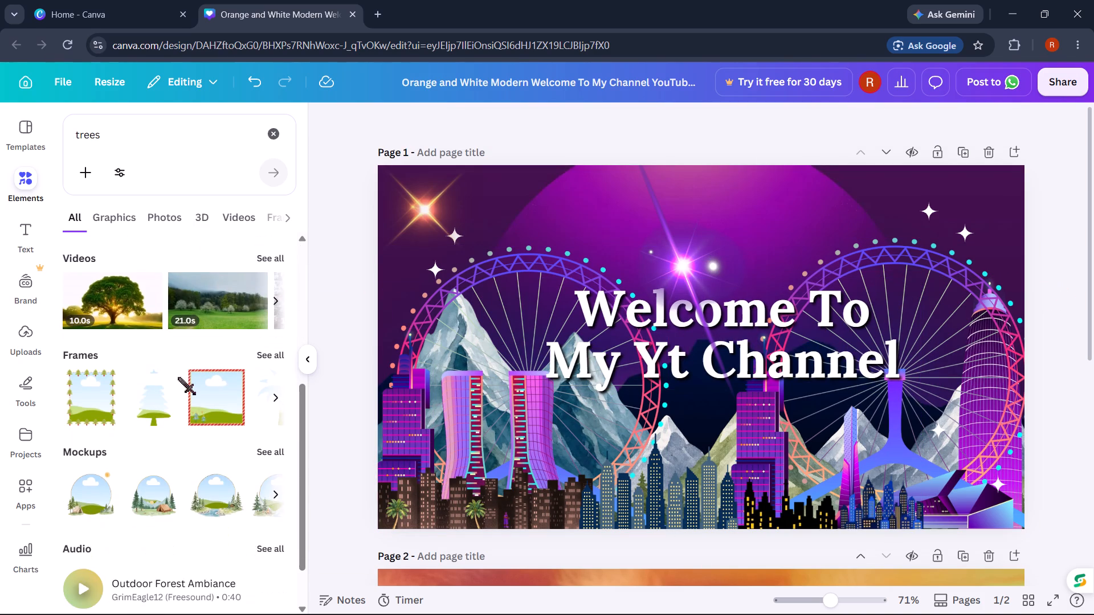
scroll(178, 378, "up", 7)
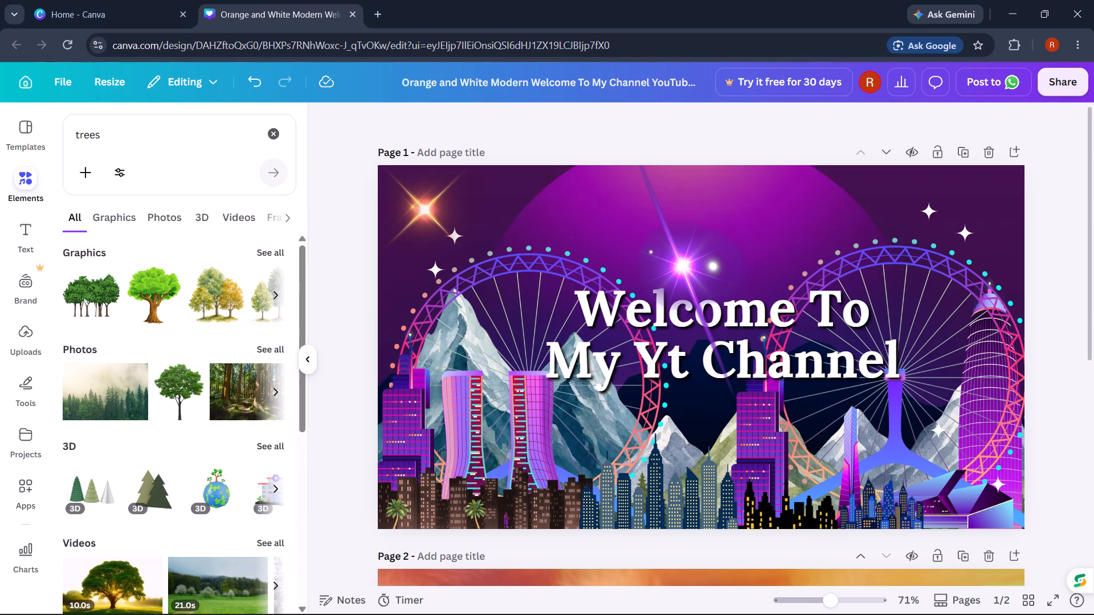
left_click(141, 140)
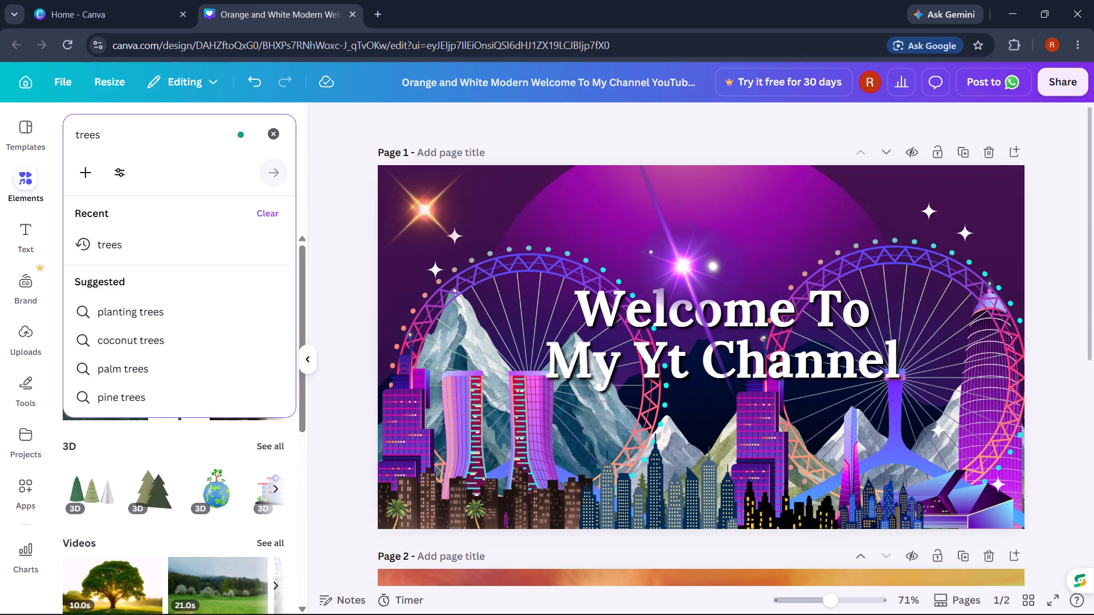
key("BackSpace")
key("Return")
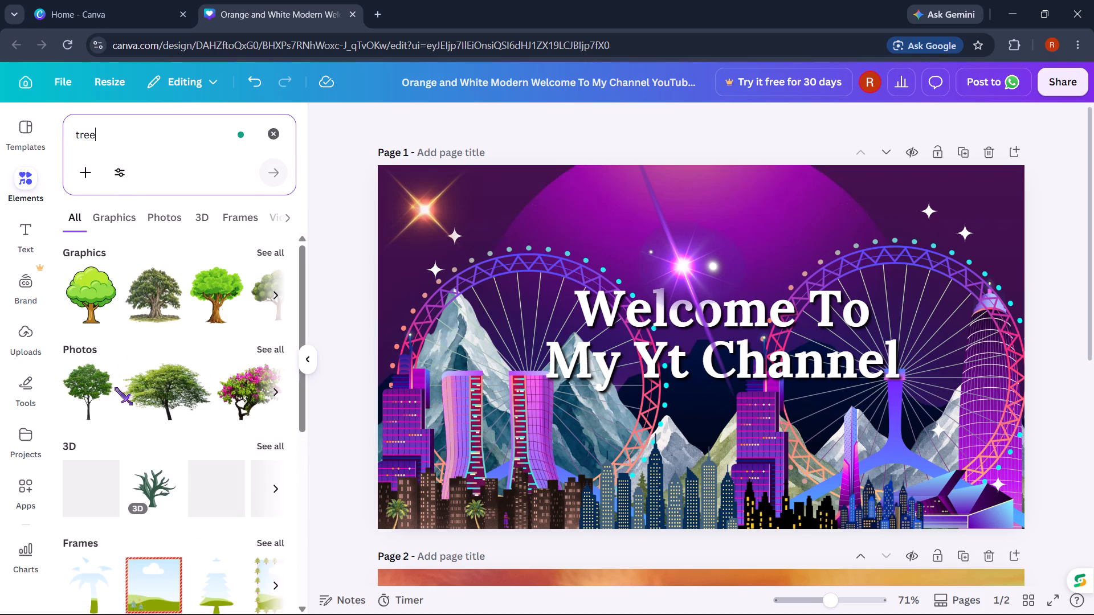
scroll(115, 388, "down", 4)
scroll(115, 388, "up", 4)
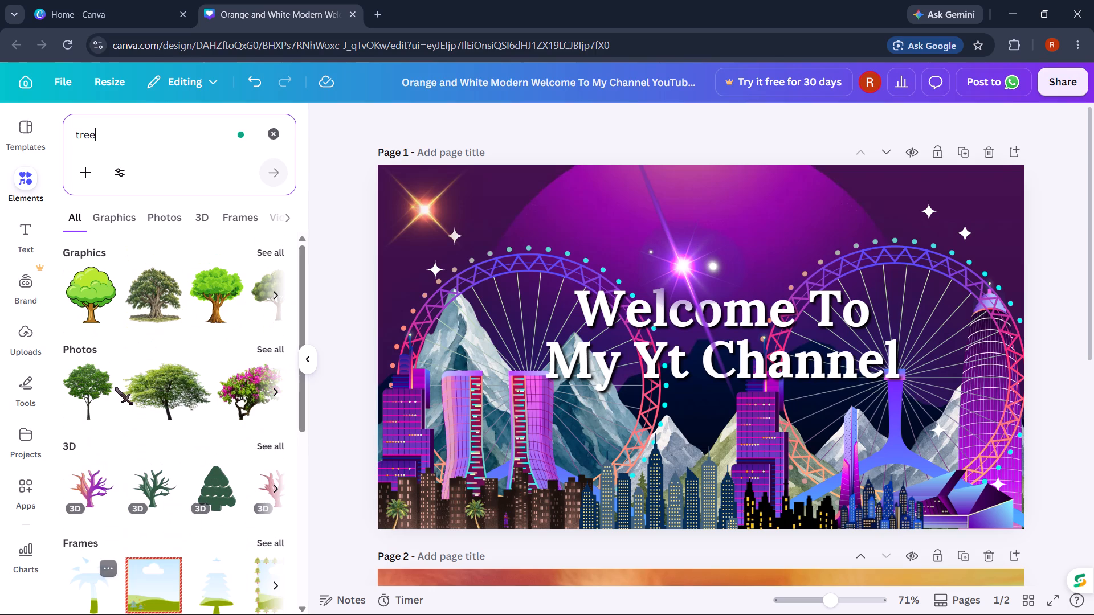
left_click(272, 297)
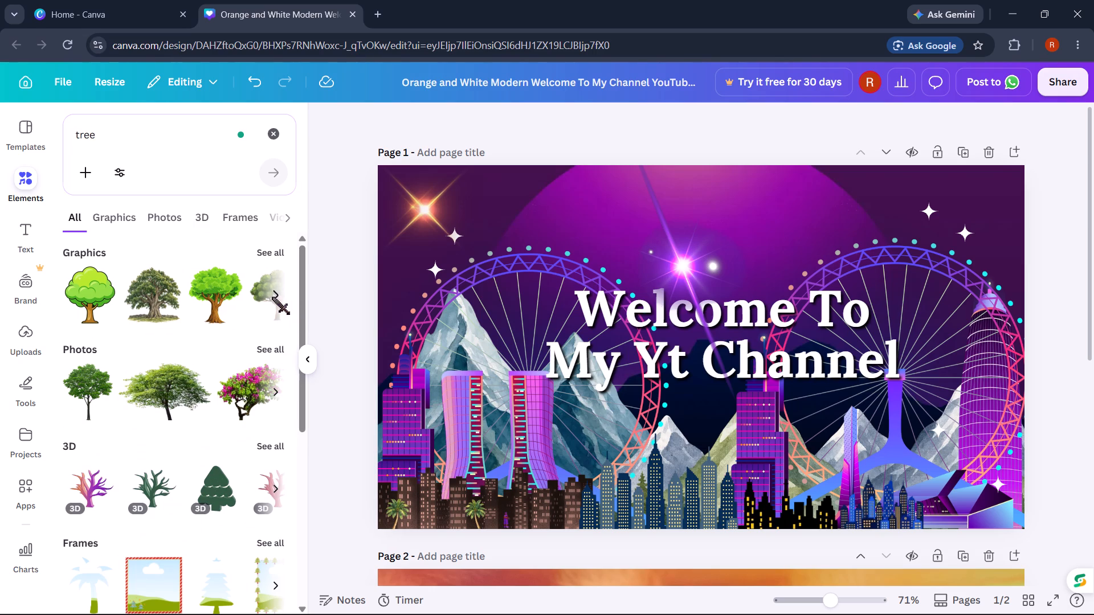
left_click(272, 297)
left_click(272, 297)
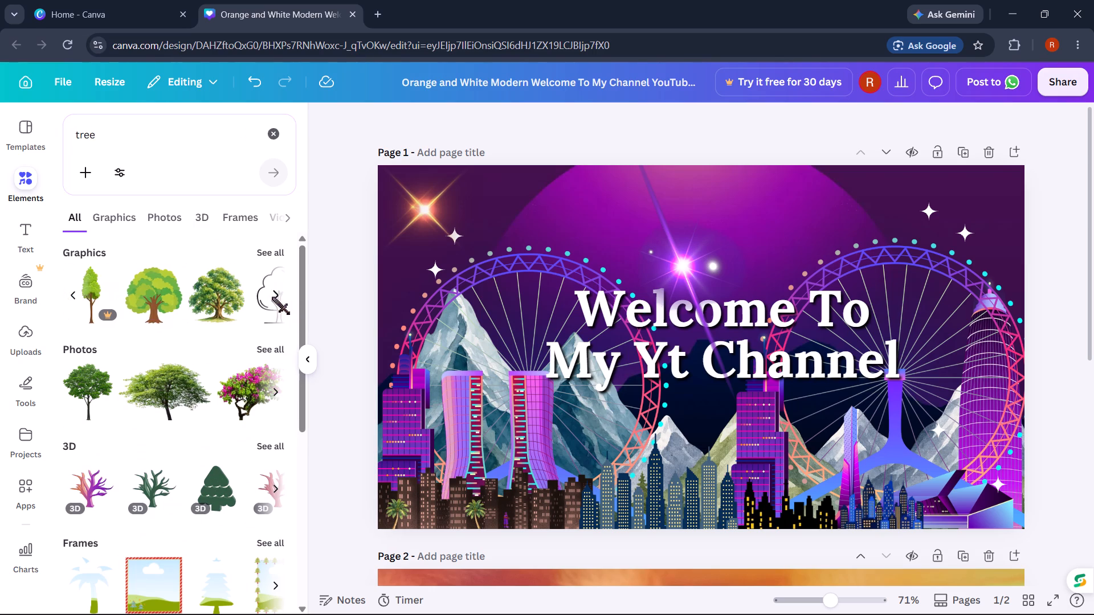
left_click(272, 297)
left_click(272, 297)
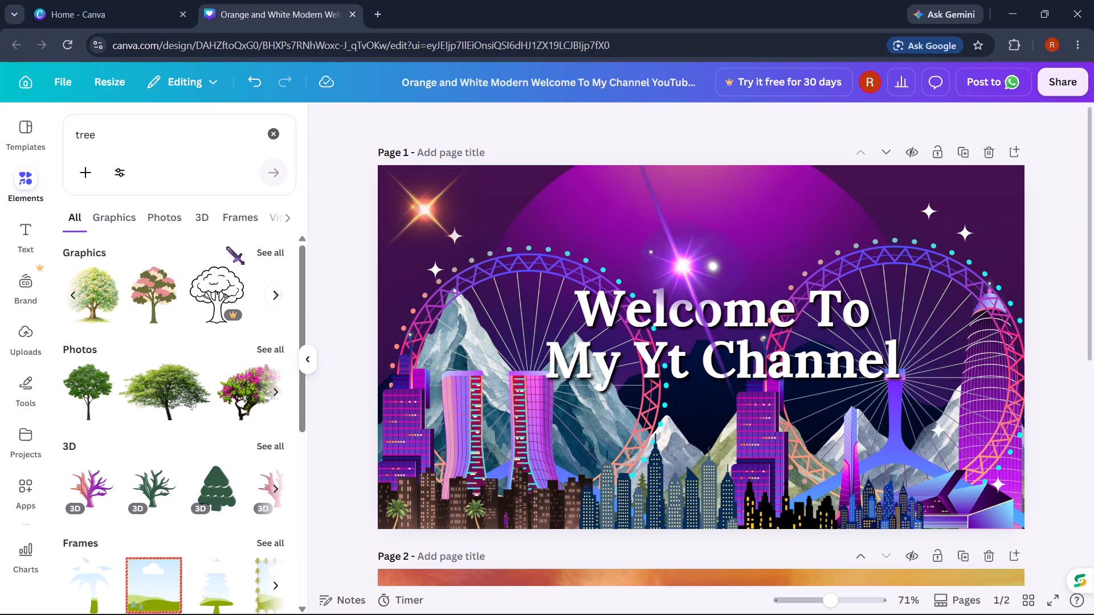
Find "coconut tree" elements, add the first palm graphic, and place it much smaller at the design's bottom-right corner.
left_click(164, 130)
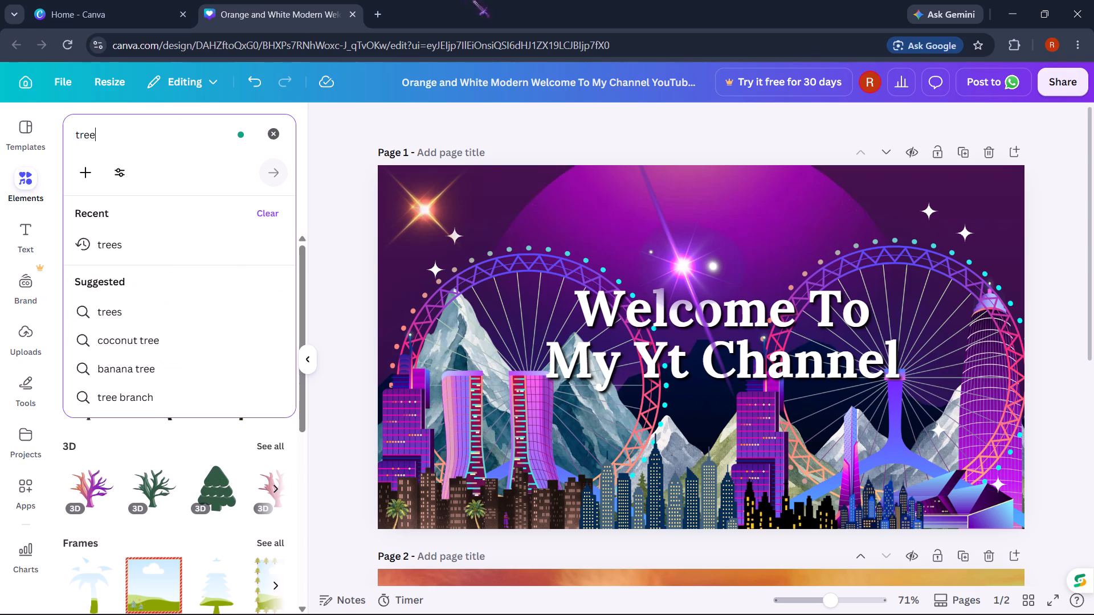
left_click(127, 341)
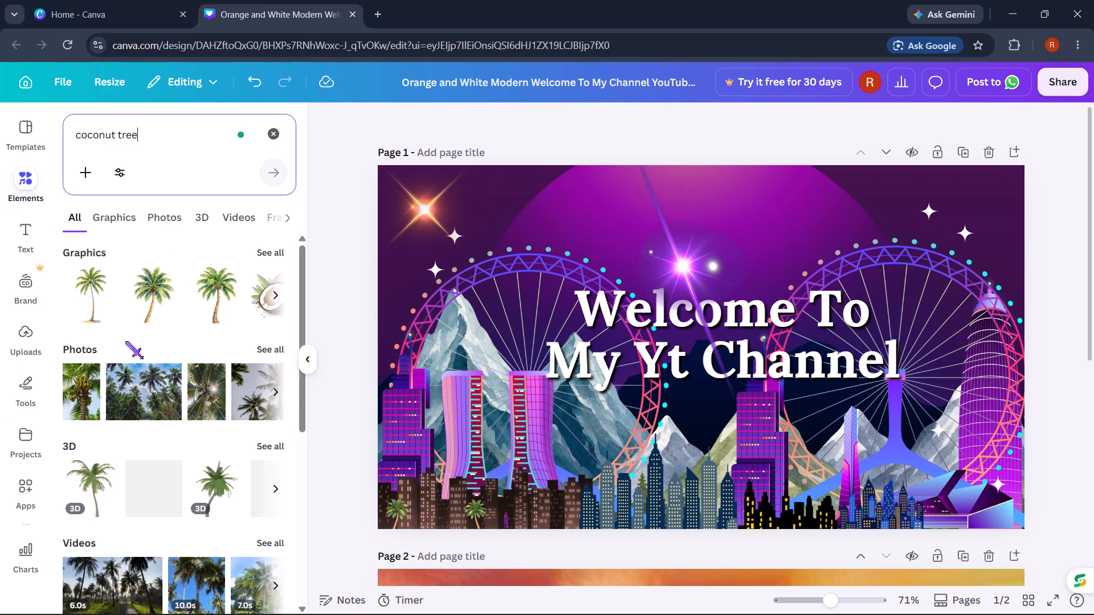
left_click(95, 306)
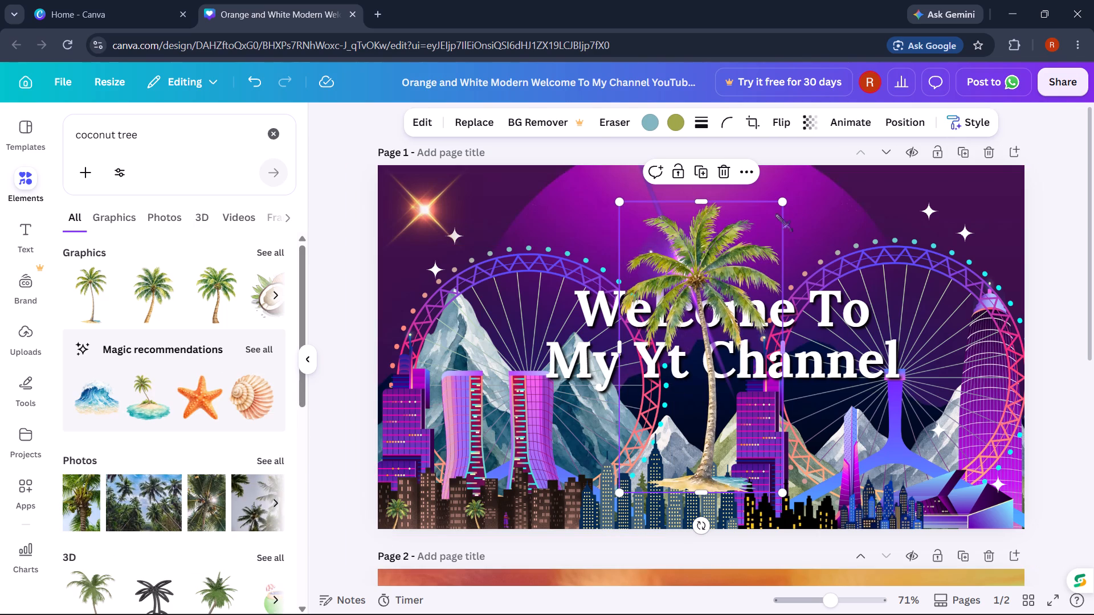
left_click_drag(785, 200, 685, 457)
left_click_drag(636, 463, 634, 482)
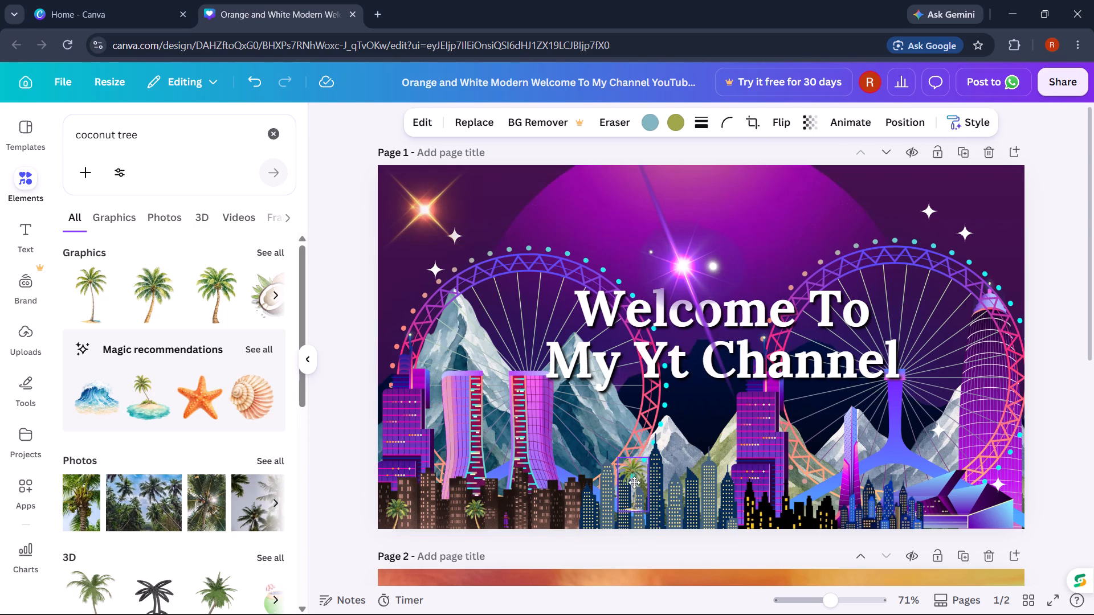
left_click_drag(634, 482, 630, 519)
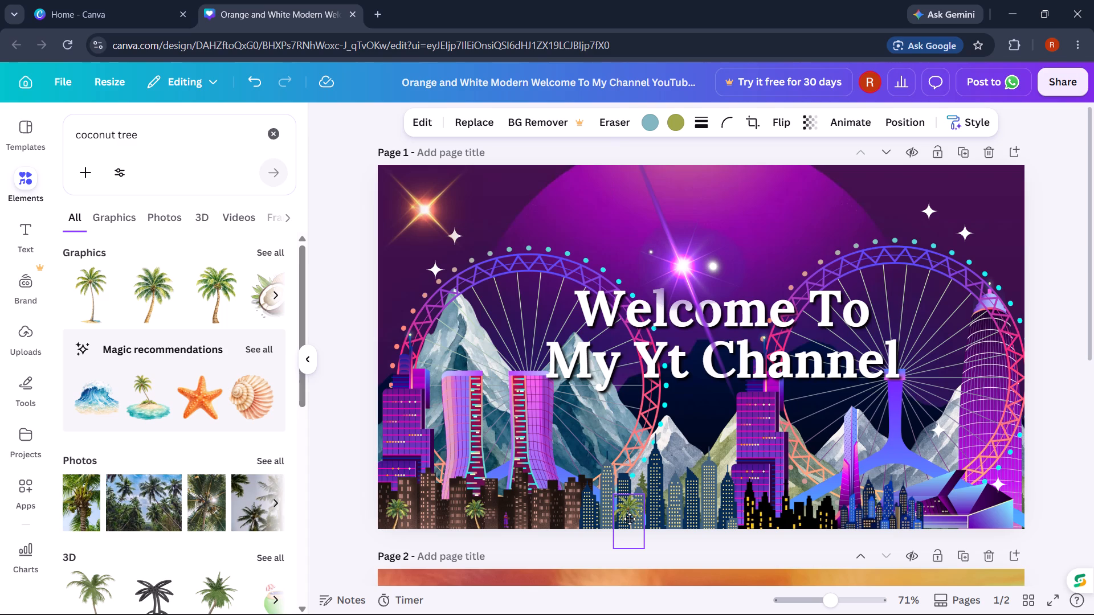
left_click_drag(630, 519, 1011, 511)
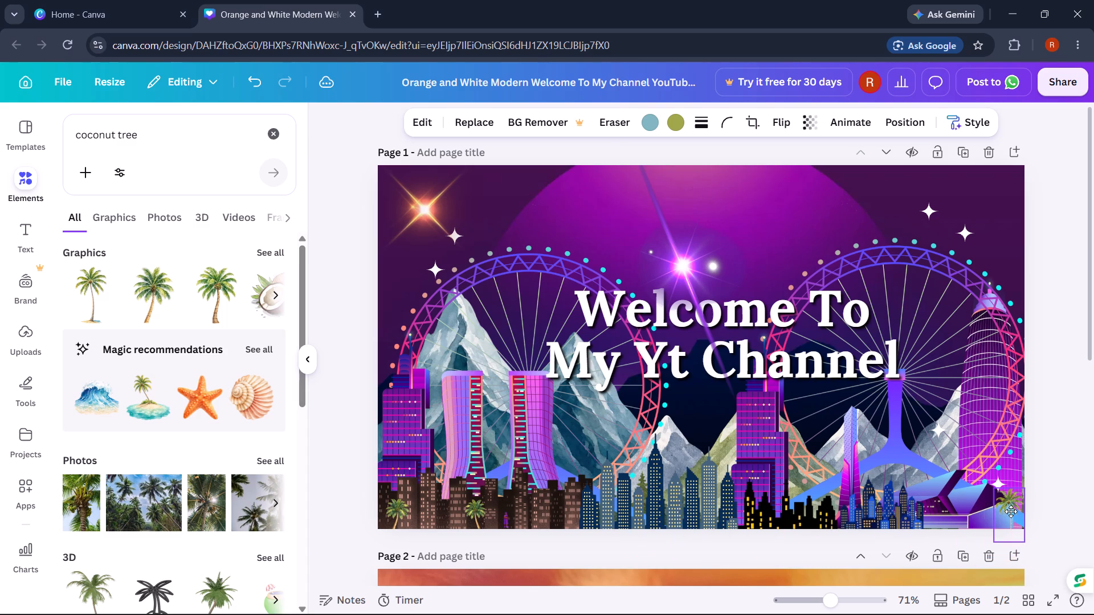
left_click_drag(1011, 511, 1010, 514)
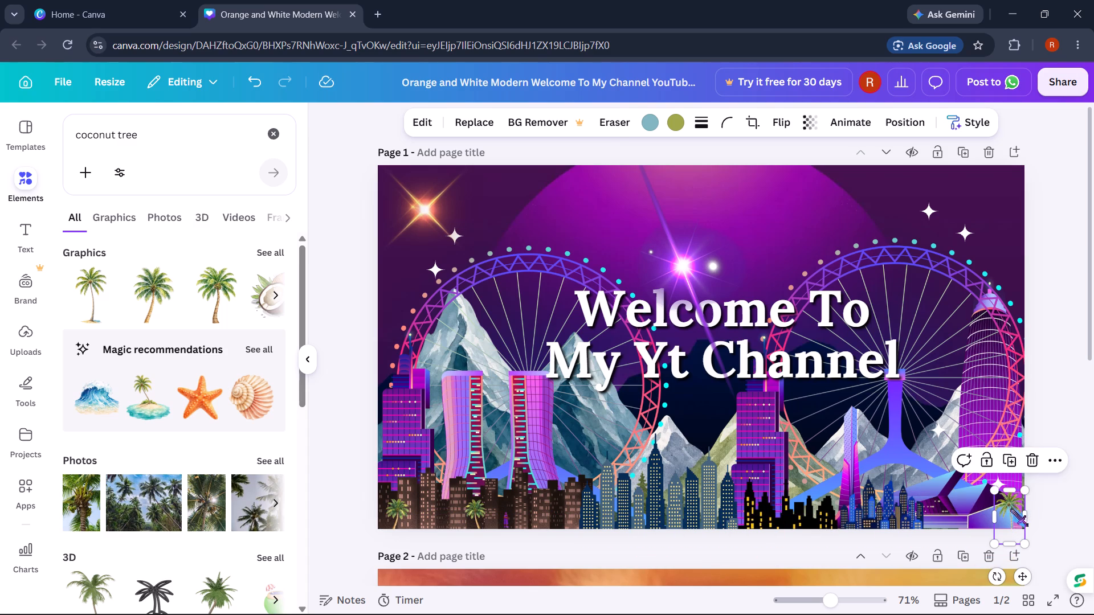
Add the third coconut palm graphic, shrink it to a tiny size, and place it along the bottom edge in front of the rightmost blue skyline.
left_click(1044, 496)
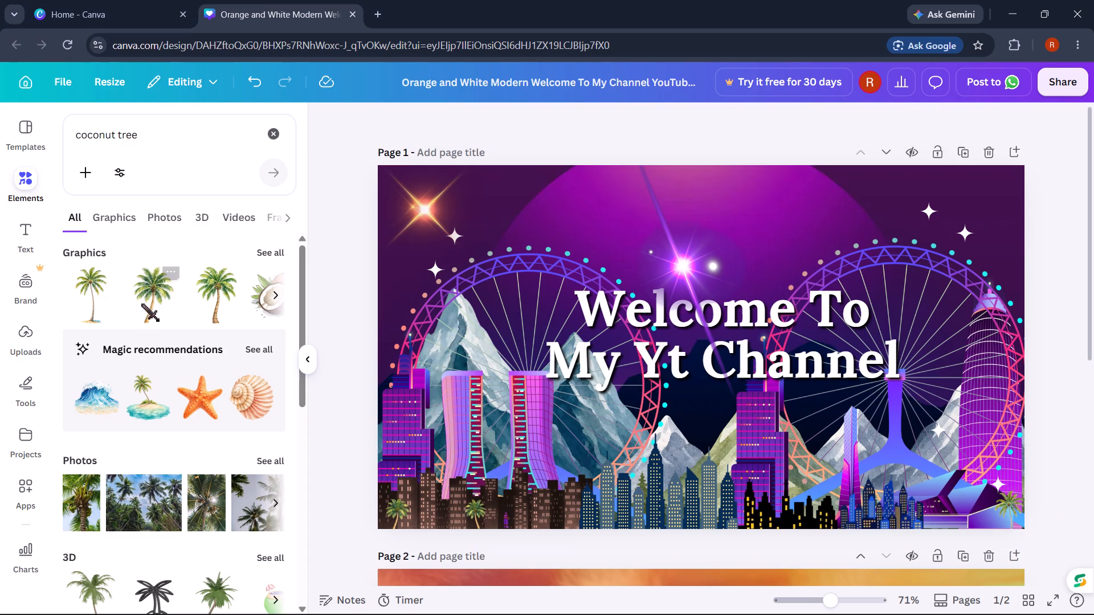
left_click(221, 318)
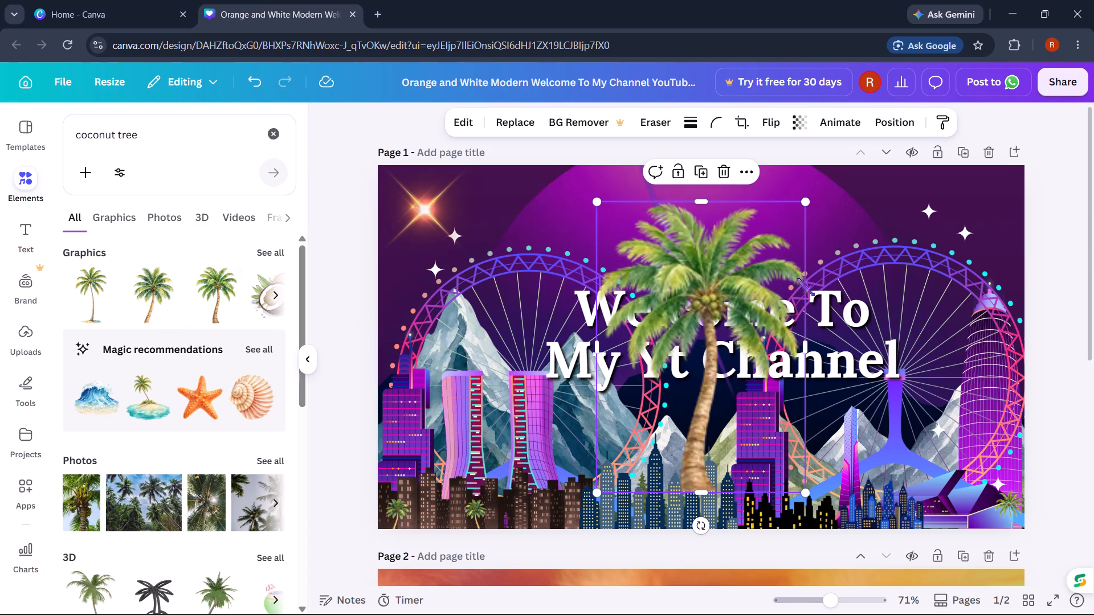
left_click_drag(803, 206, 674, 371)
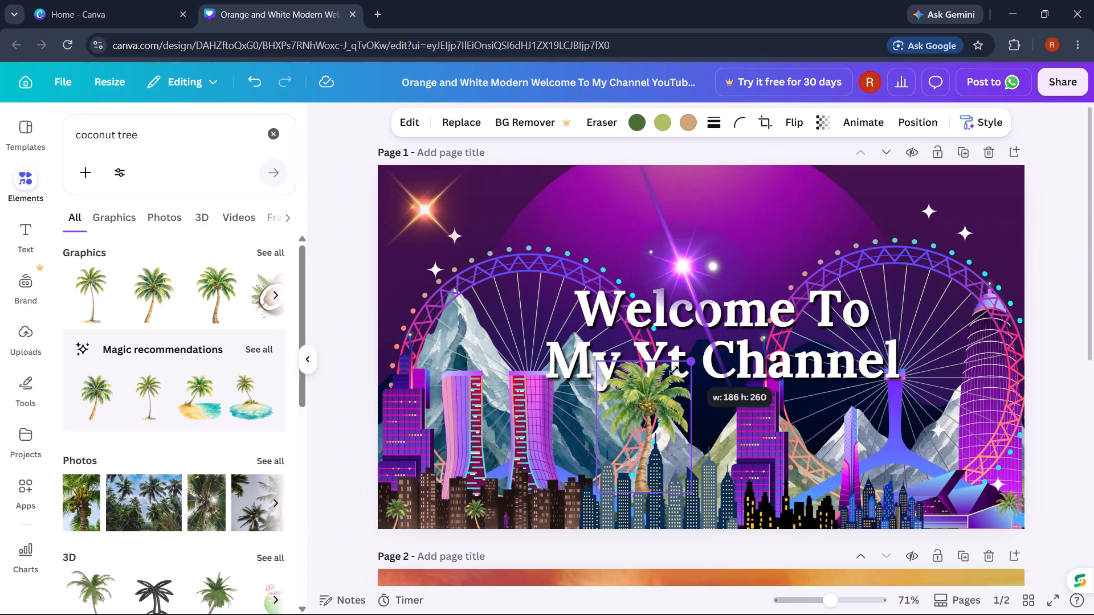
left_click_drag(674, 371, 627, 442)
left_click_drag(610, 465, 636, 483)
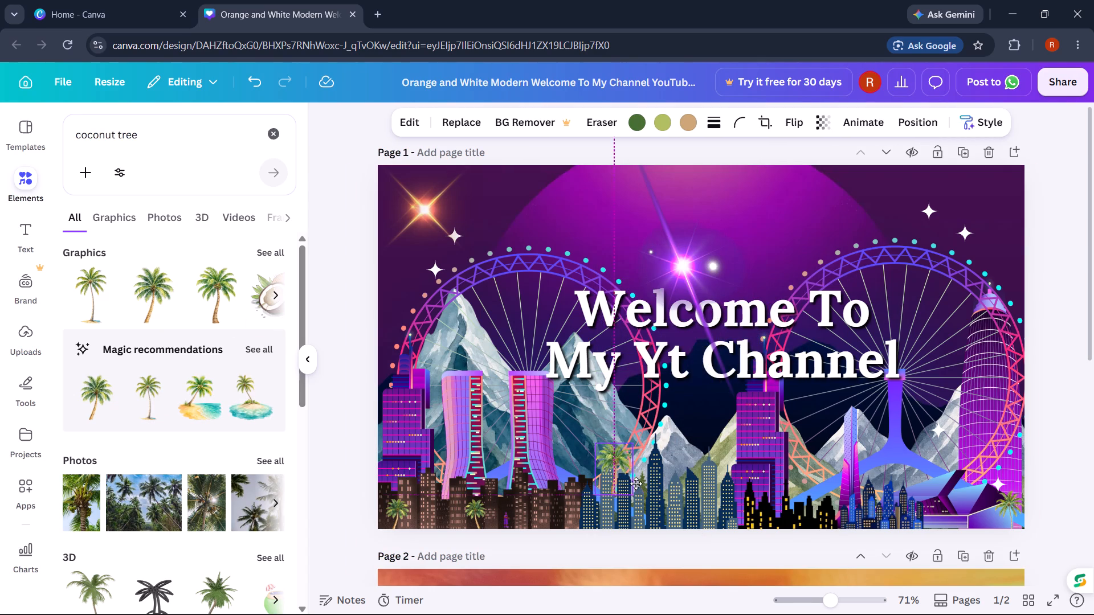
left_click_drag(636, 483, 886, 514)
left_click_drag(910, 492, 908, 499)
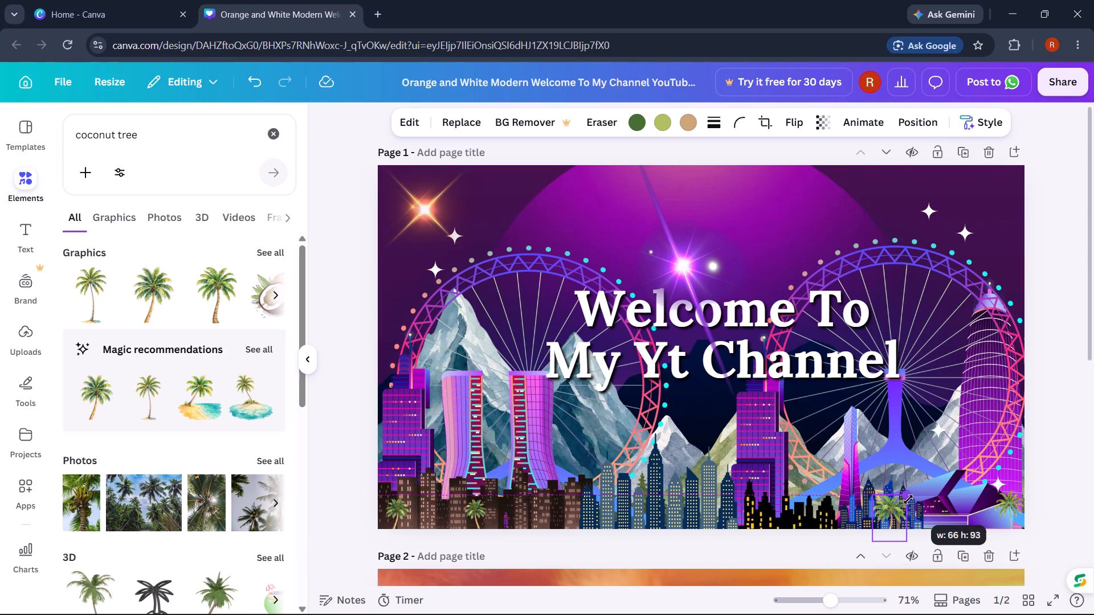
left_click_drag(908, 499, 906, 503)
left_click_drag(889, 512, 890, 506)
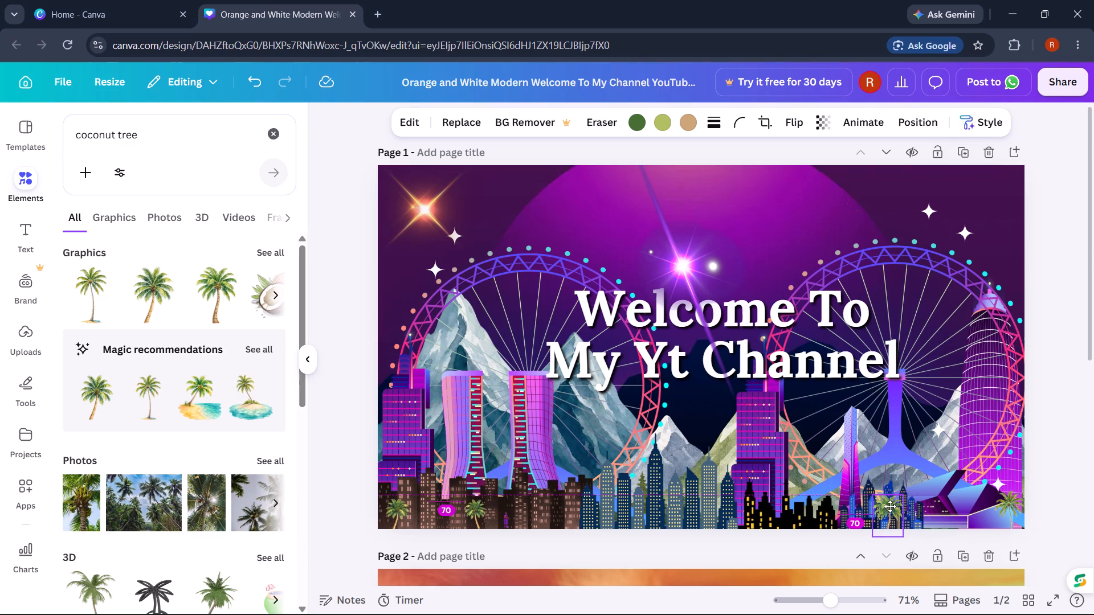
left_click_drag(890, 506, 884, 516)
left_click_drag(896, 507, 890, 519)
left_click_drag(881, 525, 885, 512)
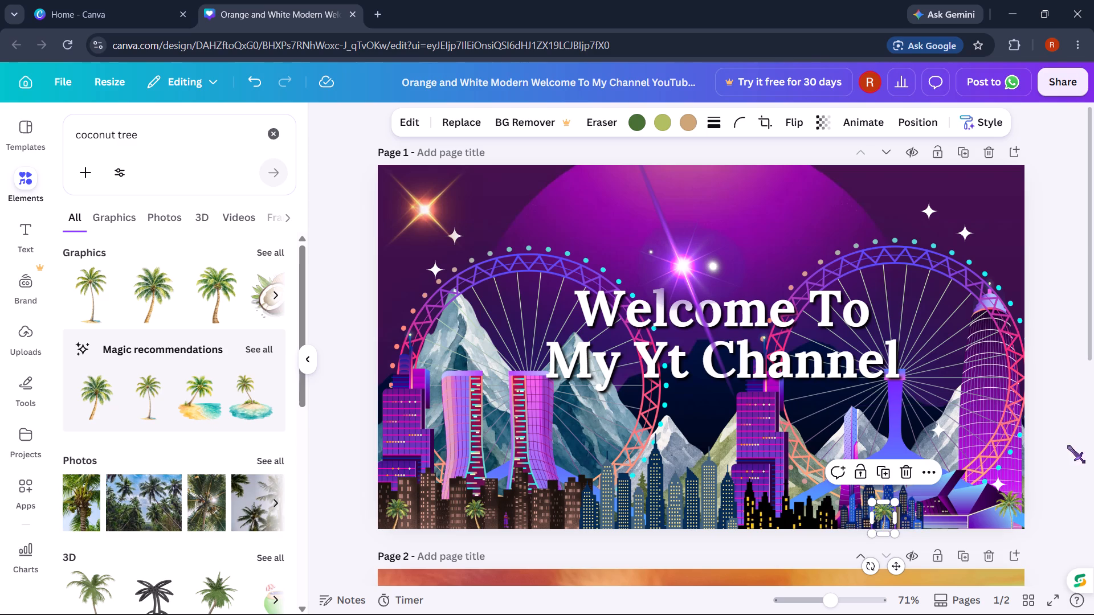
left_click(1068, 411)
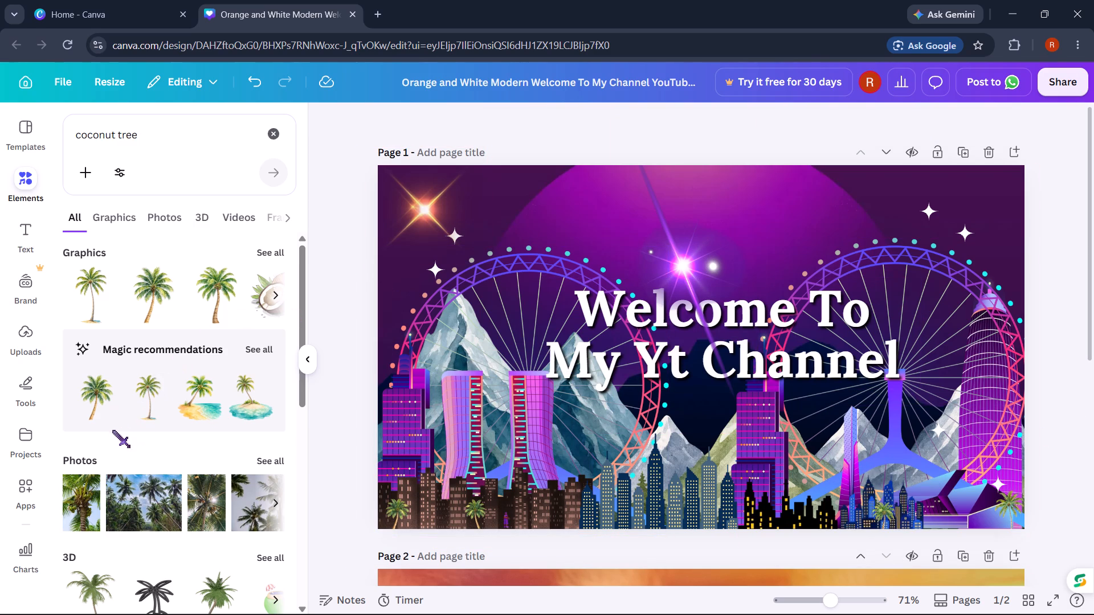
Browse the coconut tree recommendations, add the teal ocean wave graphic, and place it over page 1's bottom-right corner.
scroll(111, 433, "down", 7)
scroll(112, 432, "up", 4)
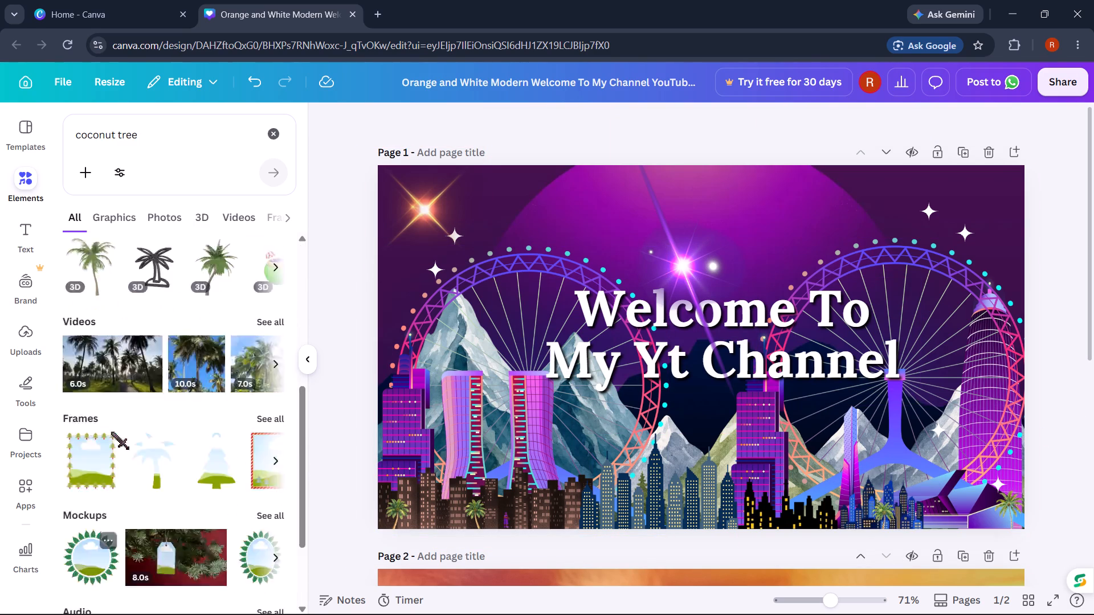
scroll(112, 432, "up", 4)
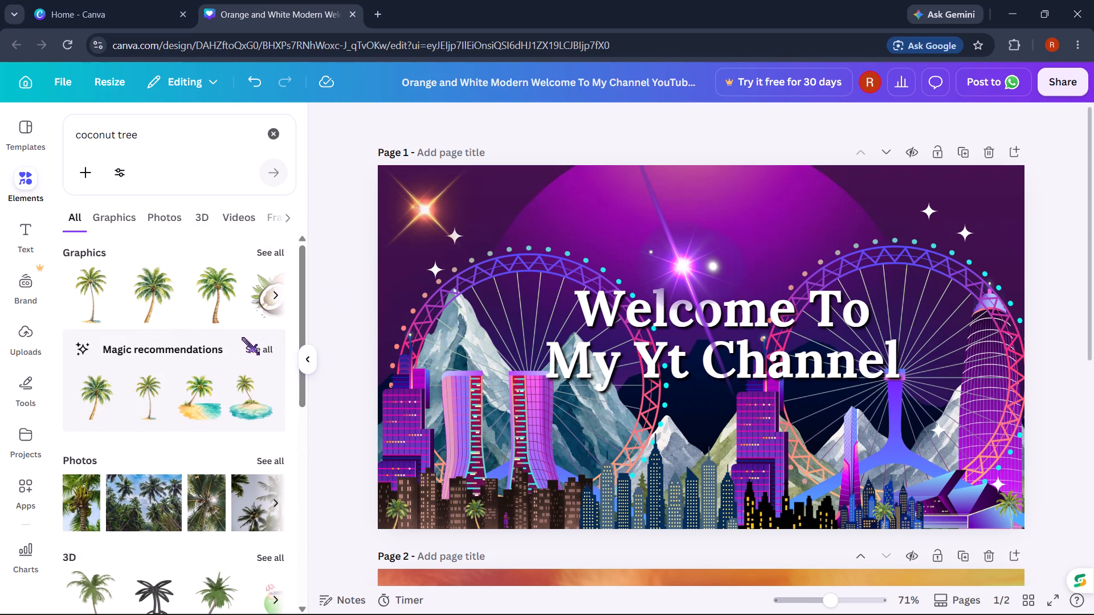
left_click_drag(243, 344, 249, 350)
left_click(254, 350)
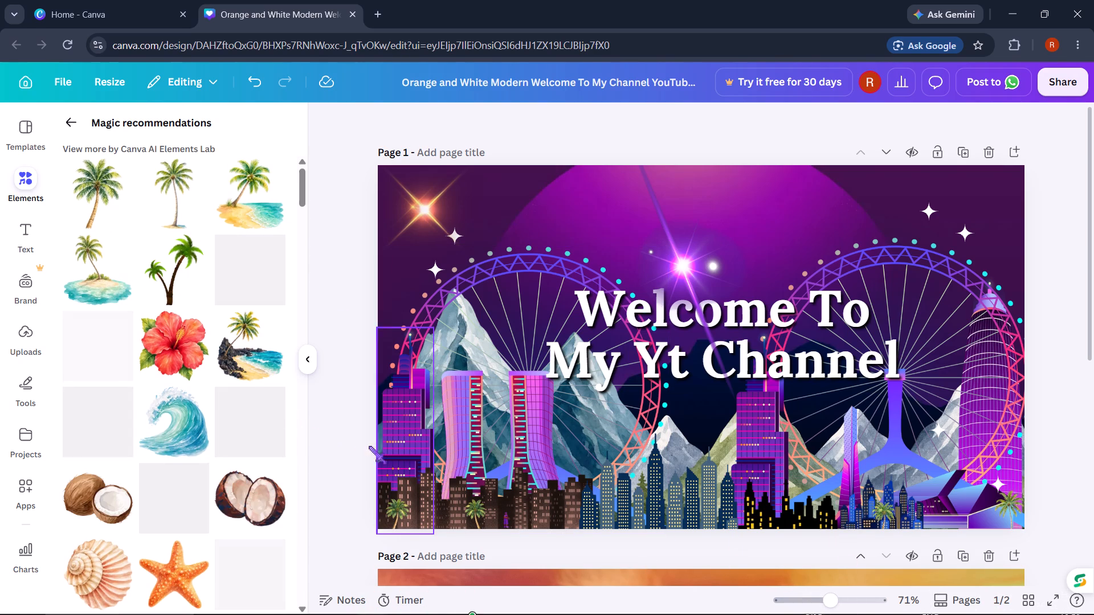
left_click(166, 422)
left_click_drag(705, 407, 773, 432)
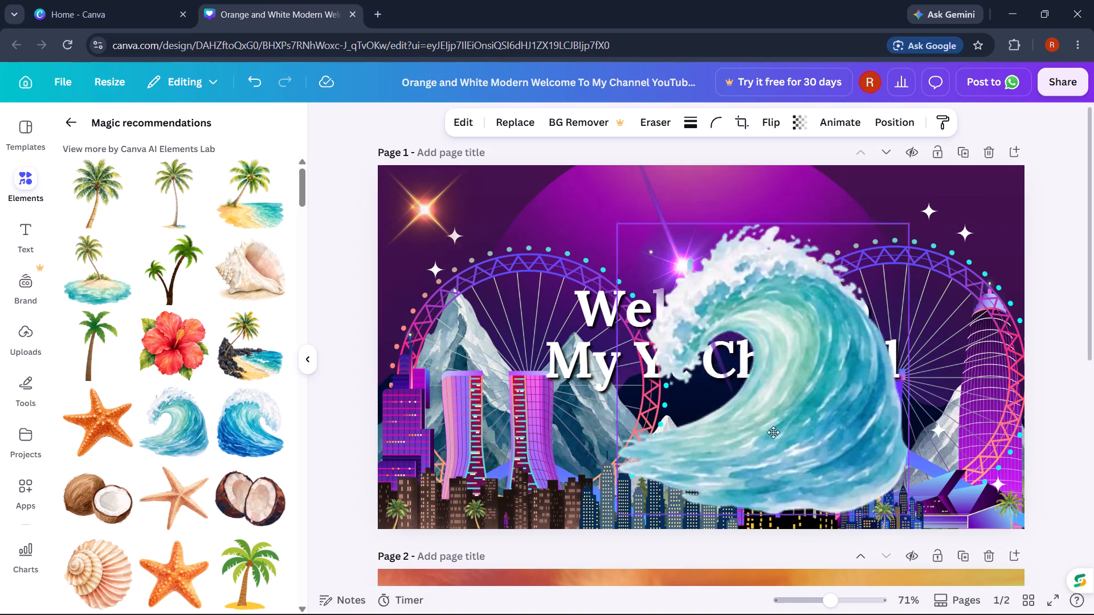
left_click_drag(773, 432, 929, 518)
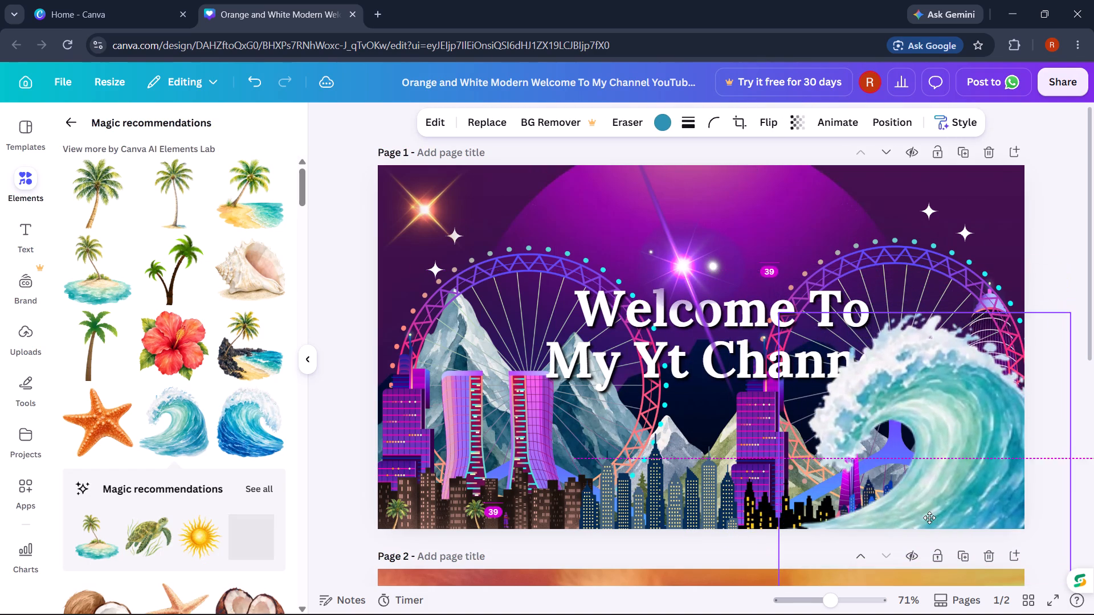
left_click_drag(929, 518, 932, 550)
Reorder the wave's layer so it sits directly beneath the purple rounded tower and above the mountain range.
right_click(897, 449)
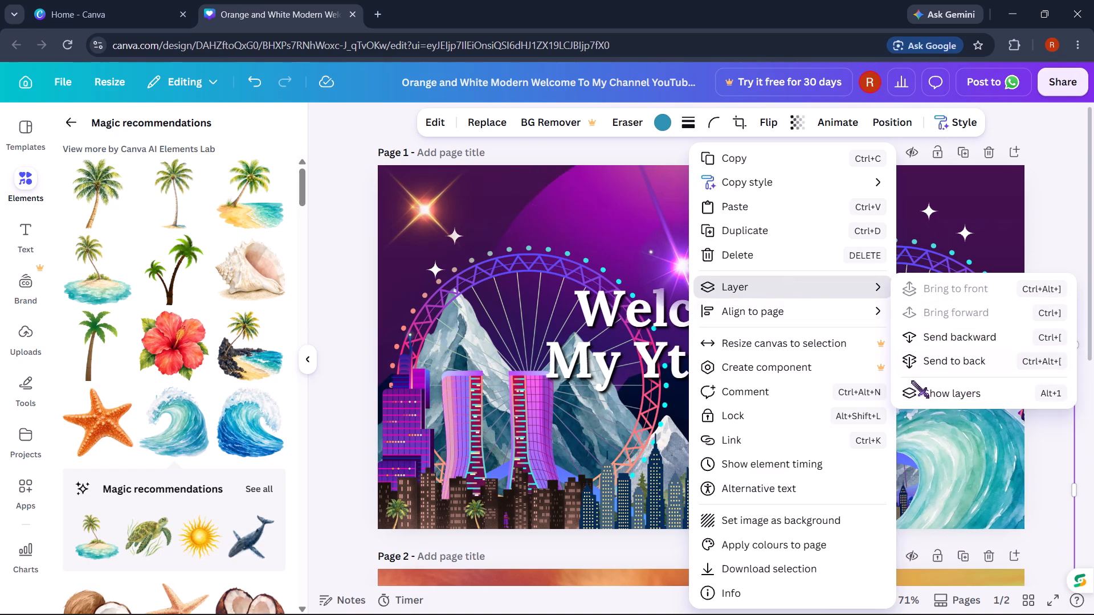
left_click(918, 397)
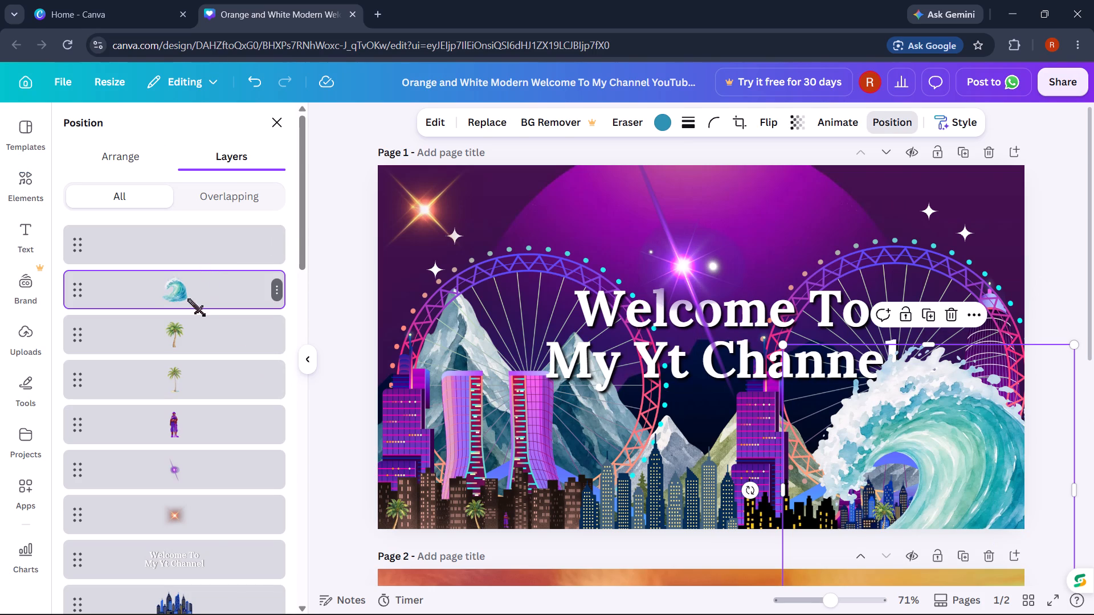
left_click_drag(198, 284, 166, 558)
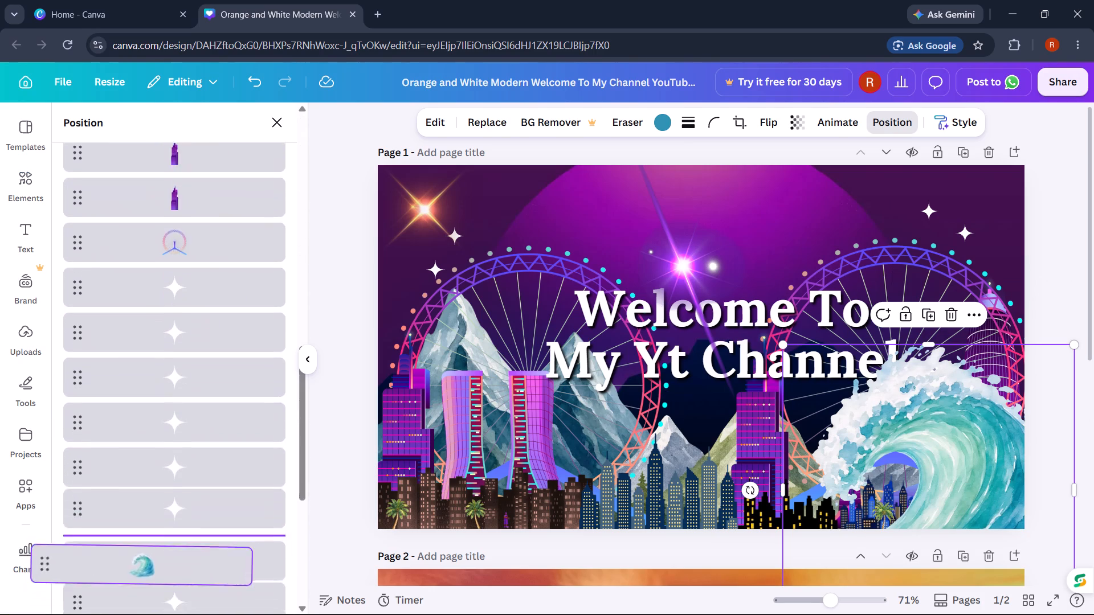
left_click_drag(166, 558, 211, 415)
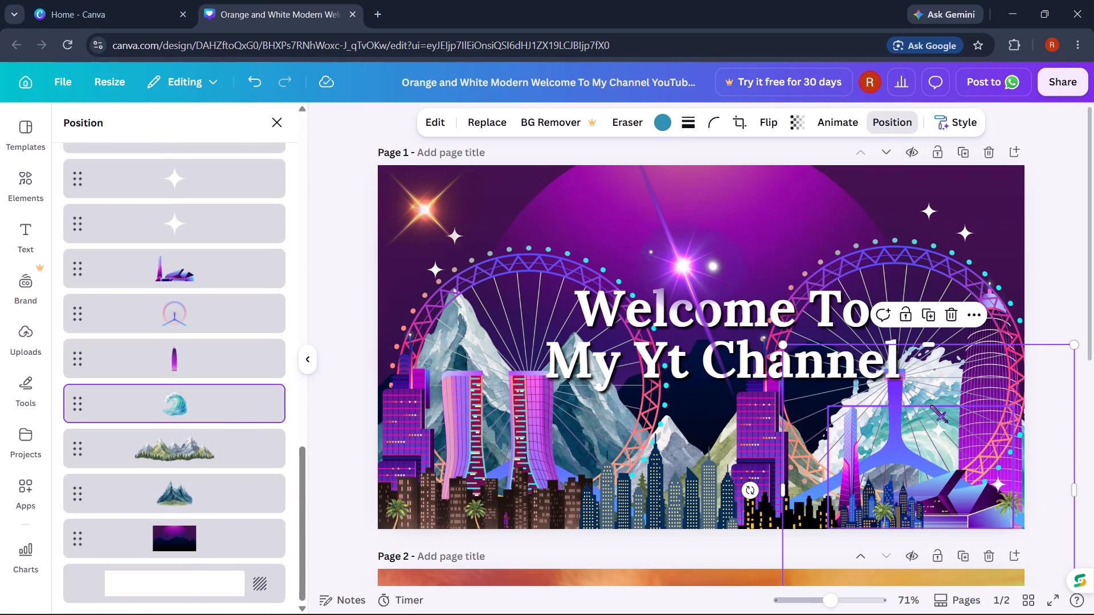
left_click_drag(930, 405, 940, 404)
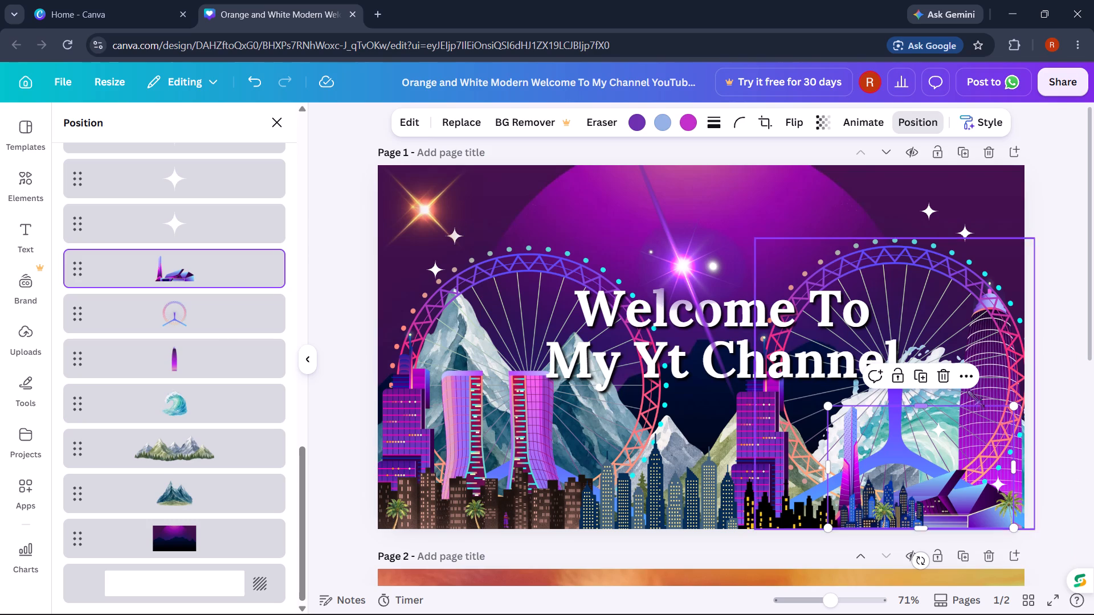
left_click(1075, 347)
left_click(1046, 323)
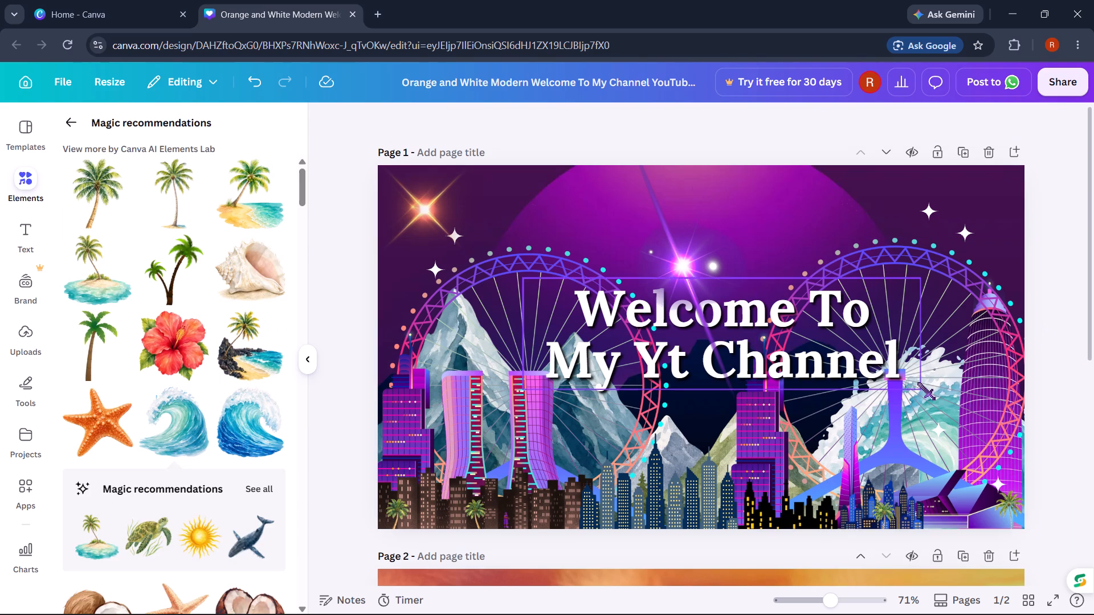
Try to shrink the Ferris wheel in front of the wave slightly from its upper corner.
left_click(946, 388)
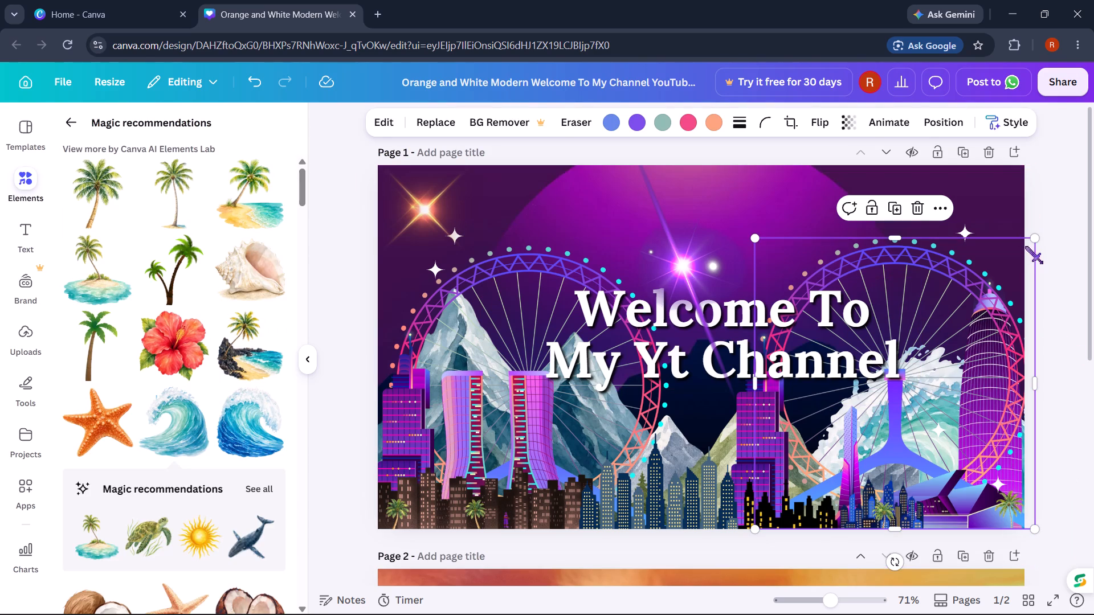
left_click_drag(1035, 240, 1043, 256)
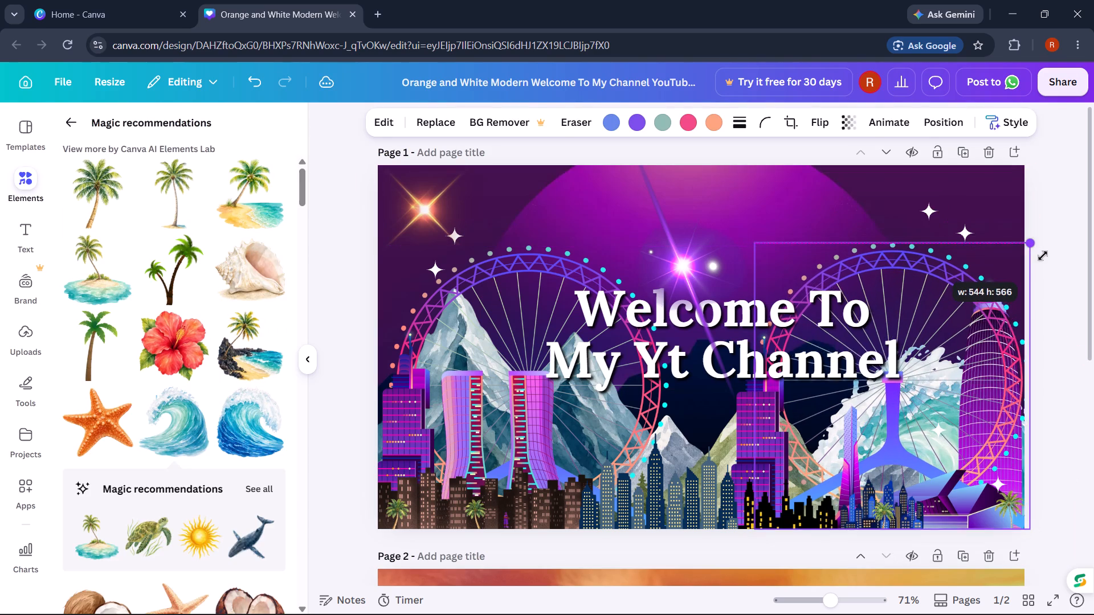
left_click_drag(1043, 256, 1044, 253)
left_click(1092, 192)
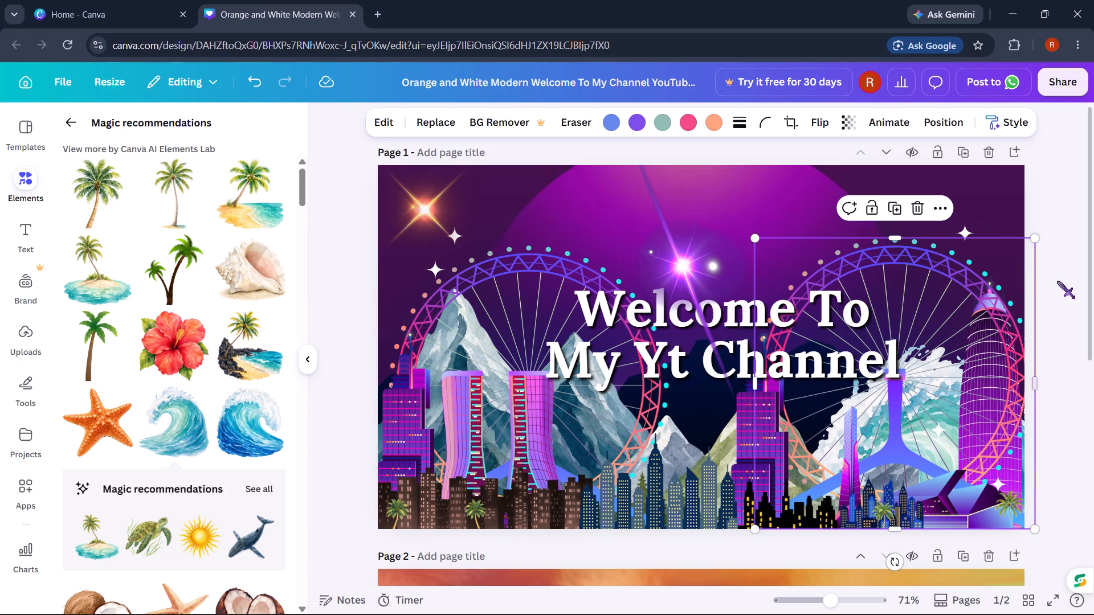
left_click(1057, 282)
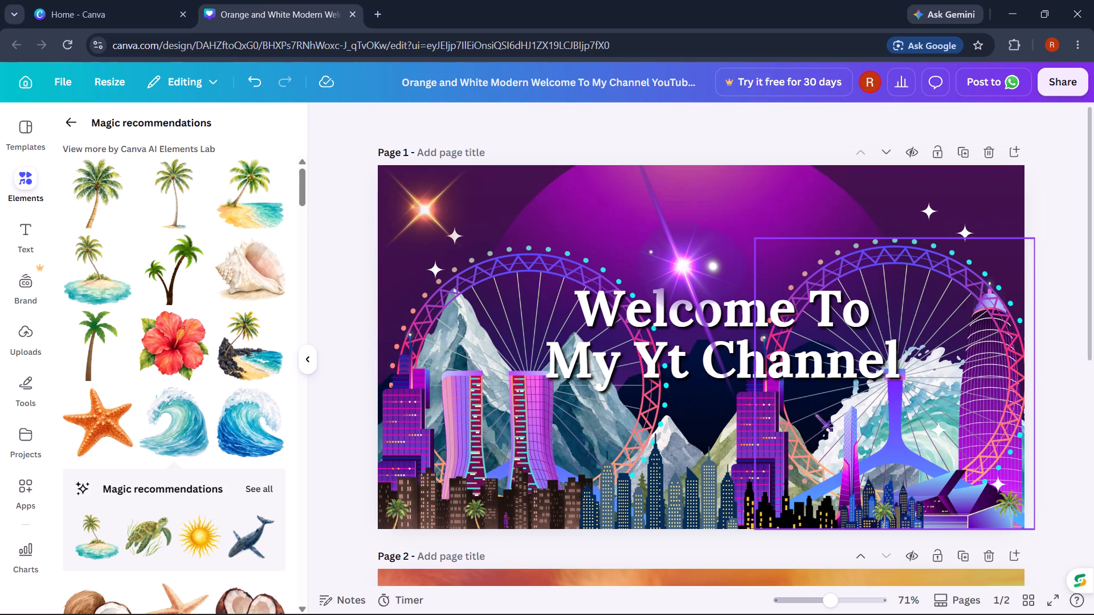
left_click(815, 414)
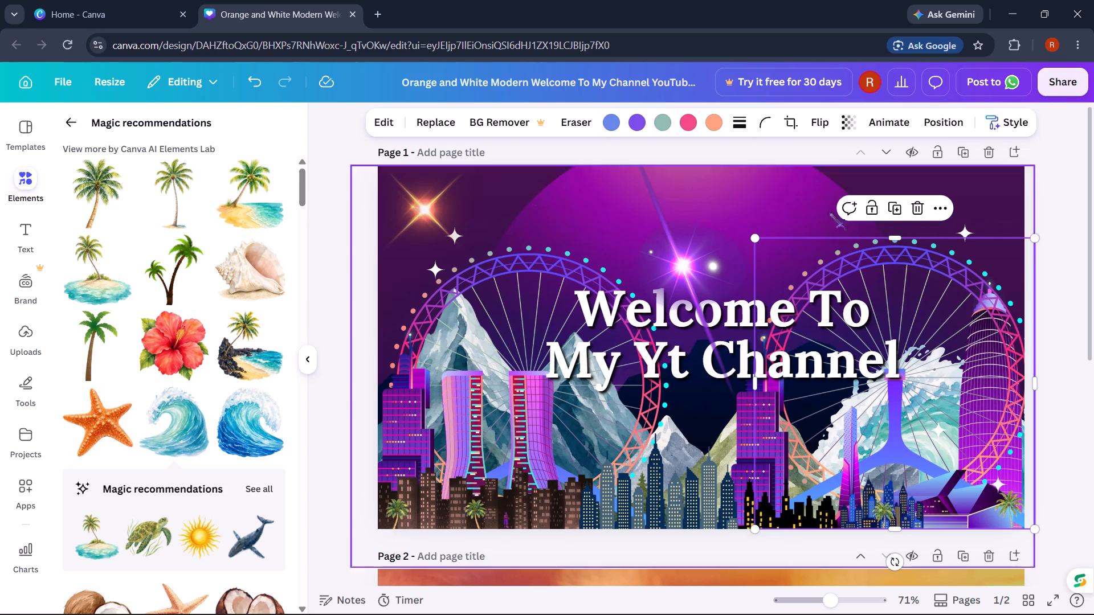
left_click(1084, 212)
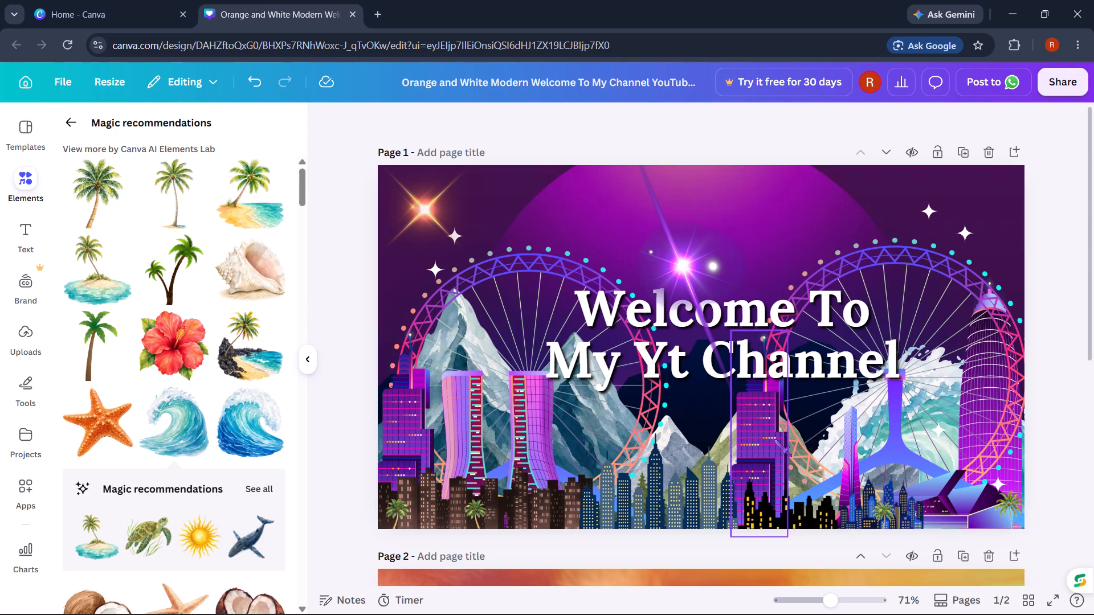
Delete the sunset background, the orange city skyline and both palm silhouettes from page 2.
scroll(828, 433, "up", 1)
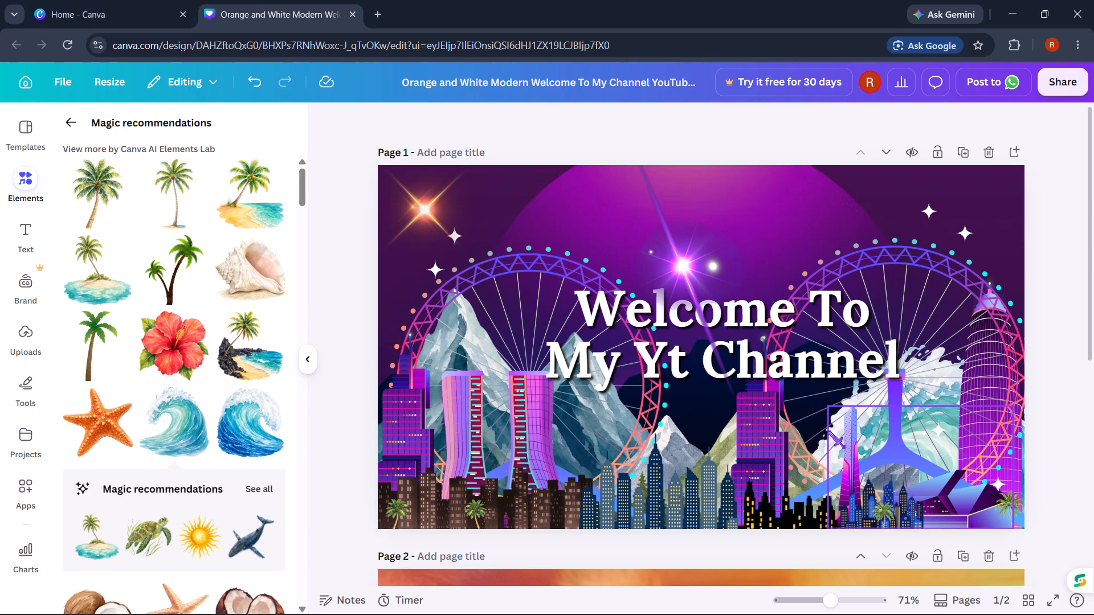
scroll(828, 431, "up", 3)
scroll(828, 431, "down", 7)
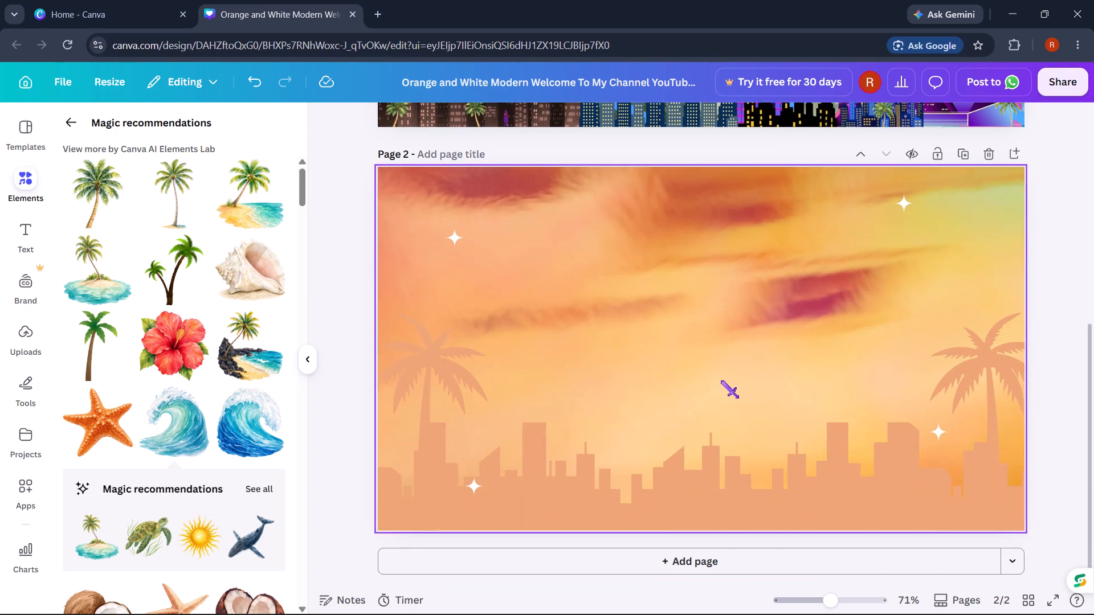
right_click(721, 381)
left_click(774, 301)
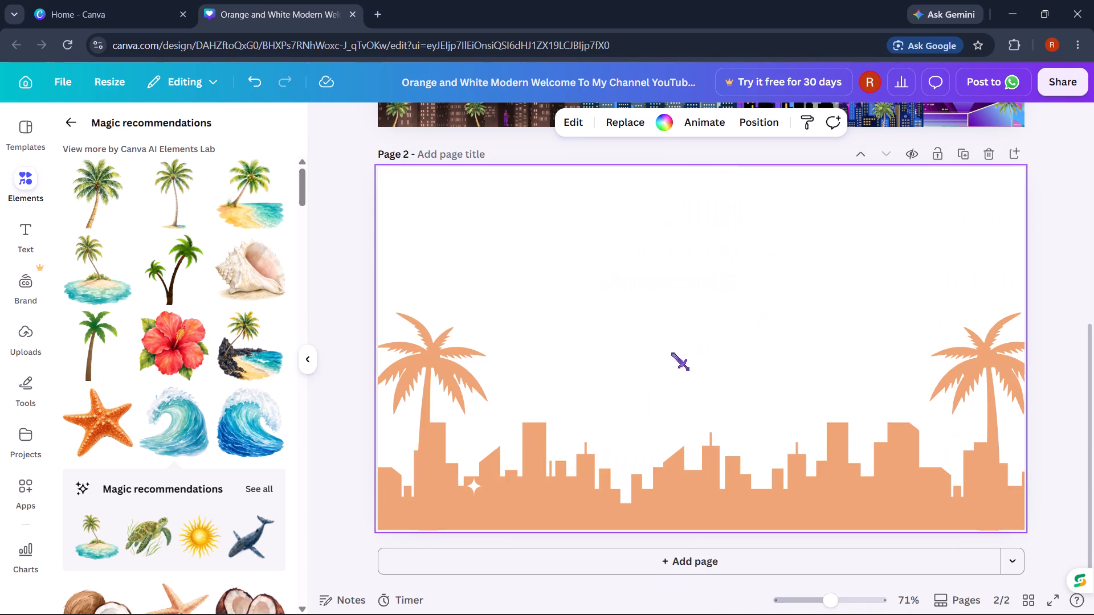
right_click(650, 465)
left_click(676, 312)
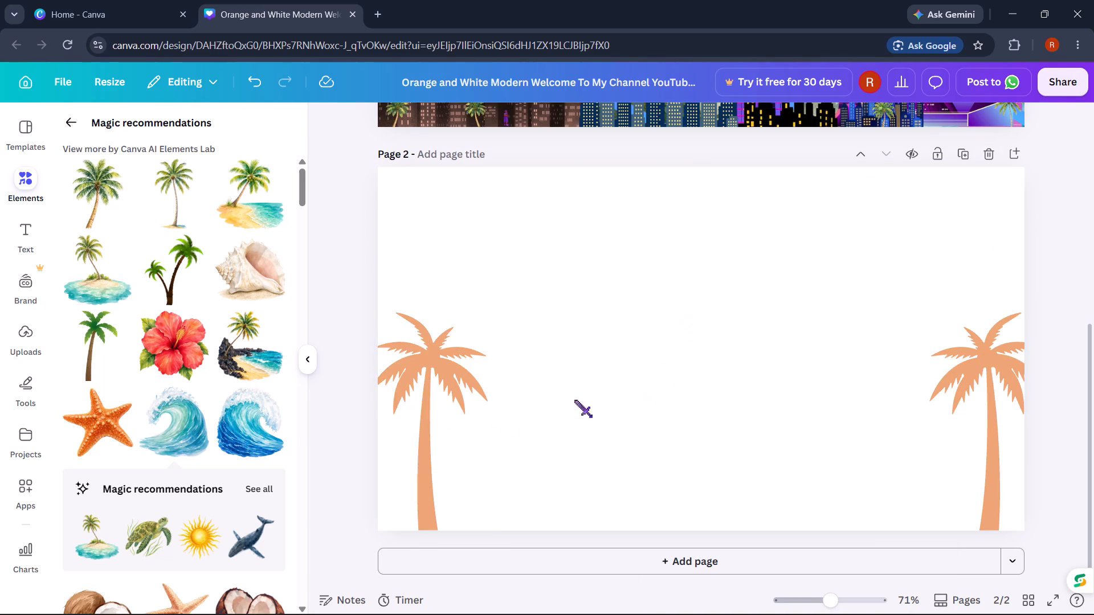
right_click(414, 443)
left_click(495, 307)
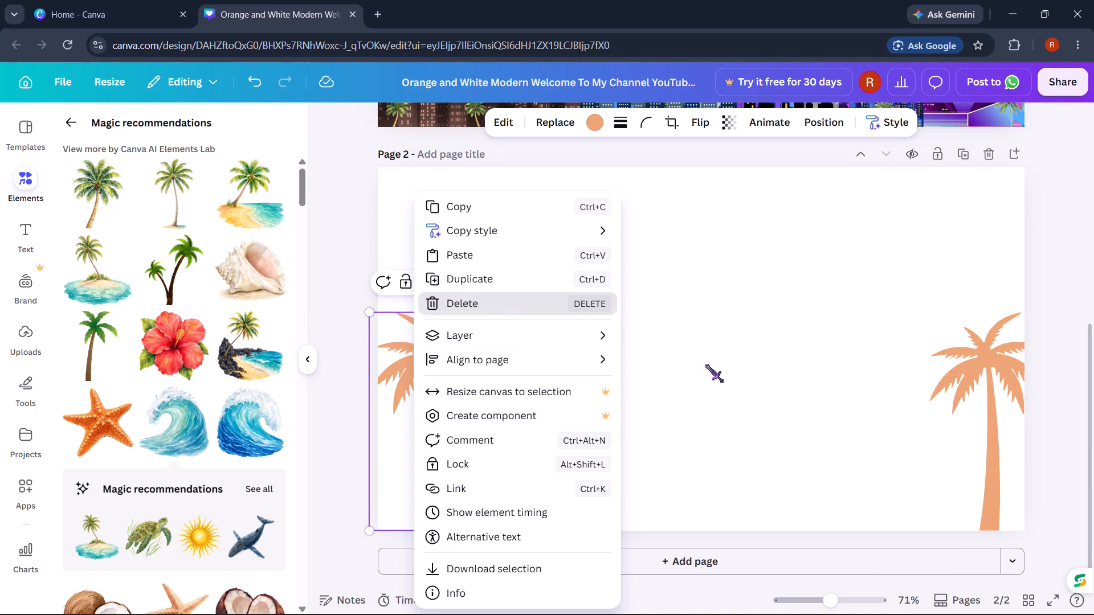
right_click(971, 412)
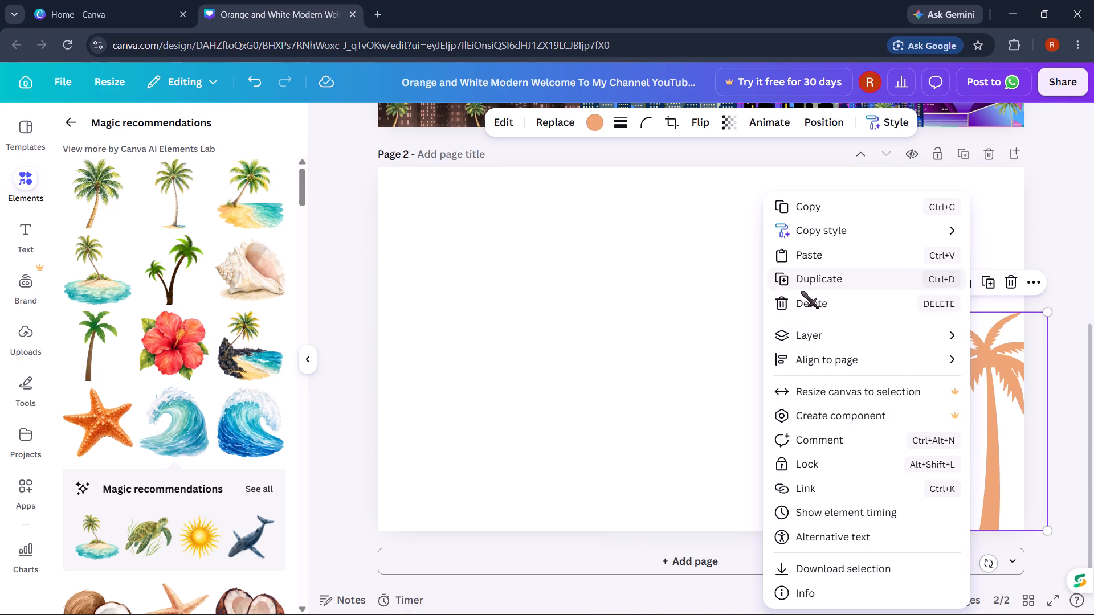
left_click(799, 309)
Move the Ferris wheel in front of the wave on page 1 toward the centre, behind the title.
scroll(584, 339, "up", 4)
scroll(631, 337, "up", 3)
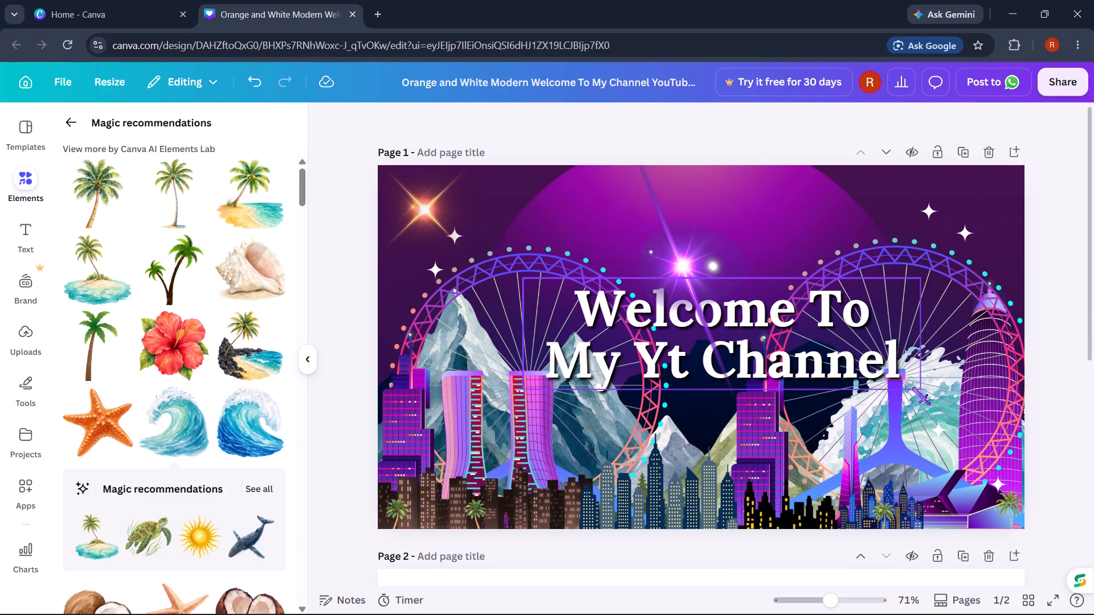
left_click_drag(922, 387, 746, 379)
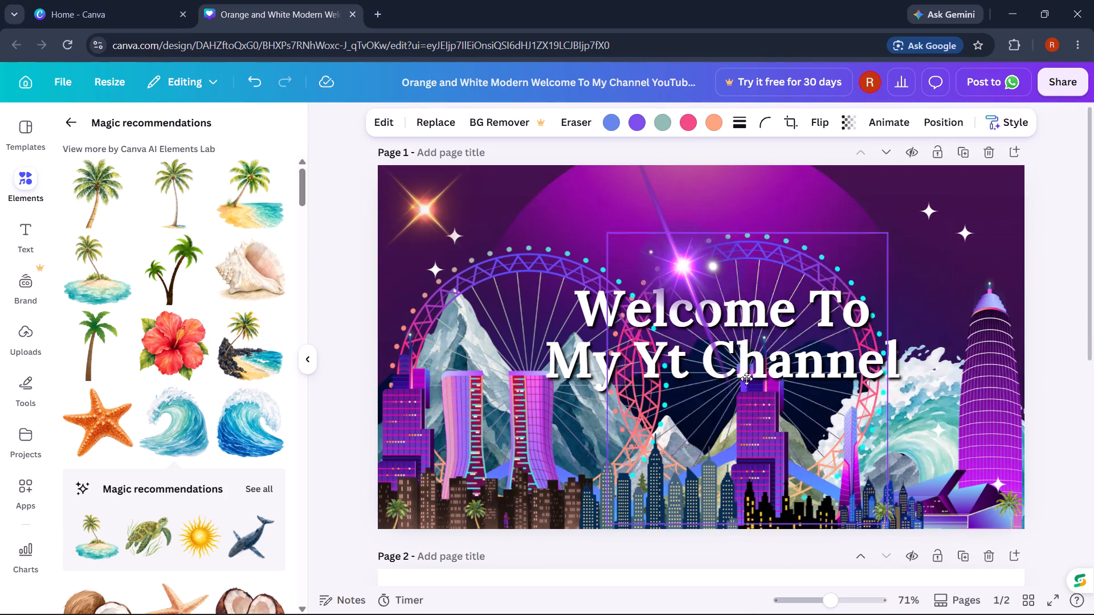
left_click_drag(746, 379, 745, 379)
Shrink the ocean wave and move it to the lower right corner of page 1, behind the purple rounded tower.
left_click(933, 396)
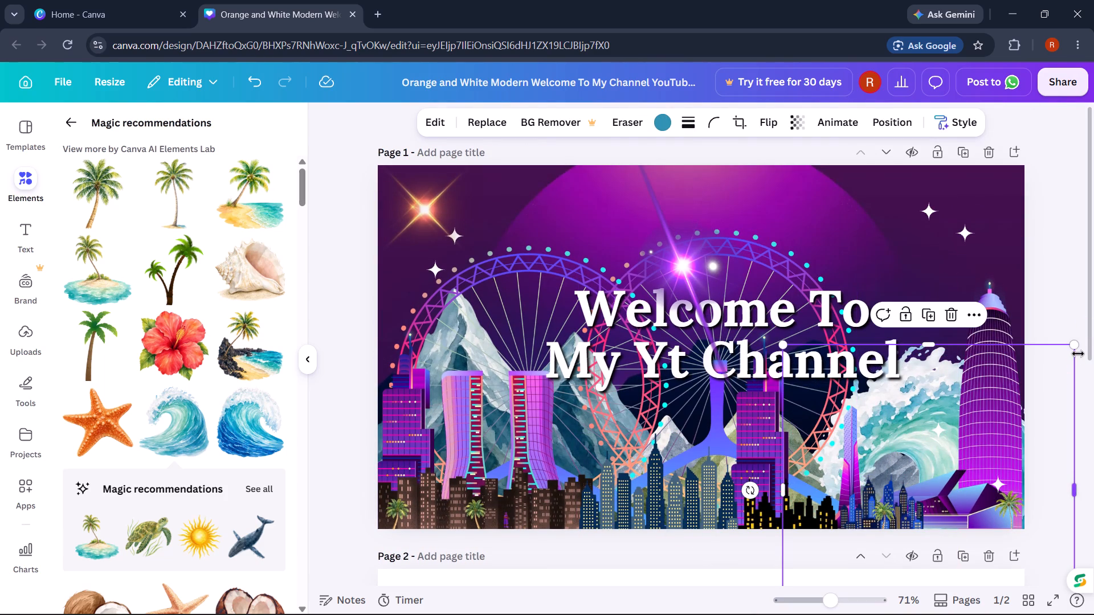
left_click_drag(1077, 347, 1004, 408)
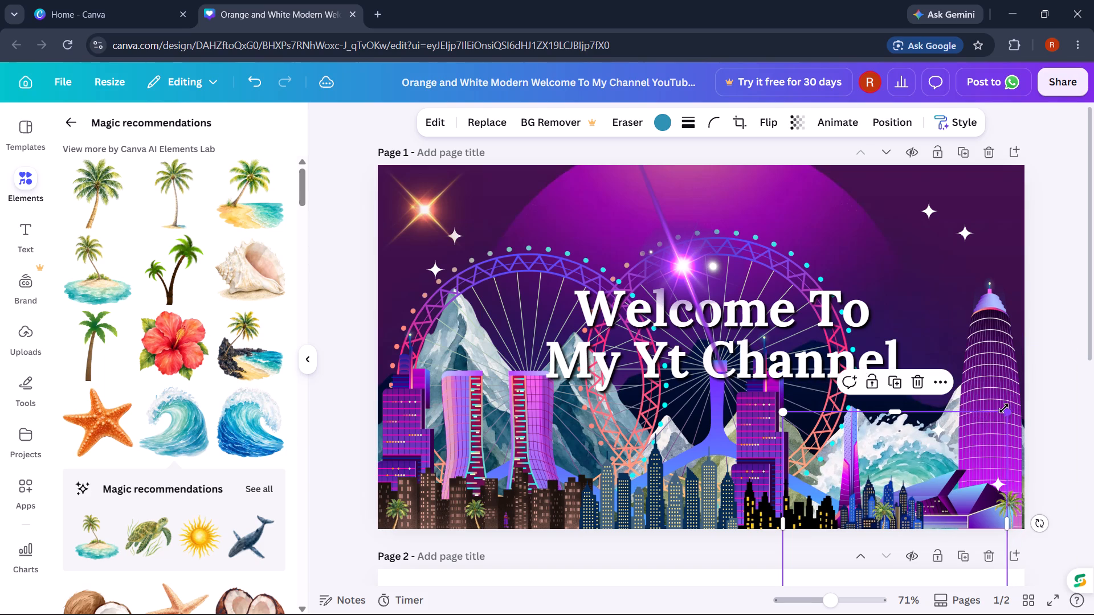
left_click_drag(911, 465, 979, 440)
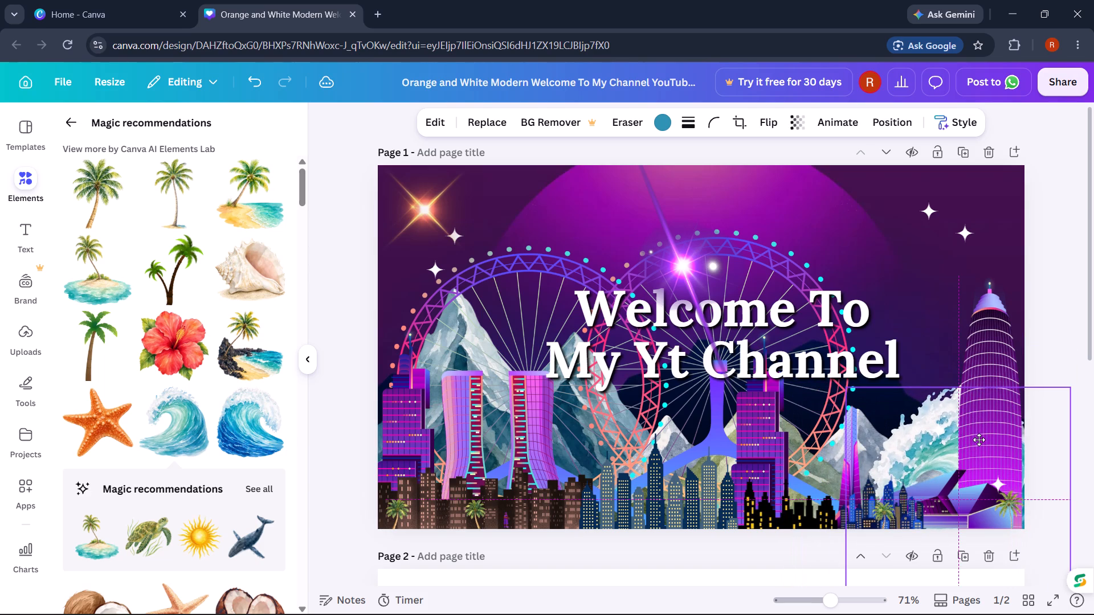
left_click_drag(979, 440, 997, 456)
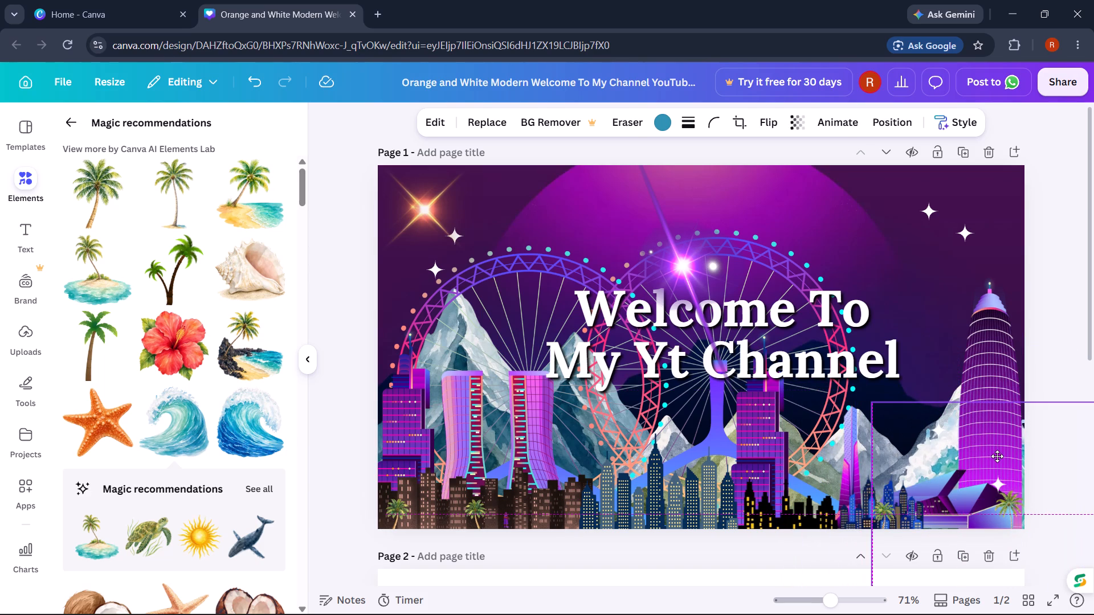
left_click_drag(997, 456, 993, 465)
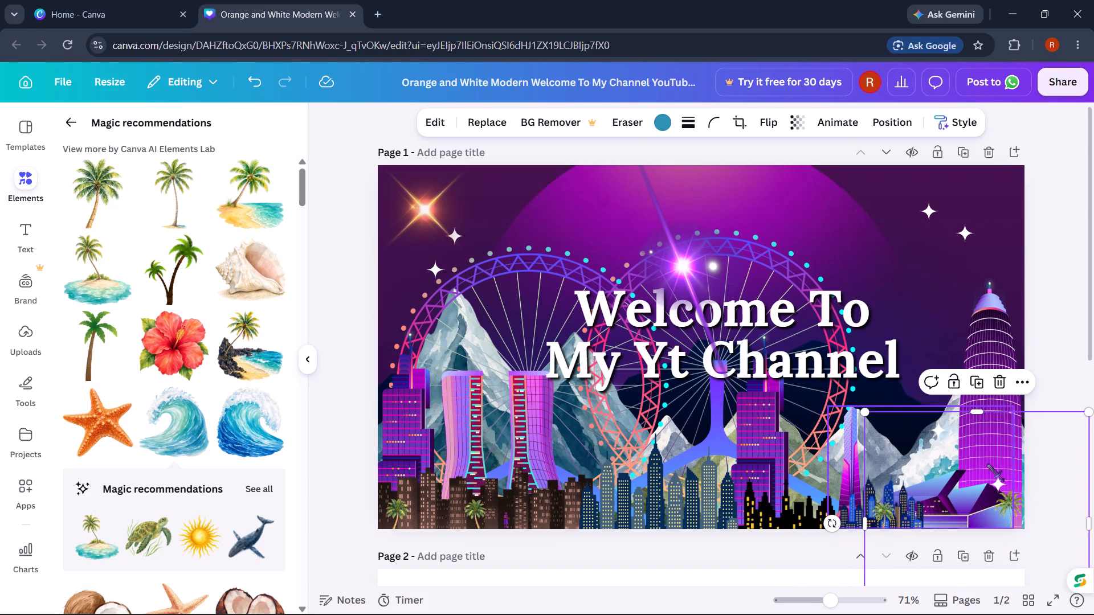
Move the Ferris wheel from behind the title to the right side of page 1, overlapping the rounded tower and wave.
left_click_drag(716, 422, 888, 465)
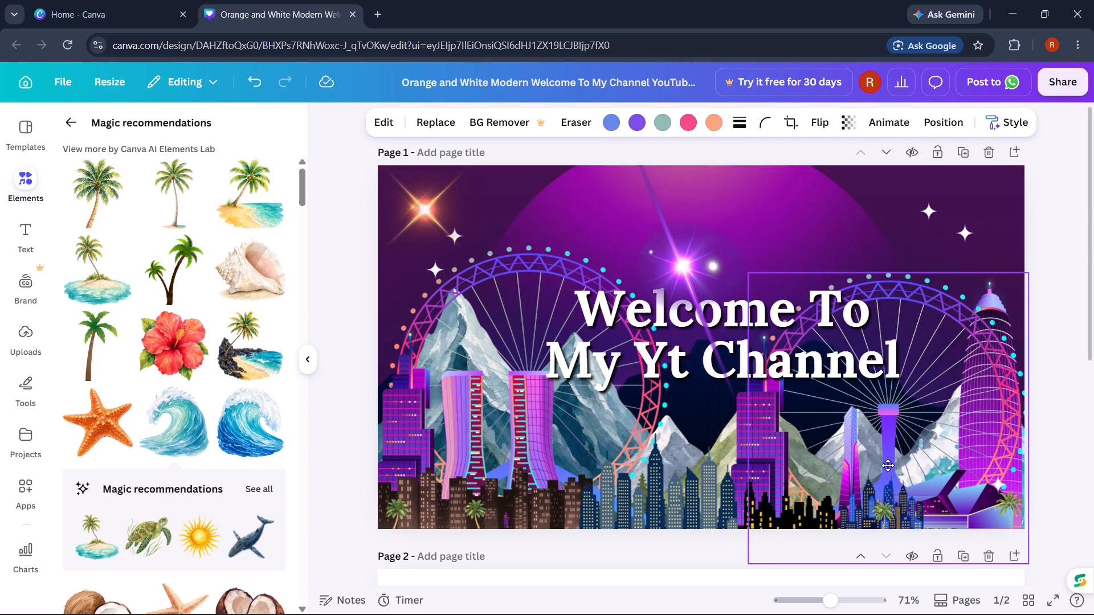
left_click_drag(888, 465, 901, 456)
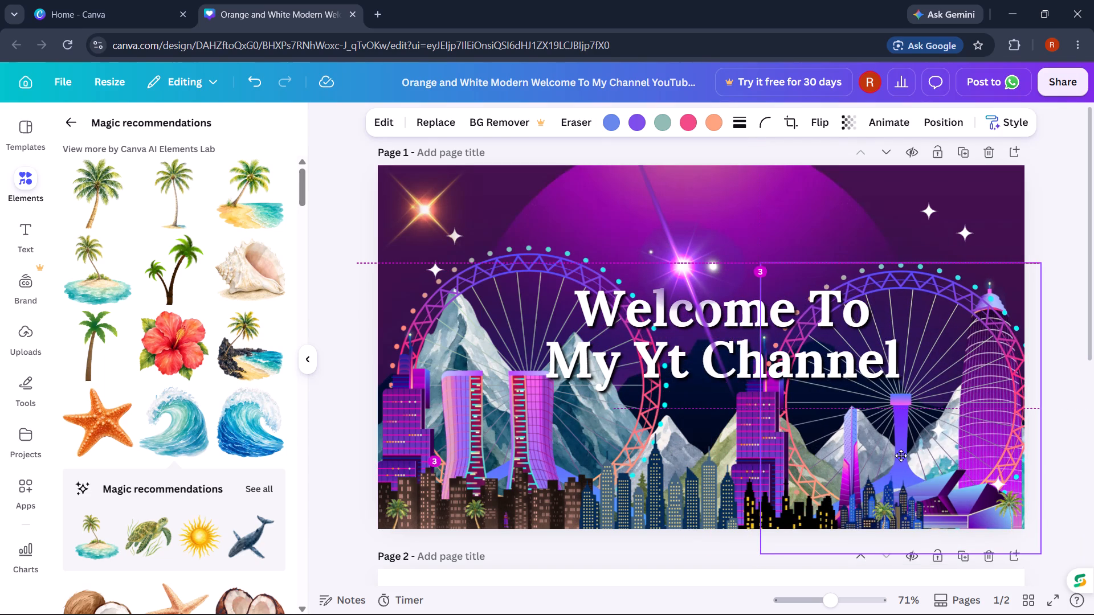
left_click_drag(901, 456, 902, 453)
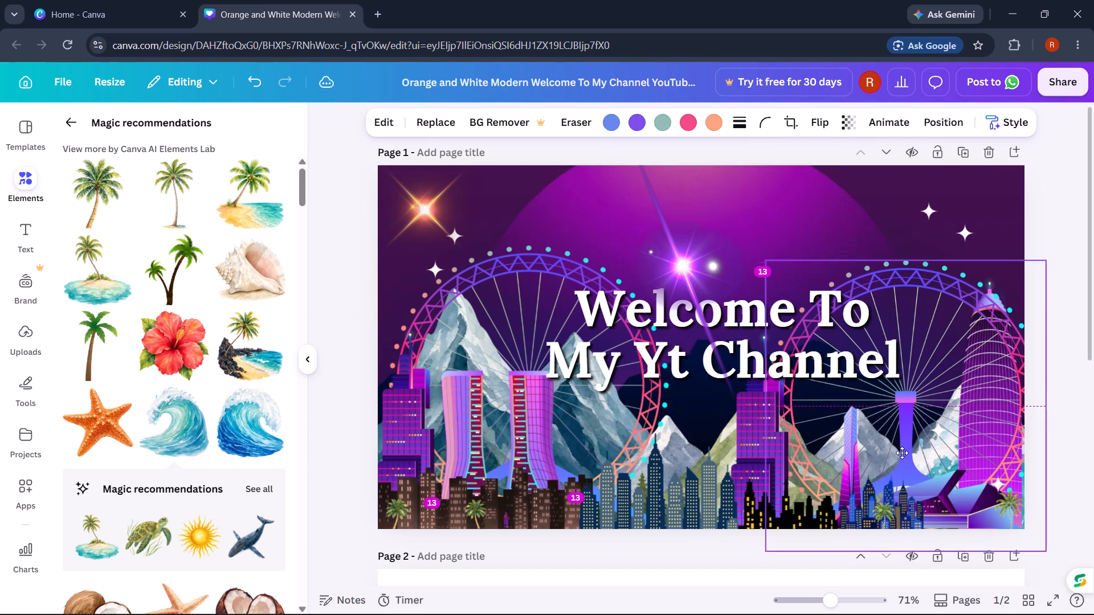
left_click_drag(902, 453, 902, 449)
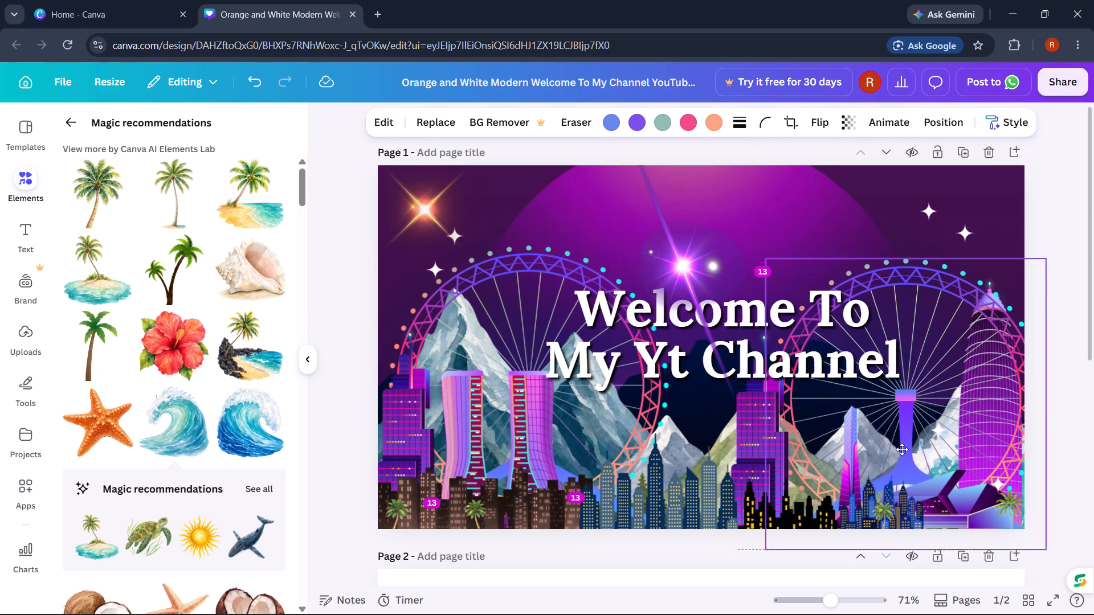
left_click_drag(902, 449, 685, 430)
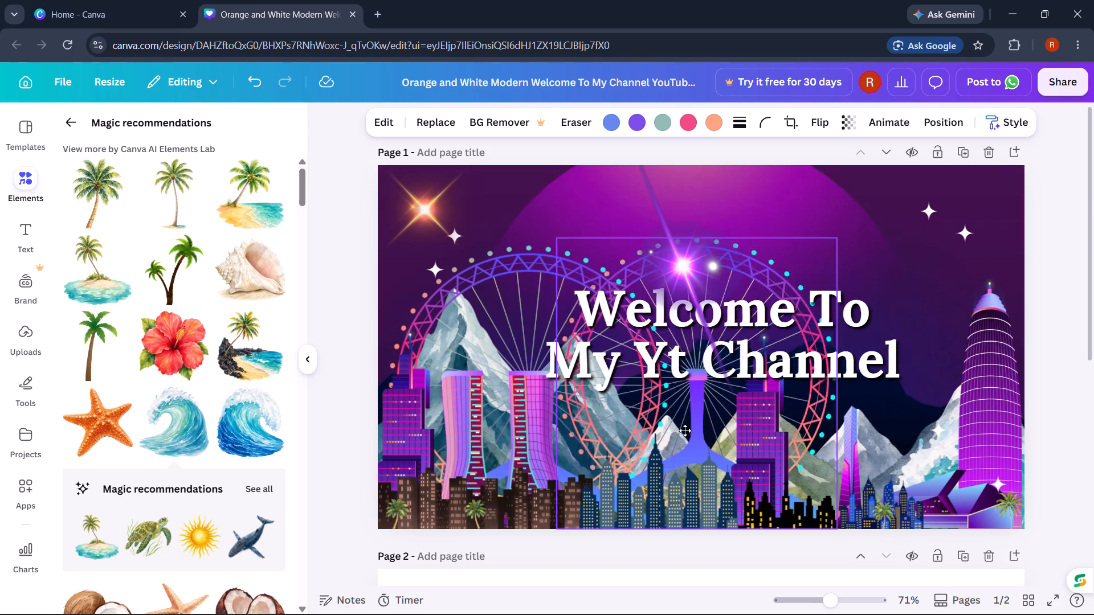
left_click_drag(685, 430, 532, 439)
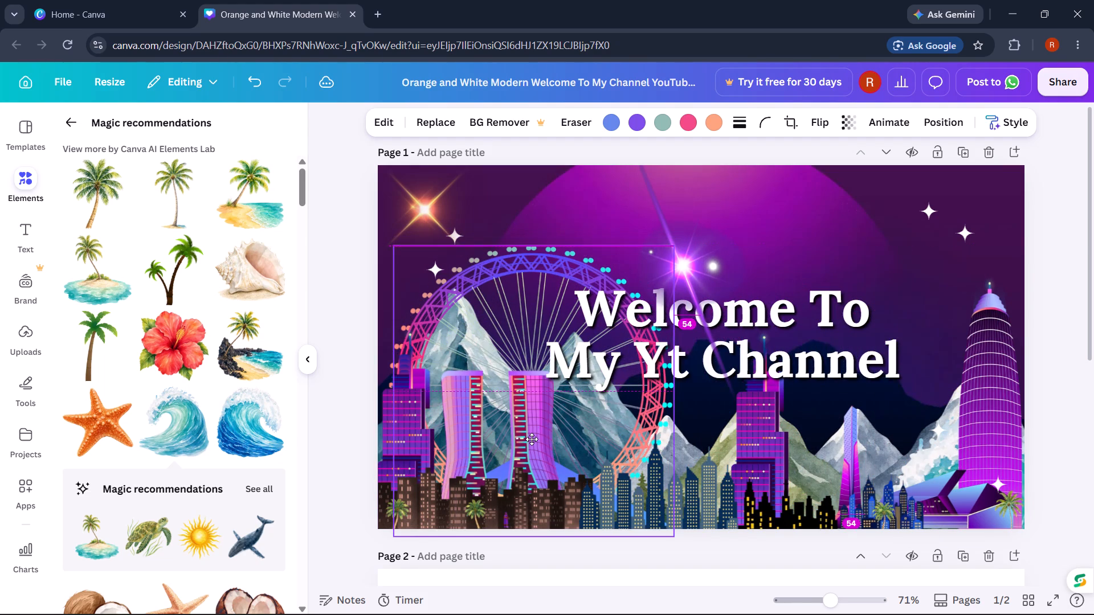
left_click_drag(532, 439, 847, 444)
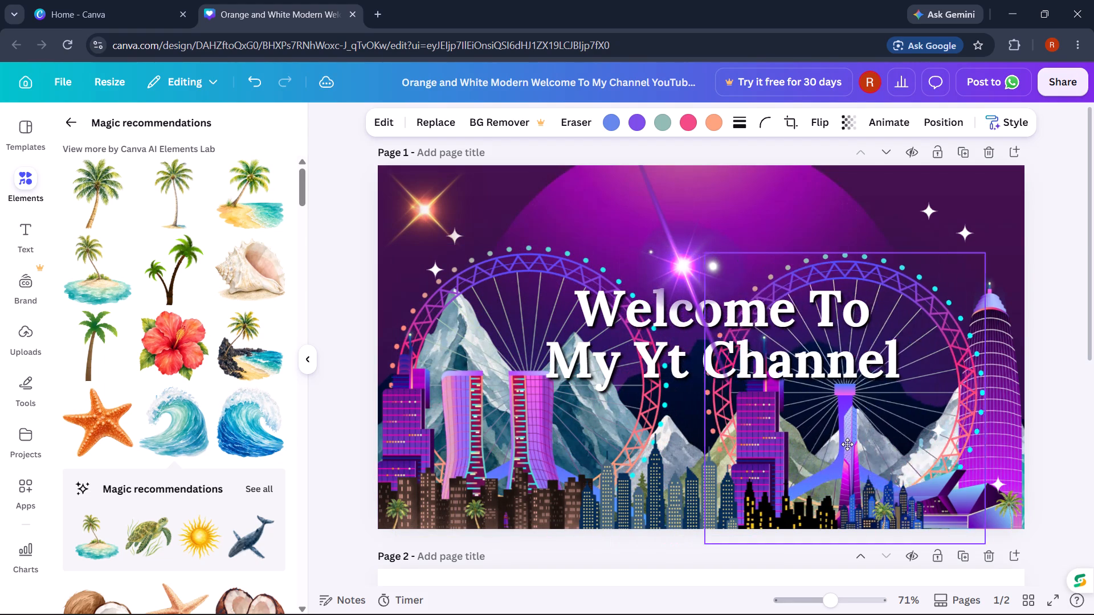
left_click_drag(847, 444, 885, 450)
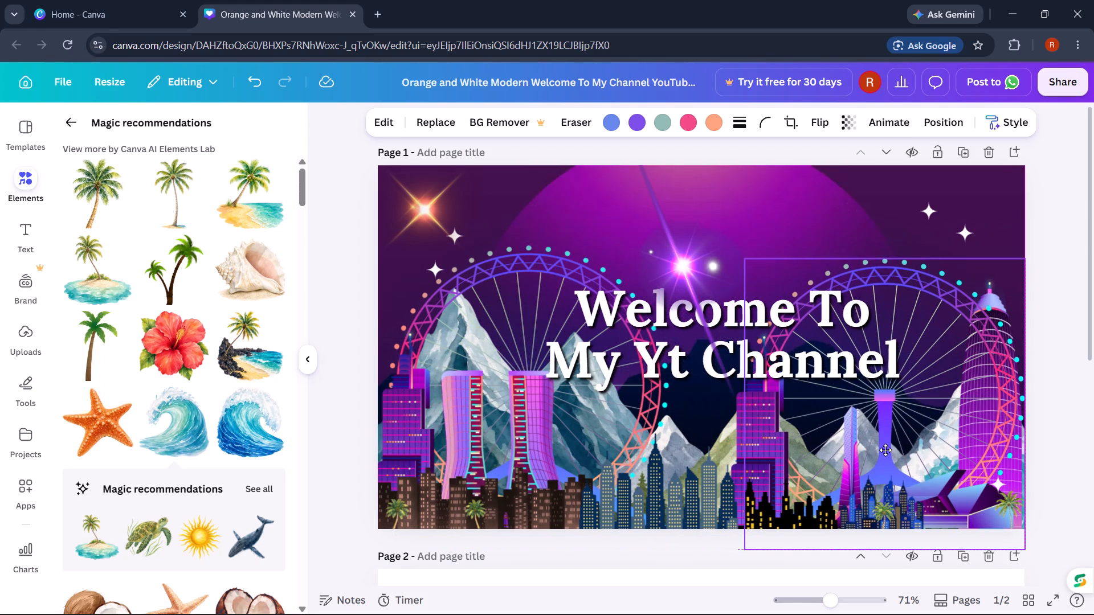
left_click_drag(885, 450, 886, 465)
left_click(1073, 332)
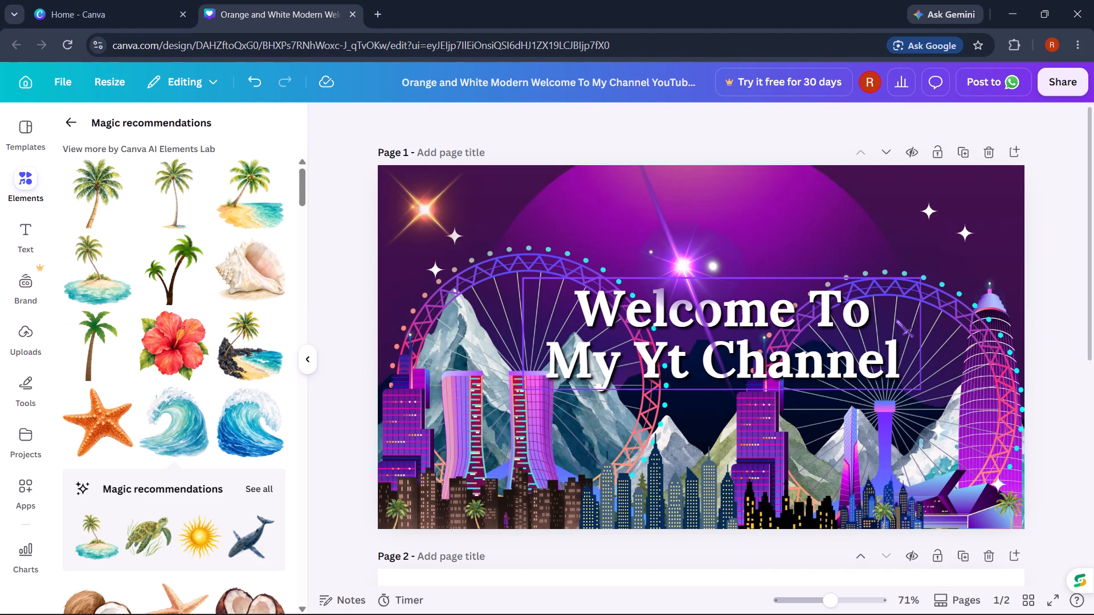
Reorder the right-hand Ferris wheel's layer so it sits directly beneath the purple rounded tower and above the wave.
right_click(942, 345)
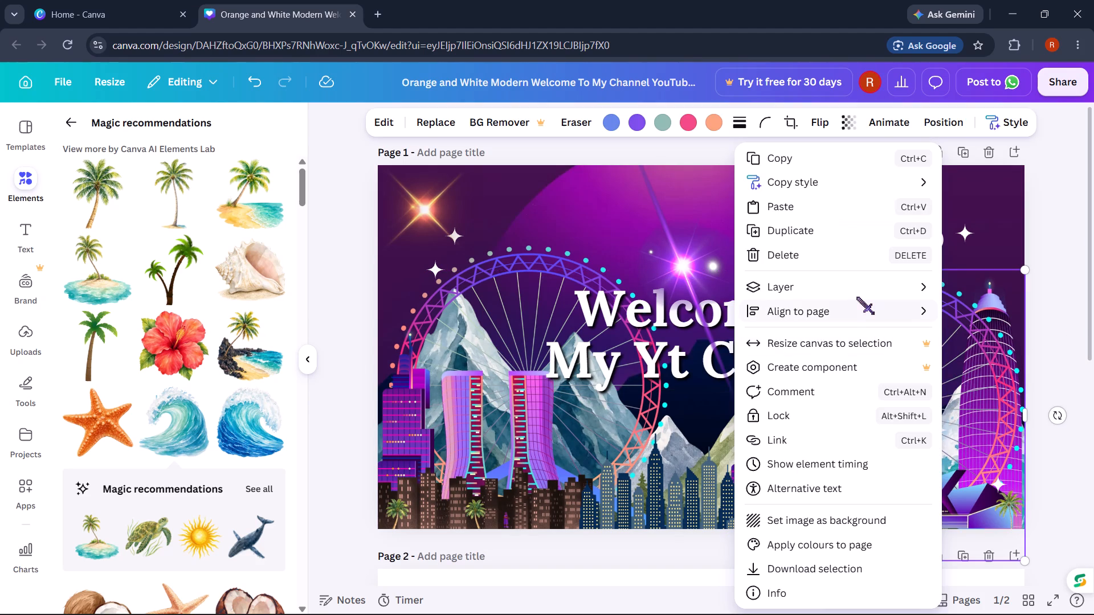
left_click(679, 395)
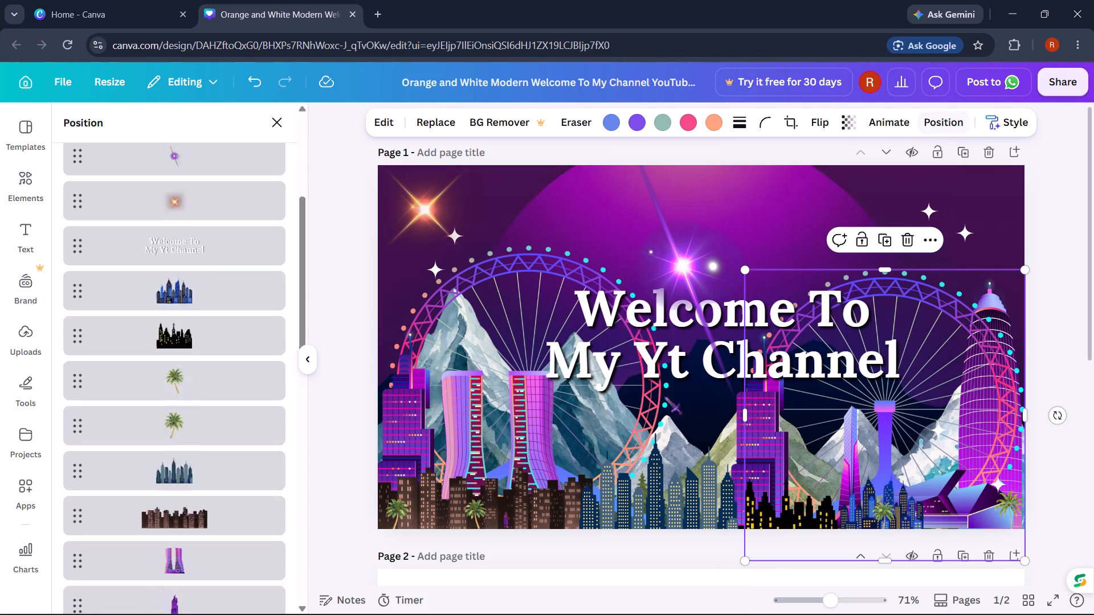
left_click_drag(150, 481, 153, 539)
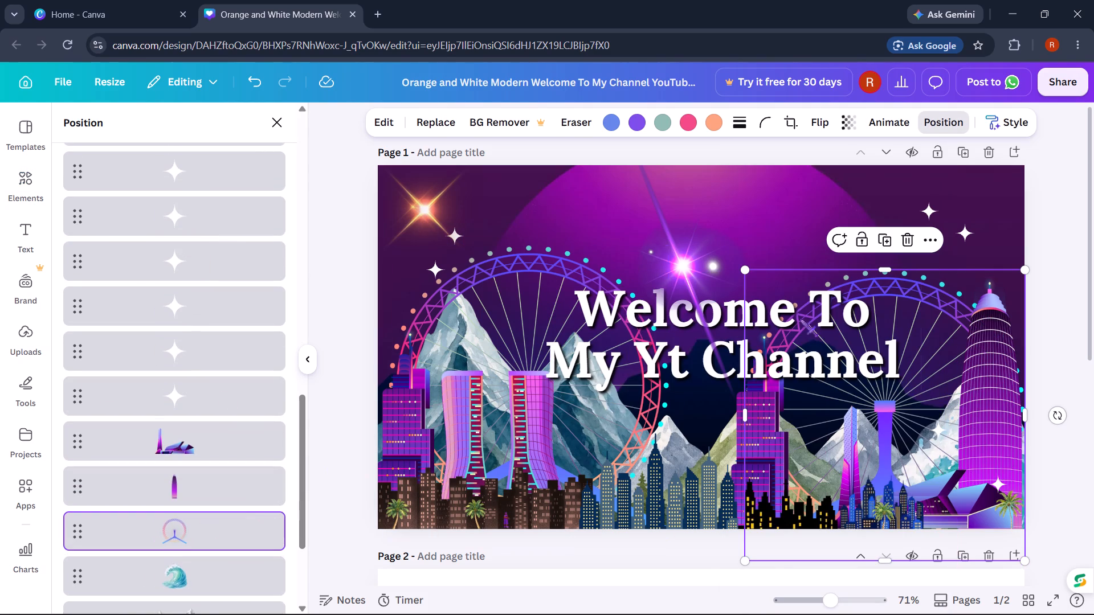
left_click(1059, 196)
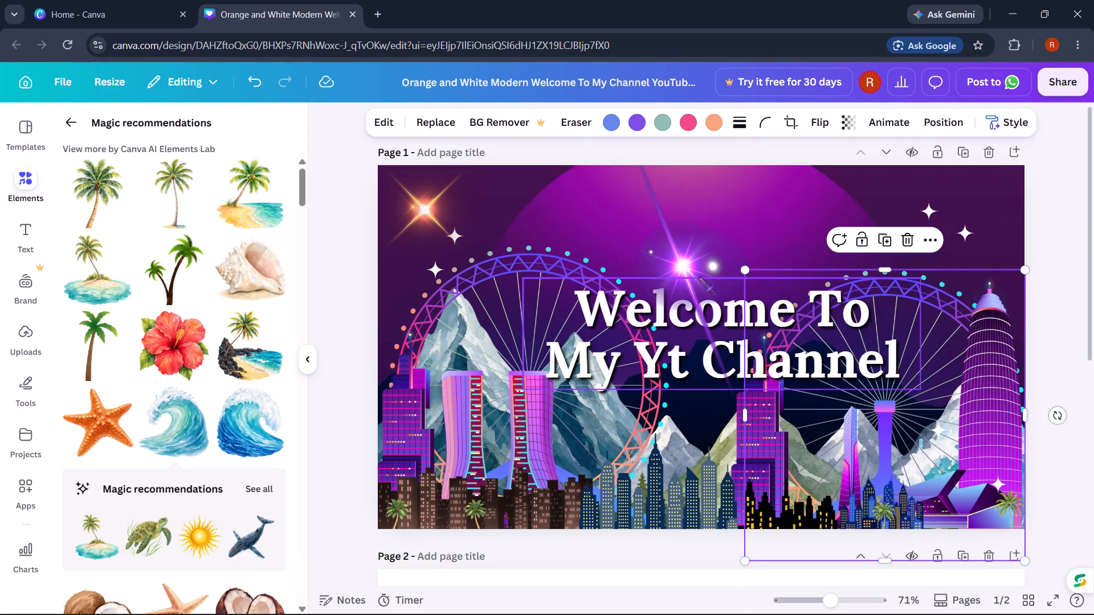
left_click(1048, 234)
Look through the beach-themed magic recommendations and the coconut tree search results for further elements.
scroll(794, 254, "up", 4)
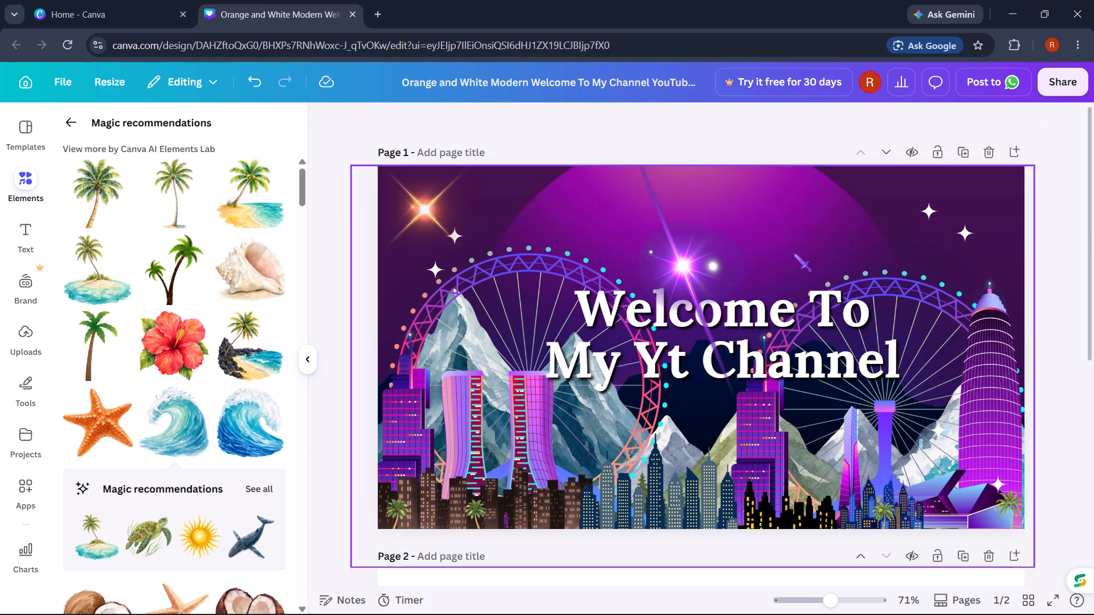
scroll(663, 282, "down", 4)
scroll(533, 304, "up", 9)
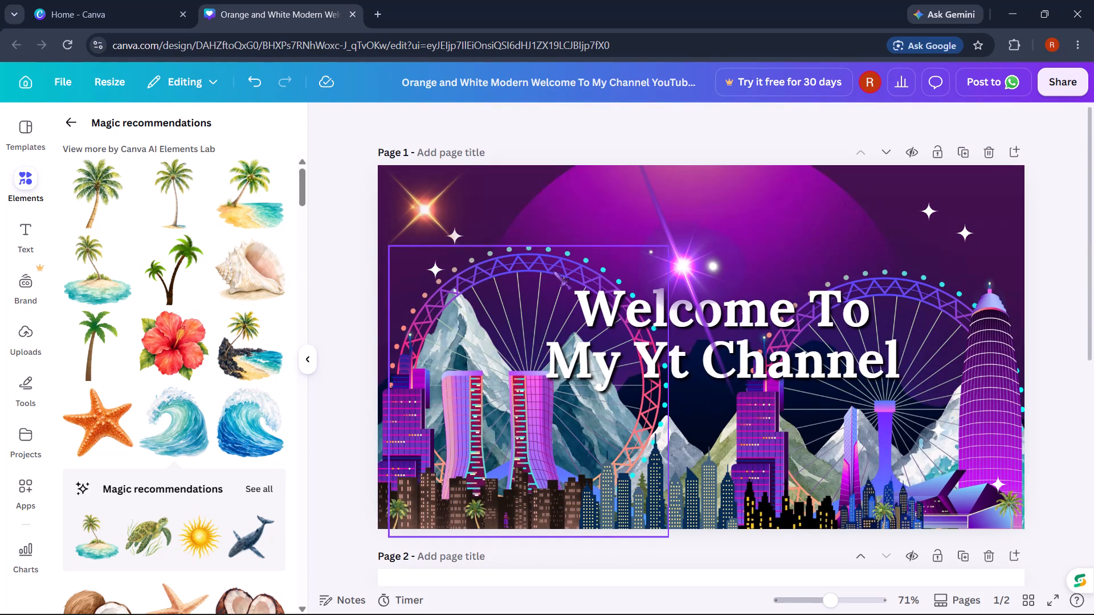
scroll(187, 304, "down", 13)
scroll(189, 297, "up", 5)
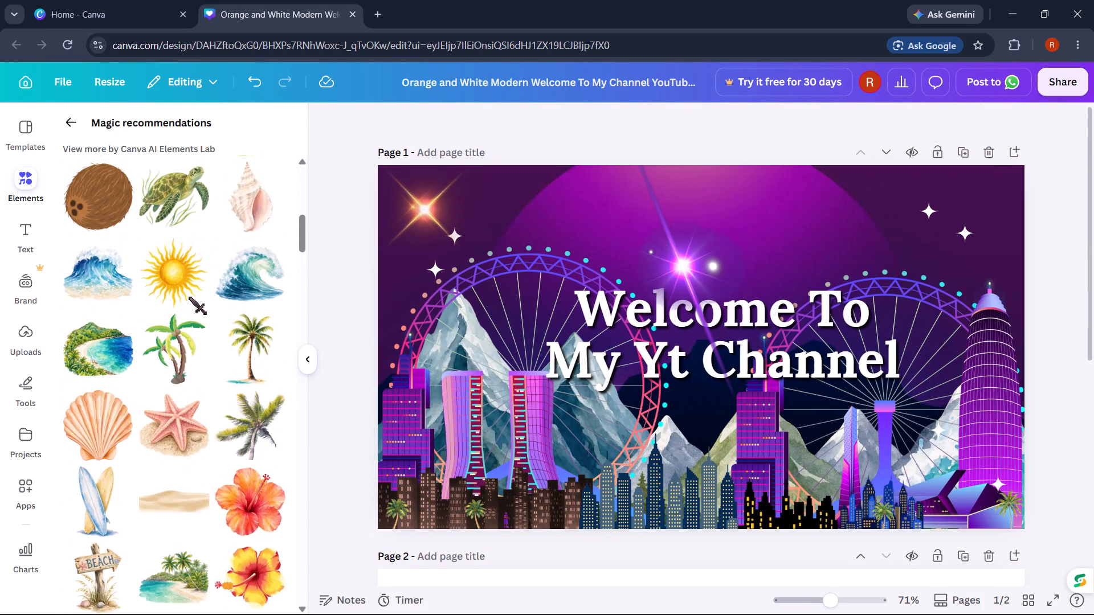
scroll(189, 297, "up", 16)
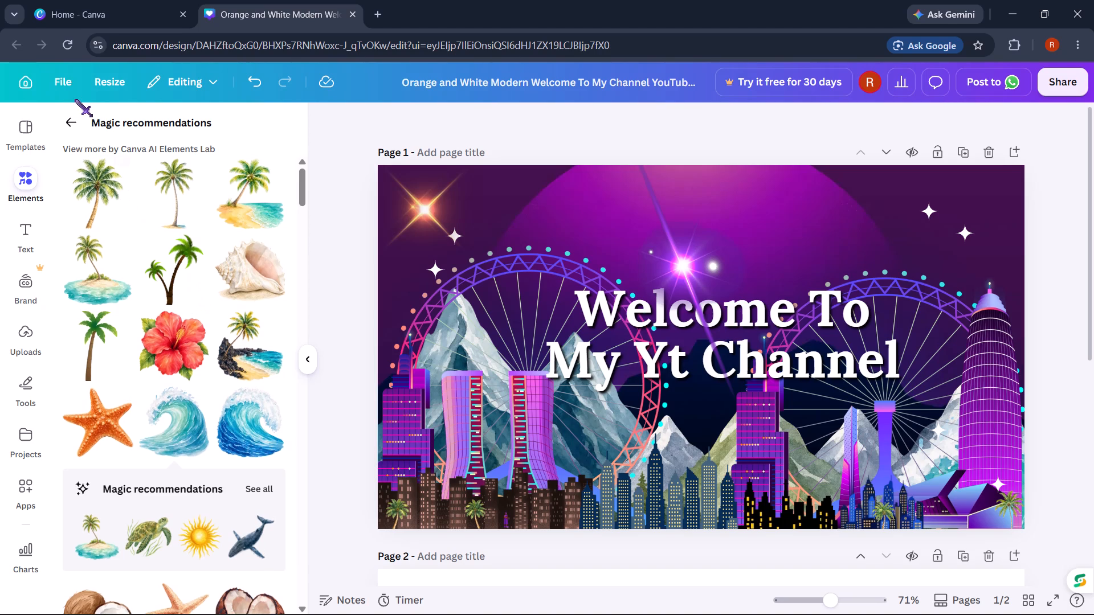
left_click(65, 112)
scroll(207, 289, "down", 2)
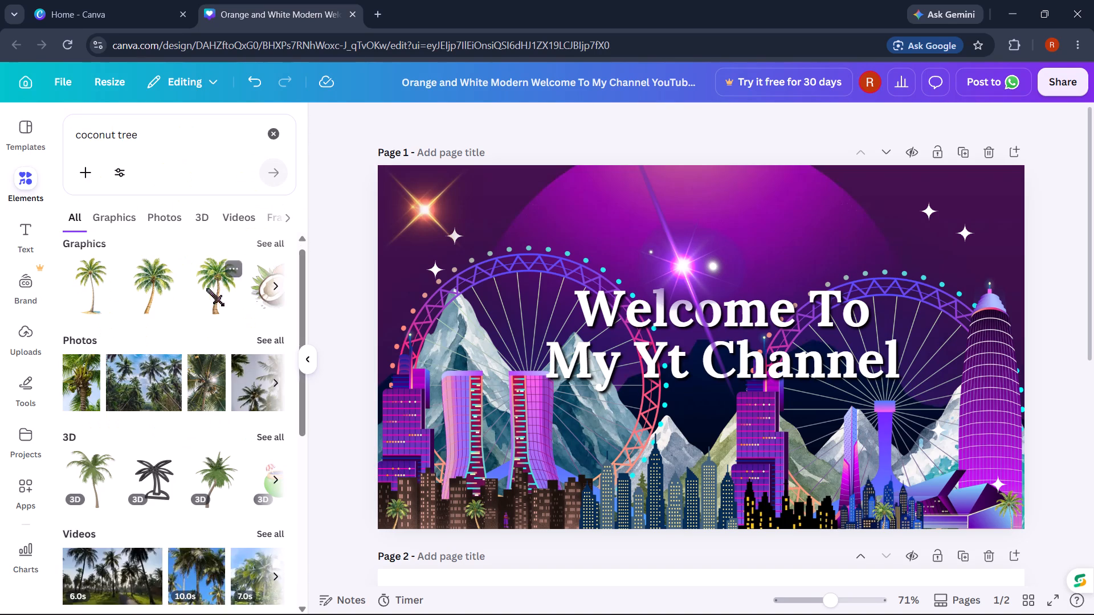
scroll(207, 289, "down", 2)
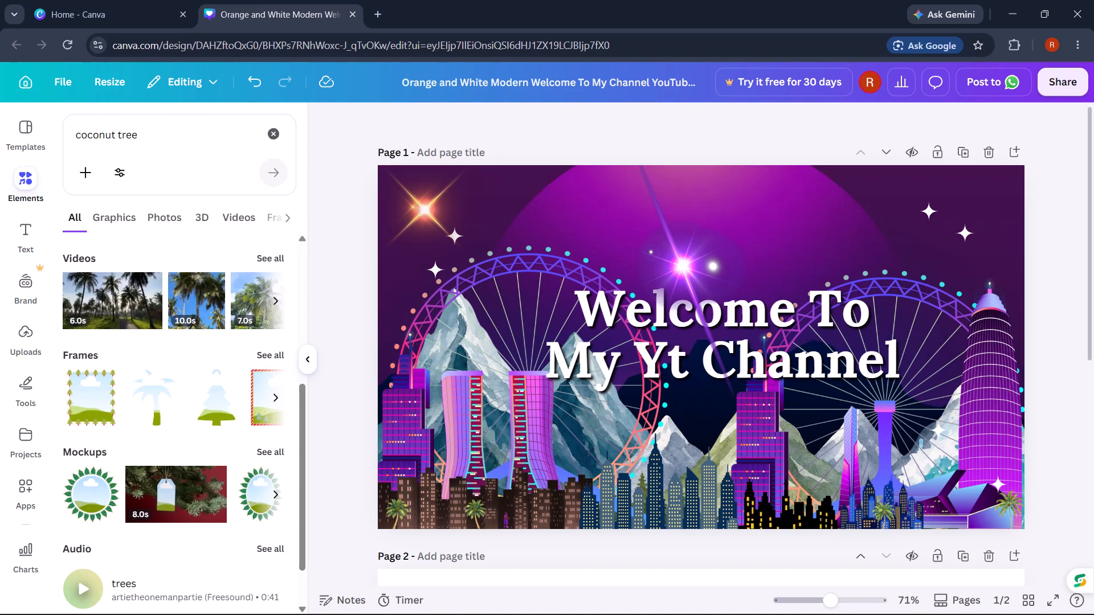
Clear the coconut tree search and browse the element categories, including Shapes and Graphics.
left_click(277, 140)
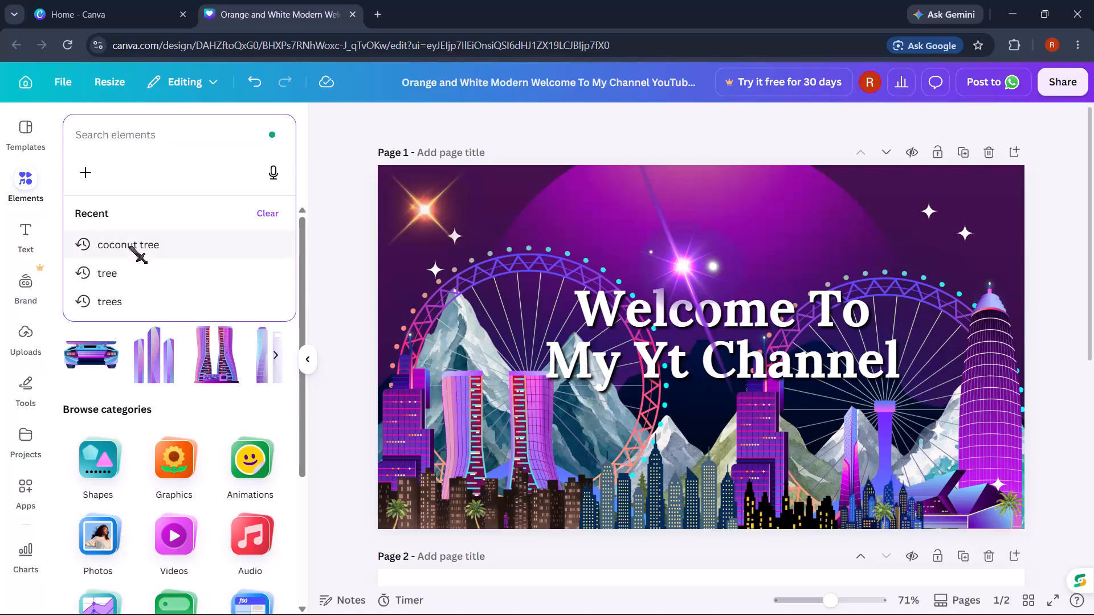
left_click(319, 279)
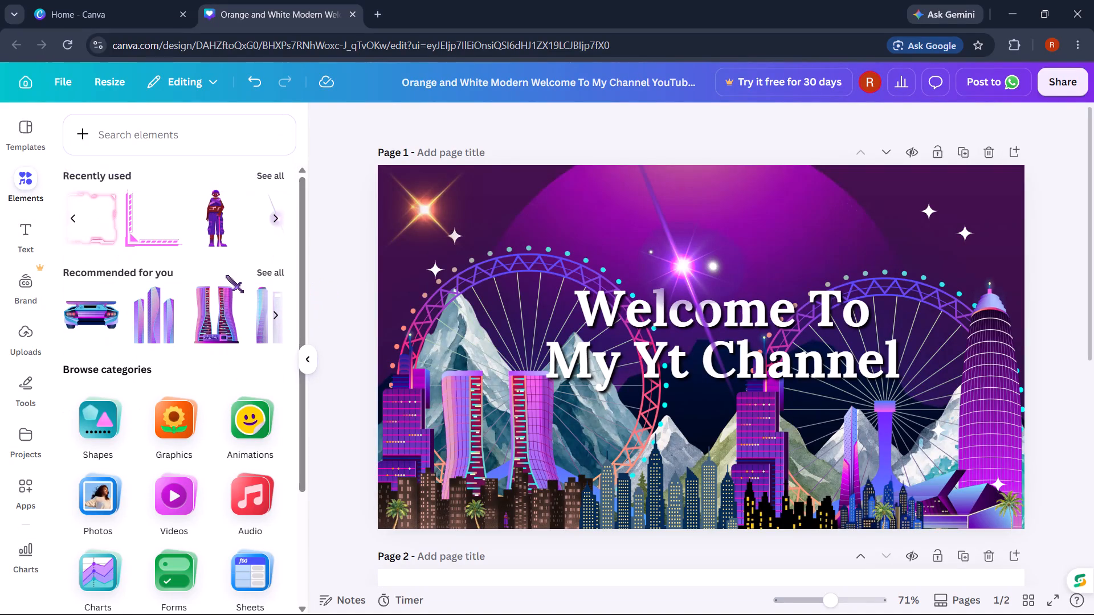
scroll(226, 276, "up", 1)
scroll(226, 276, "down", 6)
scroll(226, 276, "up", 8)
left_click(113, 436)
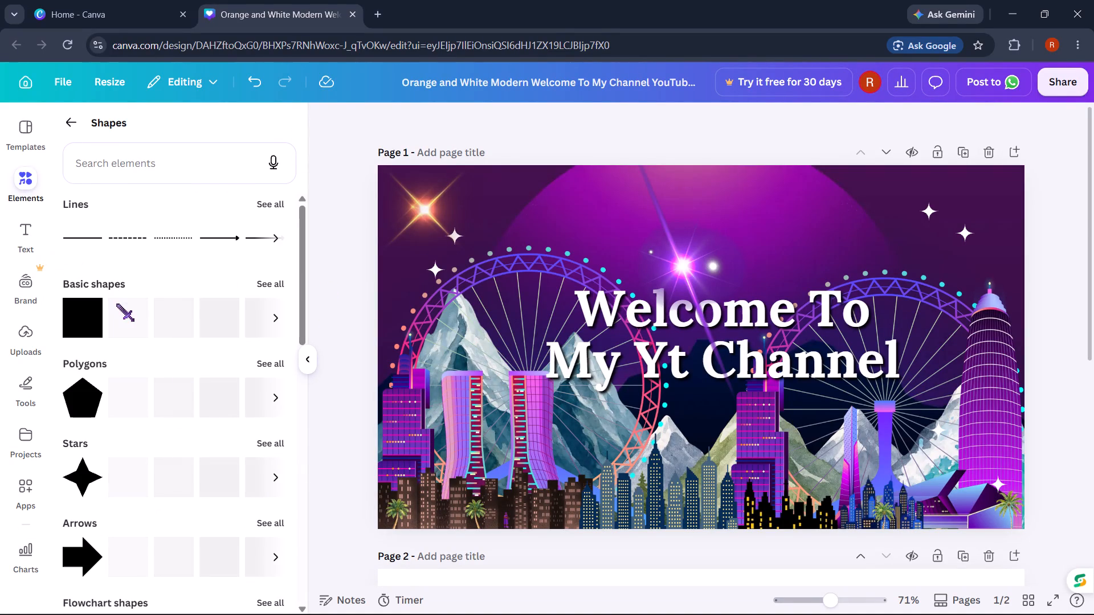
scroll(117, 307, "up", 3)
left_click(71, 123)
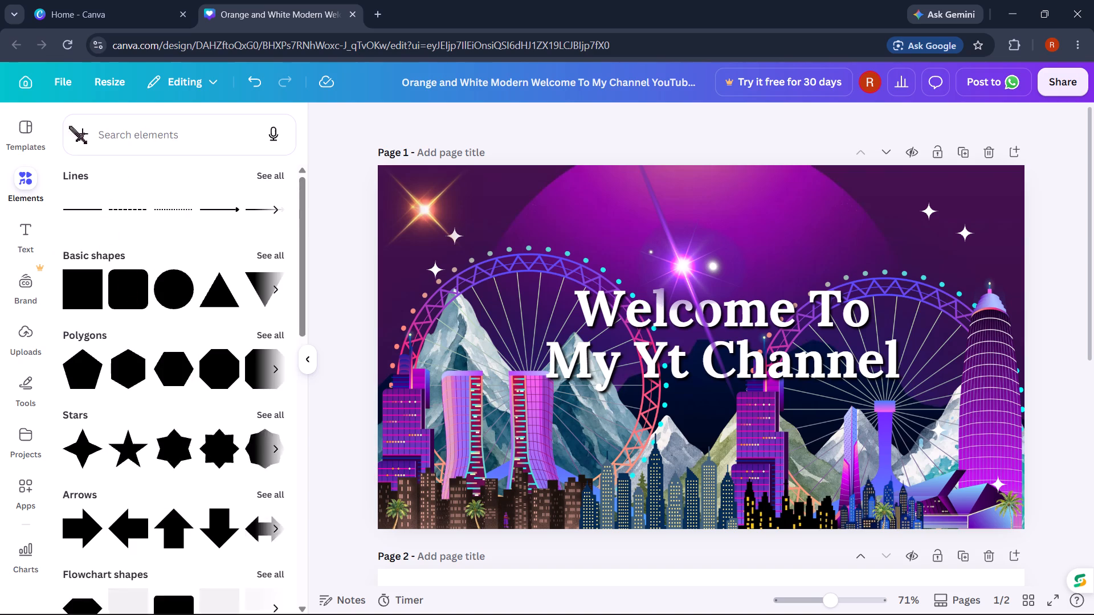
left_click(181, 407)
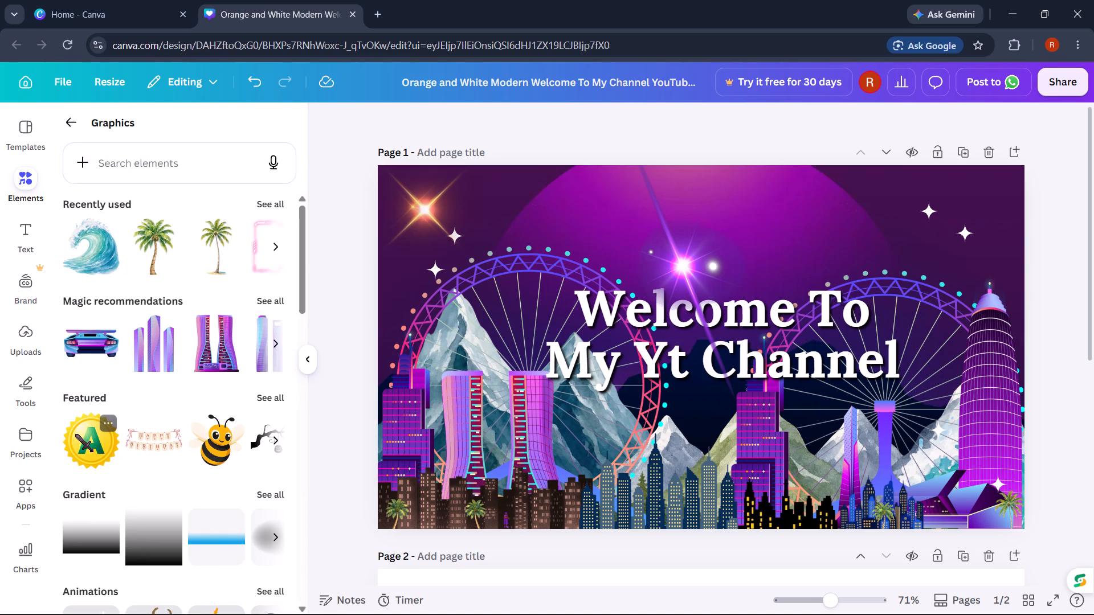
left_click(68, 126)
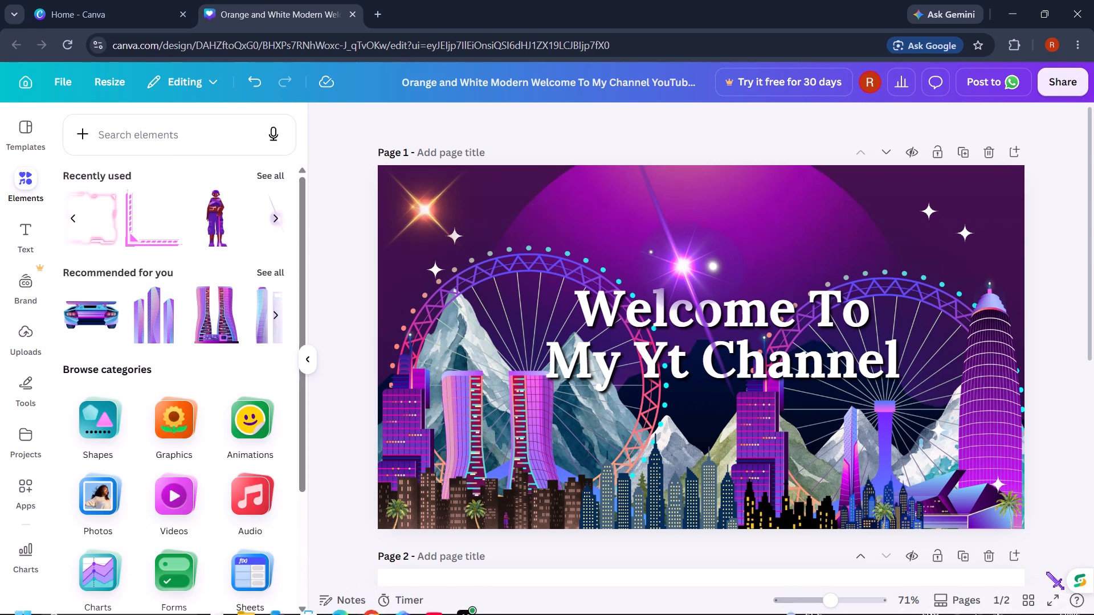
Show all pages of the design in grid view and select page 1 to review its thumbnail.
left_click(1039, 594)
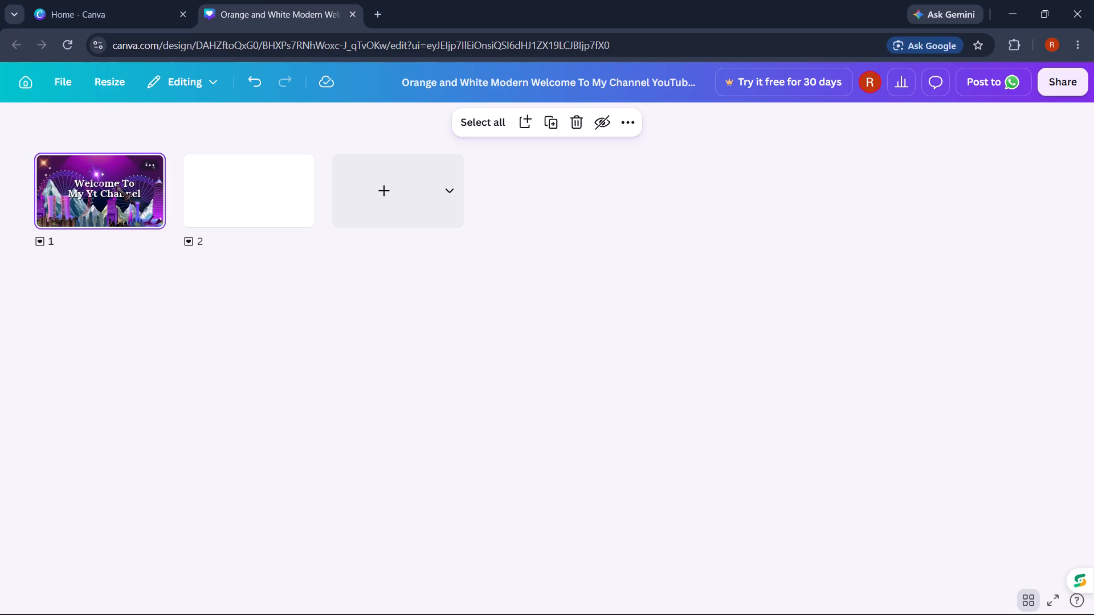
left_click(117, 187)
scroll(664, 309, "right", 14)
scroll(659, 309, "right", 12)
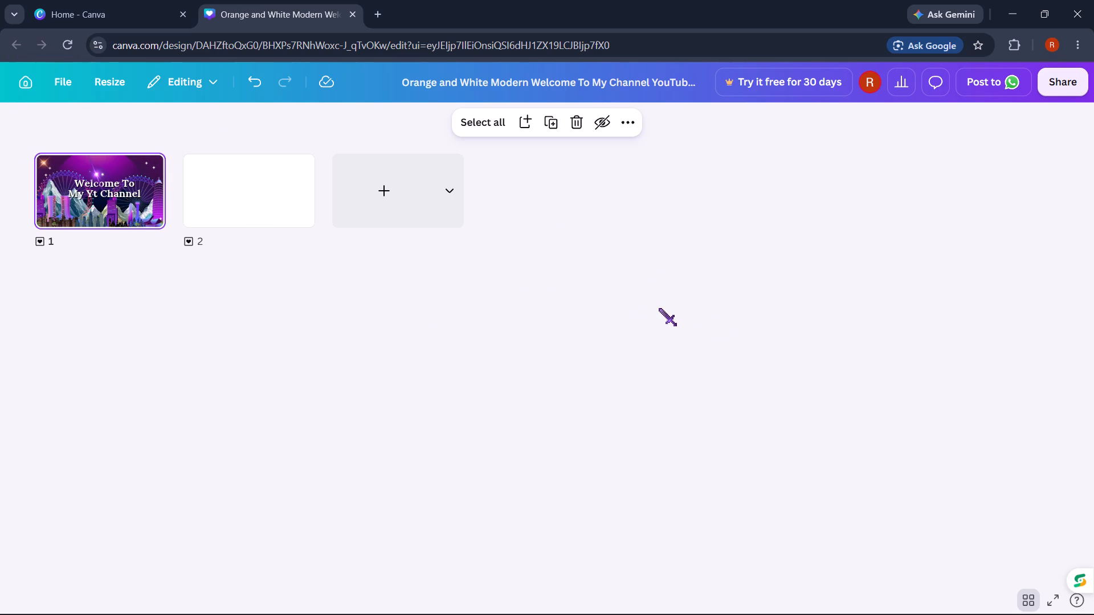
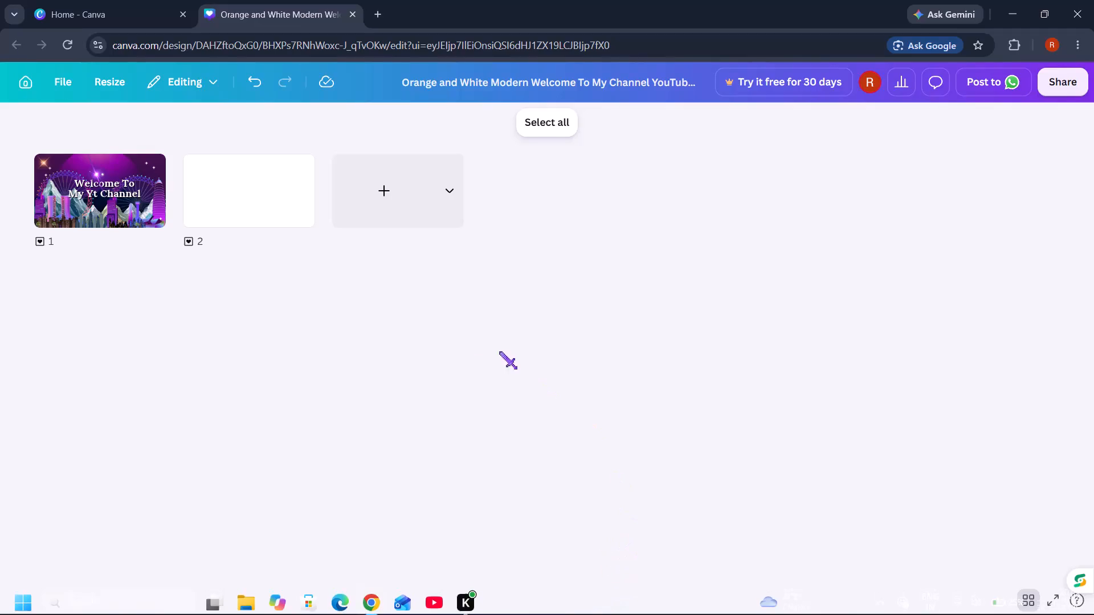
Open page 1 from the grid view back in the design editor.
left_click(87, 163)
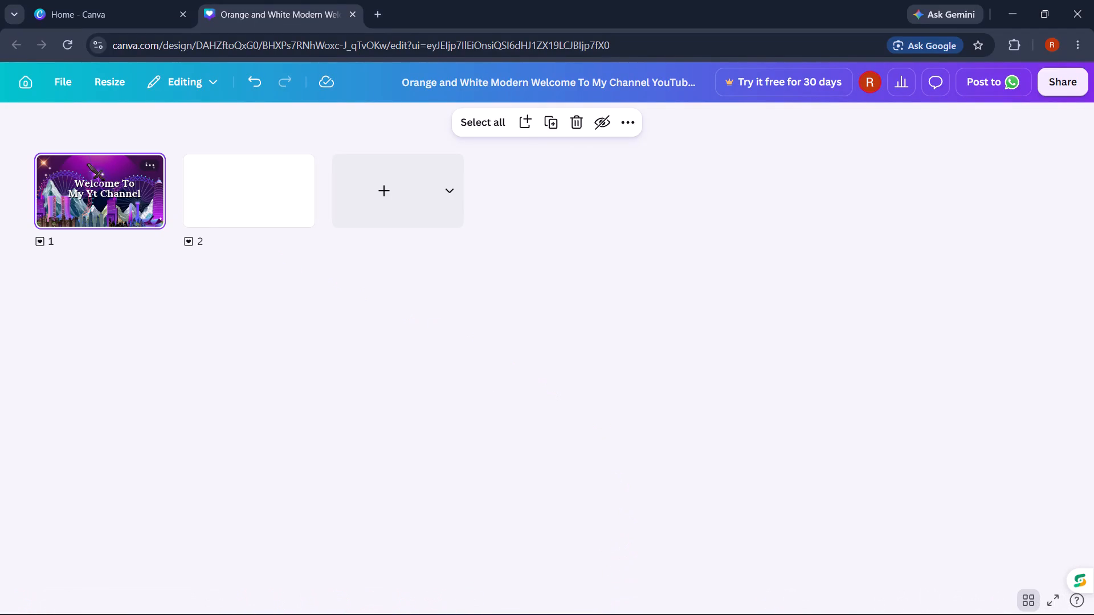
left_click(91, 175)
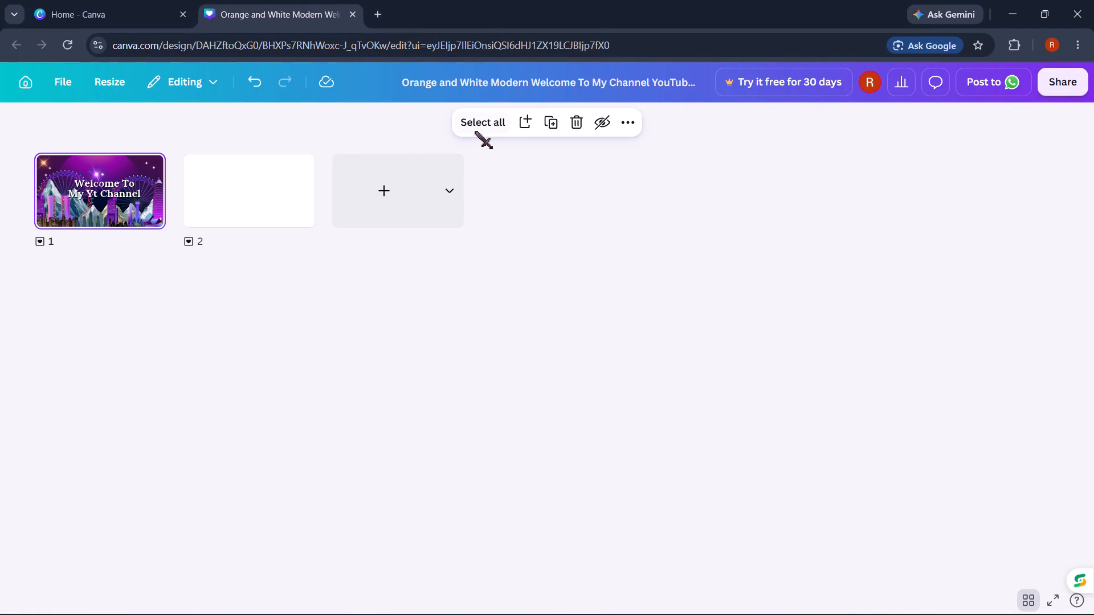
left_click(475, 132)
left_click(93, 188)
right_click(93, 188)
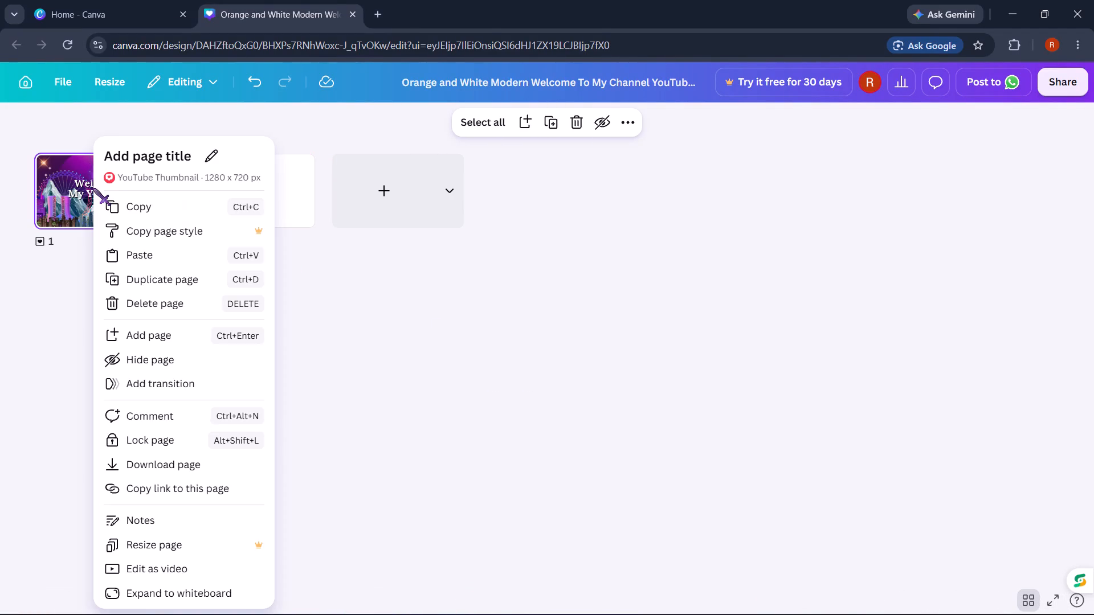
double_click(57, 180)
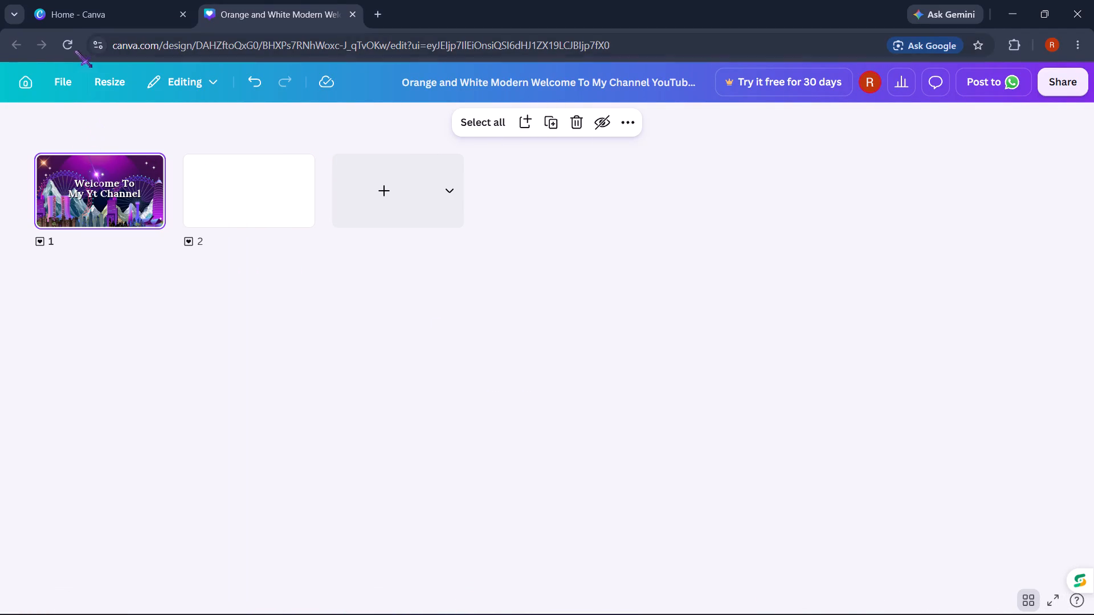
left_click(105, 163)
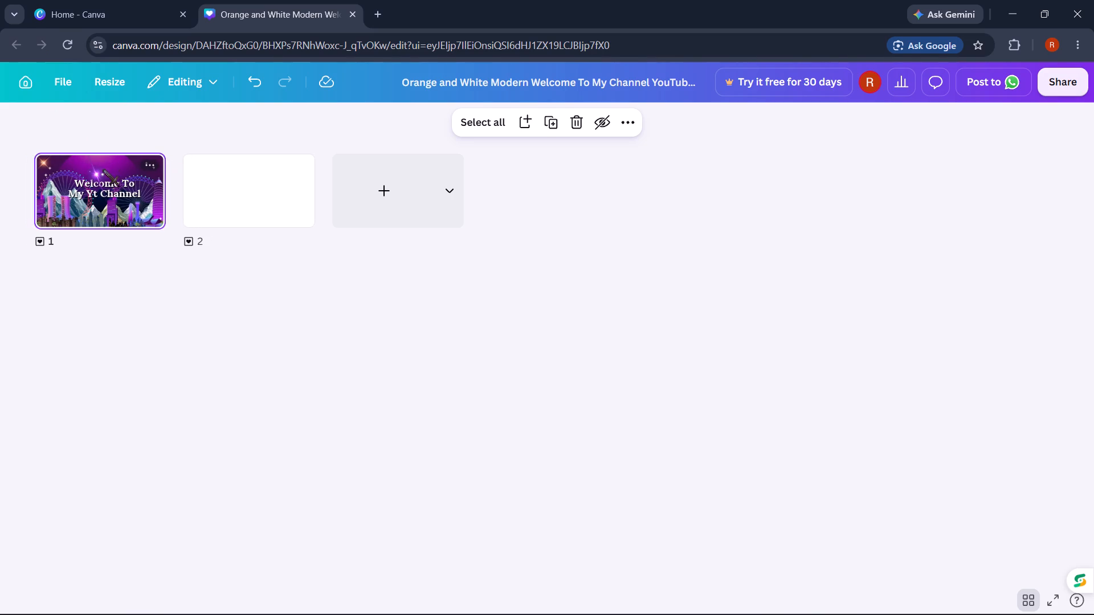
triple_click(95, 186)
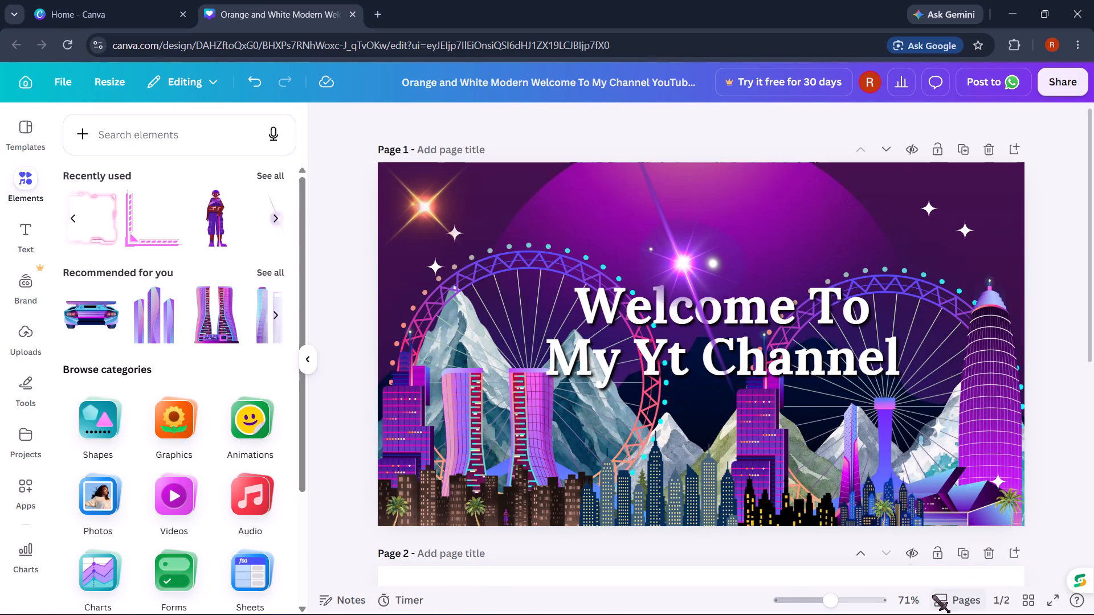
Present page 1 in full screen to review the whole thumbnail, and return to the editor.
left_click(933, 596)
left_click(933, 596)
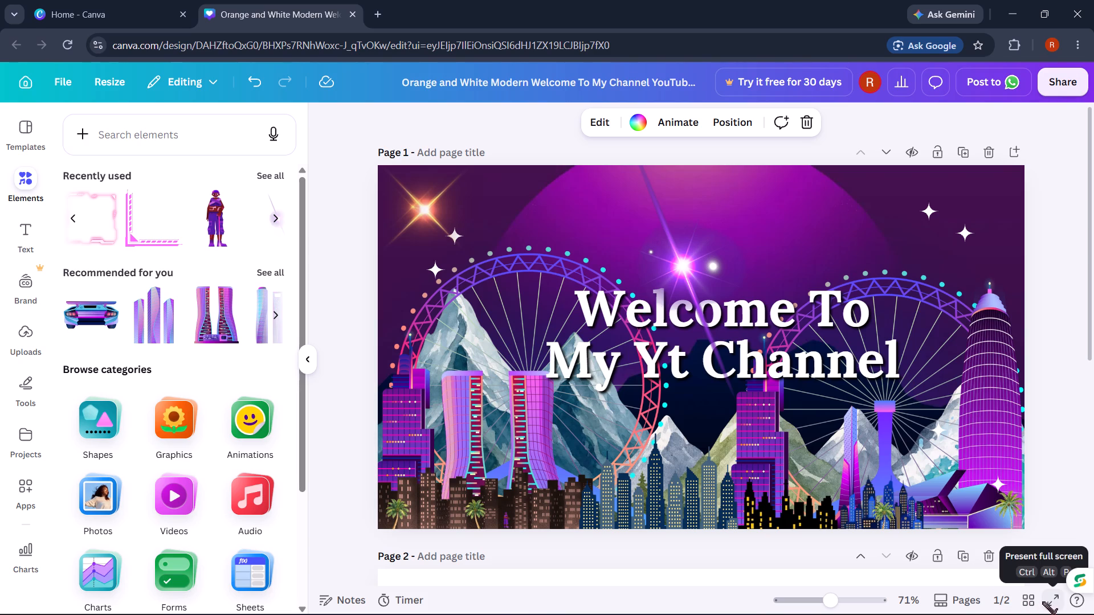
left_click(1043, 602)
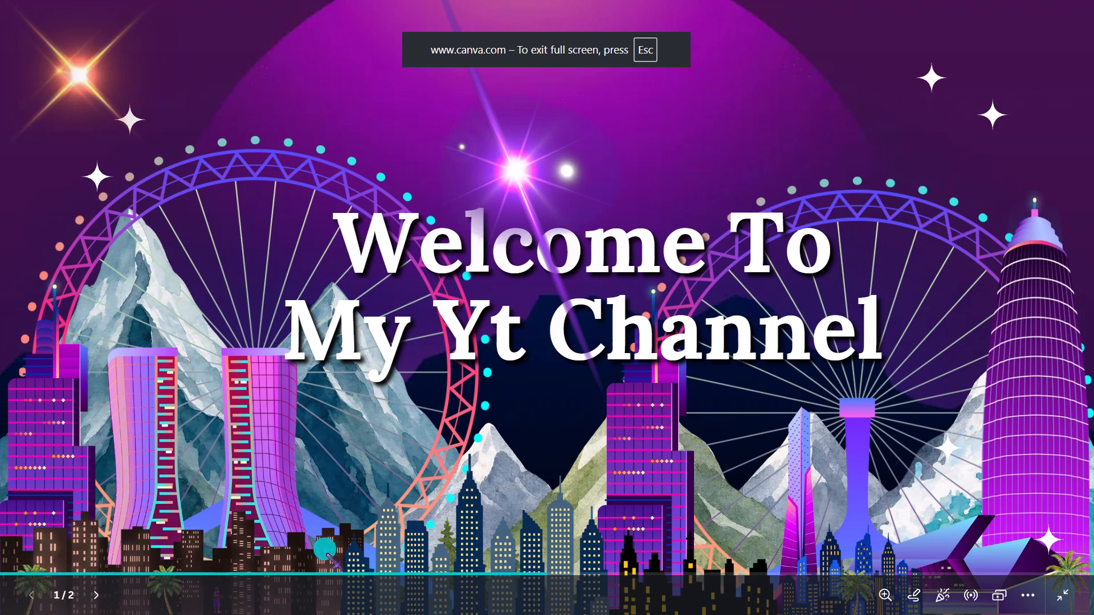
left_click_drag(169, 567, 50, 557)
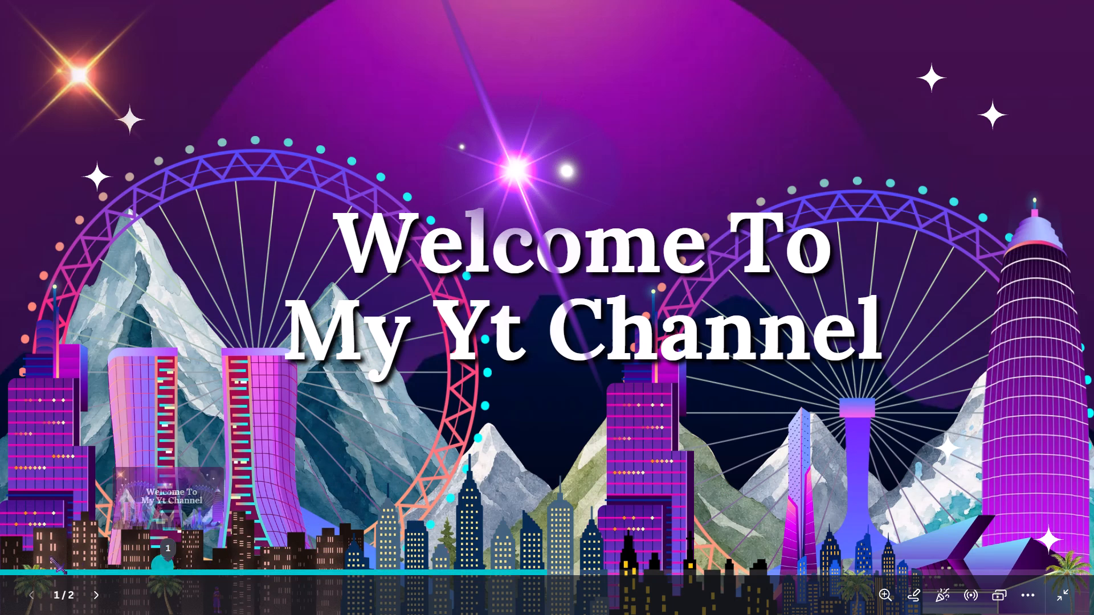
left_click_drag(50, 557, 0, 558)
left_click(266, 422)
left_click_drag(515, 334, 378, 376)
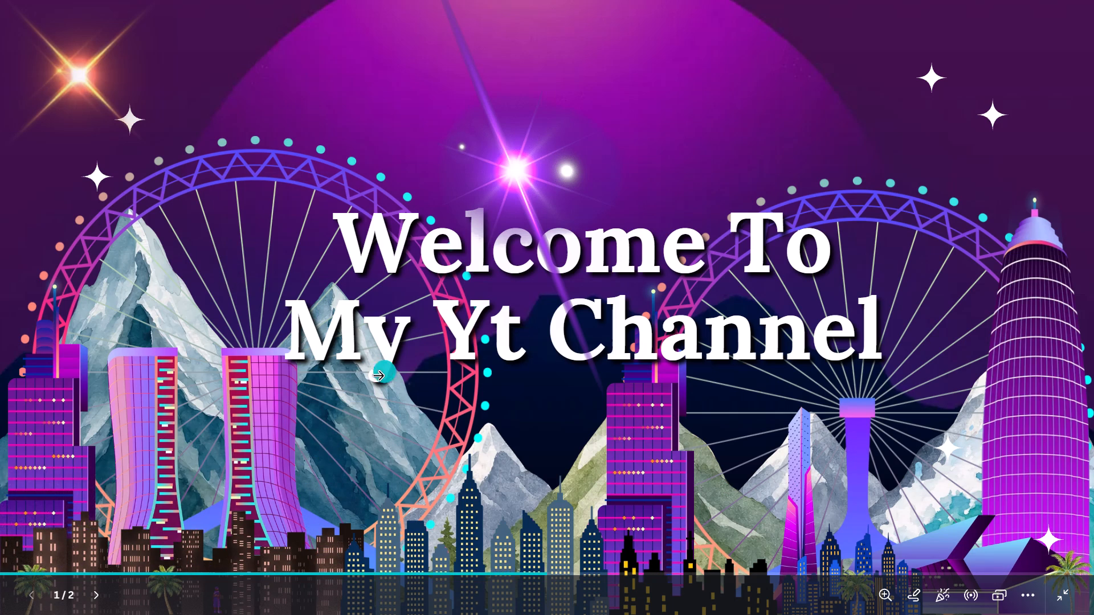
left_click_drag(378, 376, 374, 378)
left_click(333, 375)
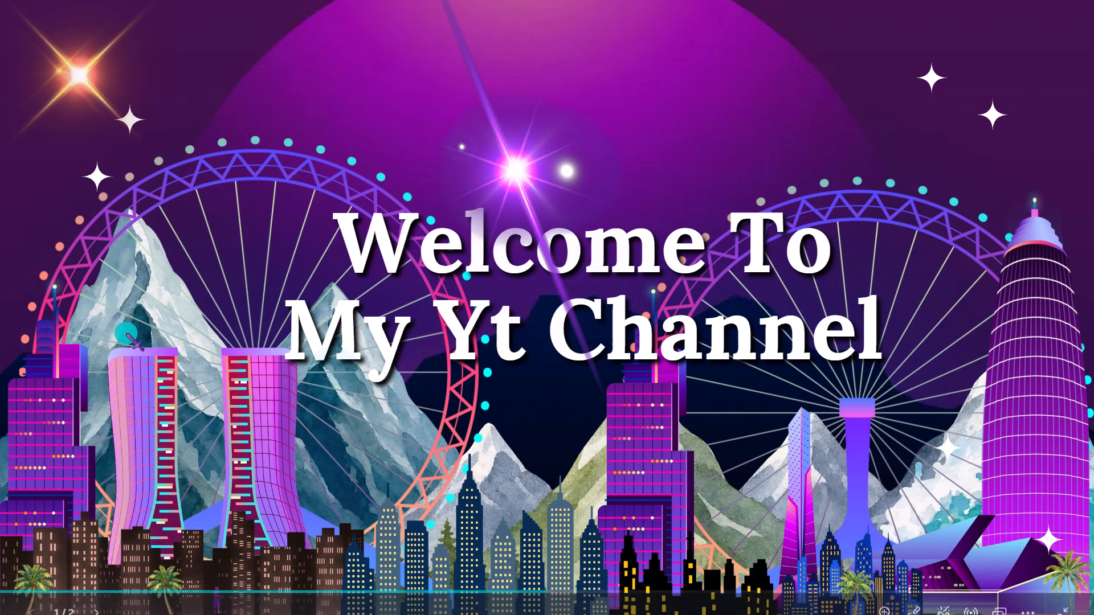
left_click(126, 334)
left_click(791, 331)
left_click(142, 282)
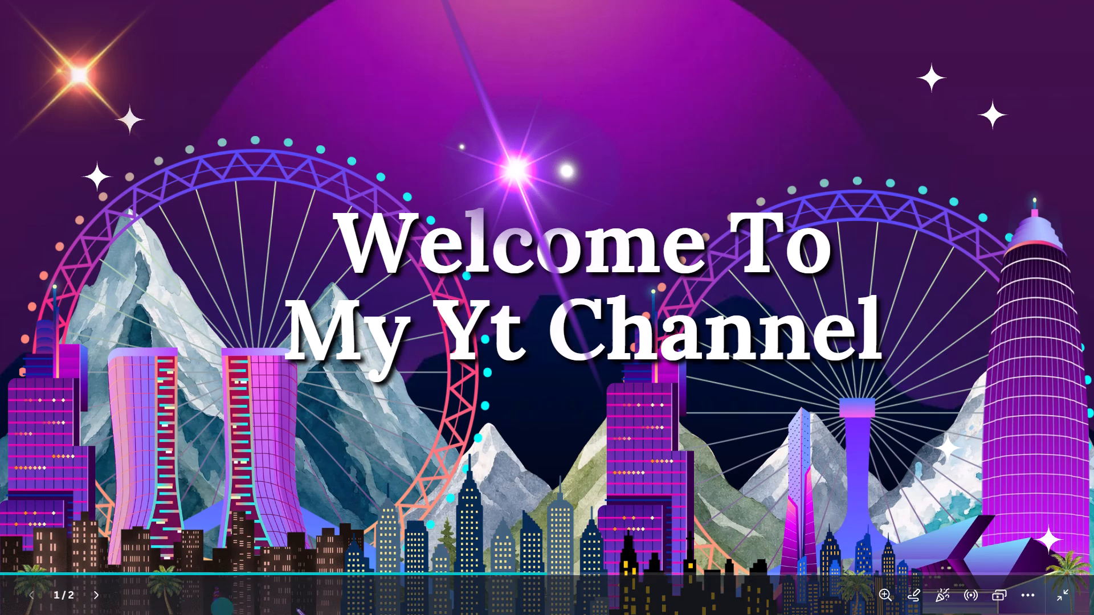
left_click(1059, 593)
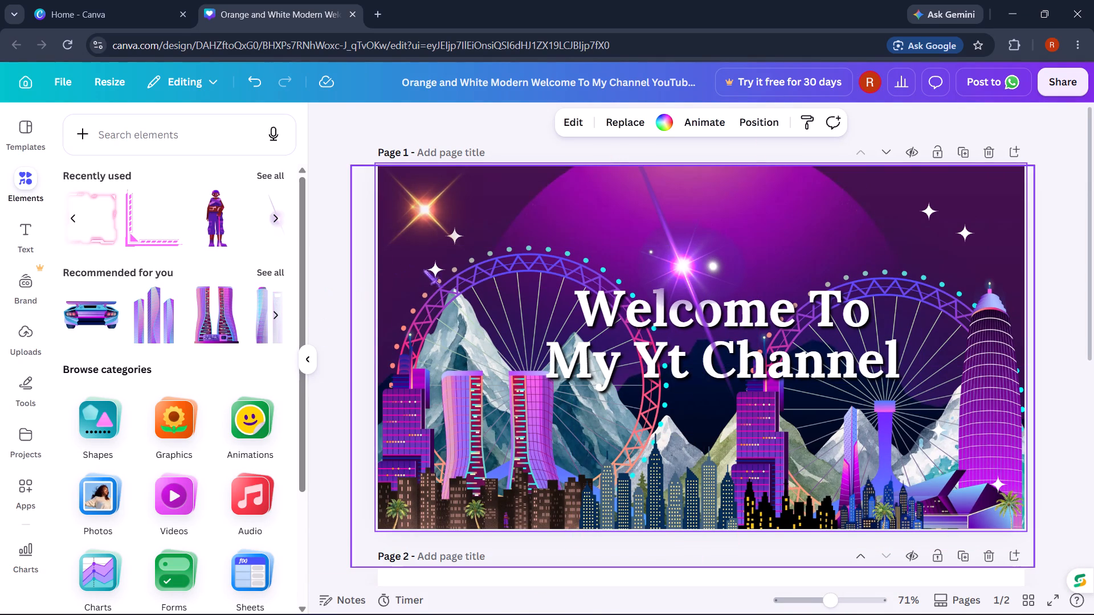
Look over both pages and browse the recommended elements for page 1.
scroll(425, 277, "down", 1)
scroll(405, 311, "up", 2)
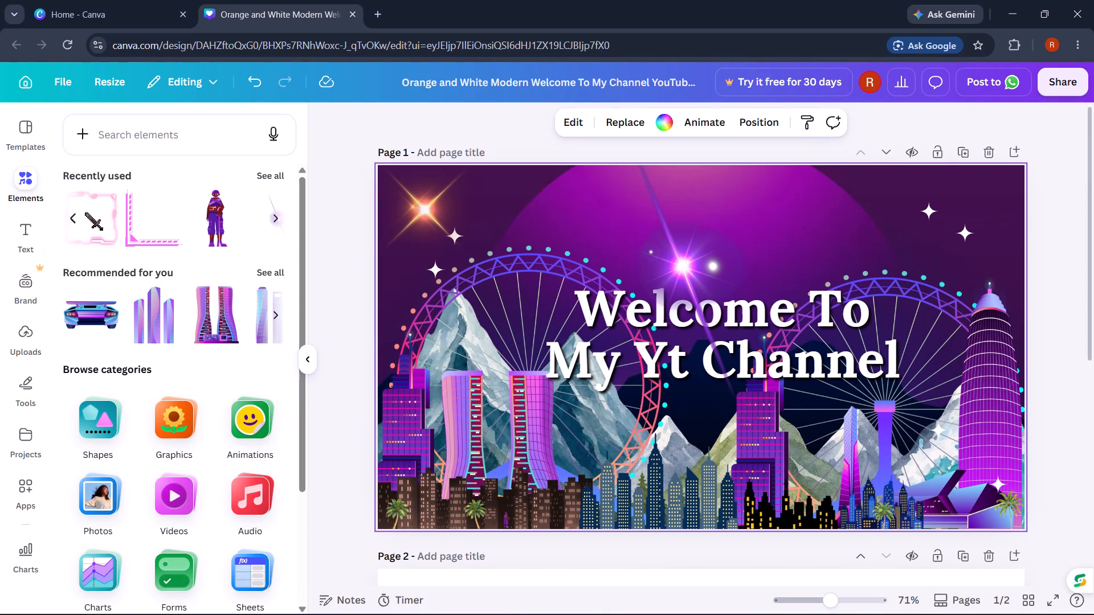
scroll(587, 226, "down", 9)
scroll(568, 230, "up", 4)
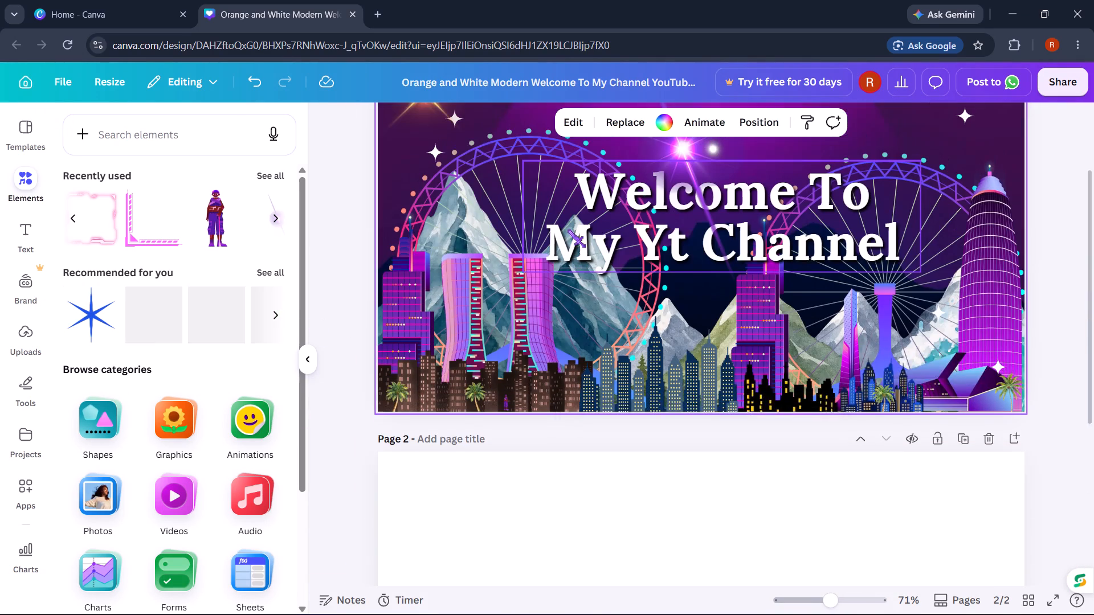
scroll(568, 230, "up", 4)
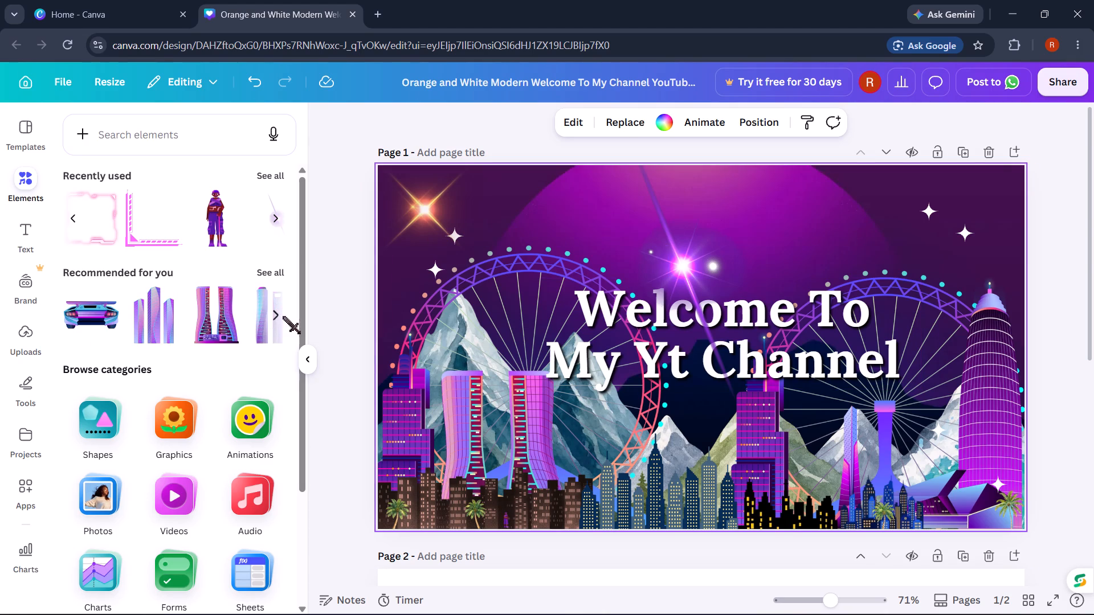
left_click(277, 313)
left_click(277, 313)
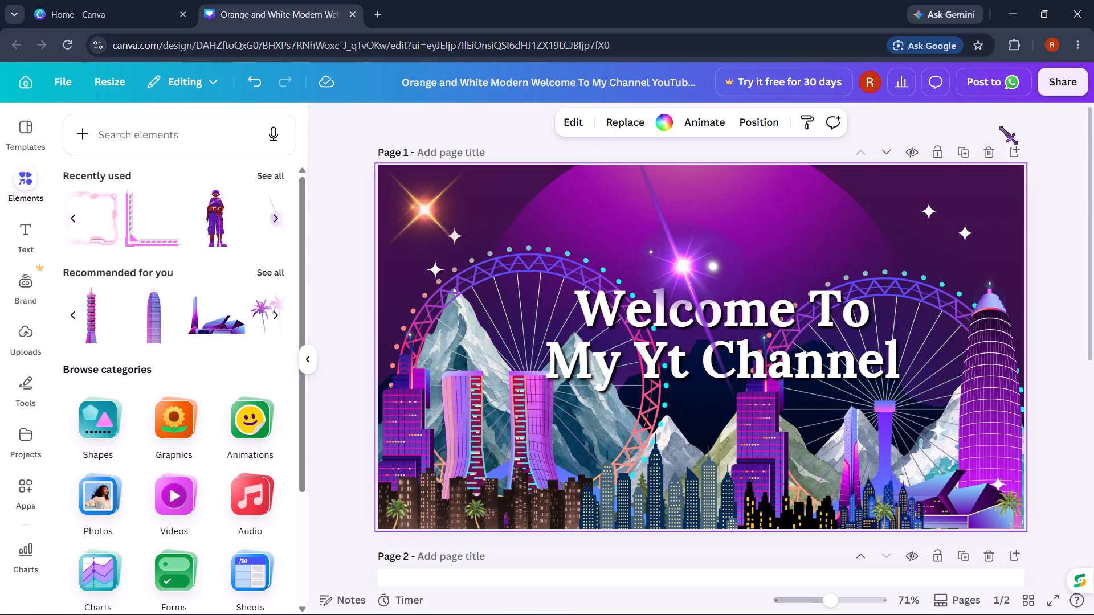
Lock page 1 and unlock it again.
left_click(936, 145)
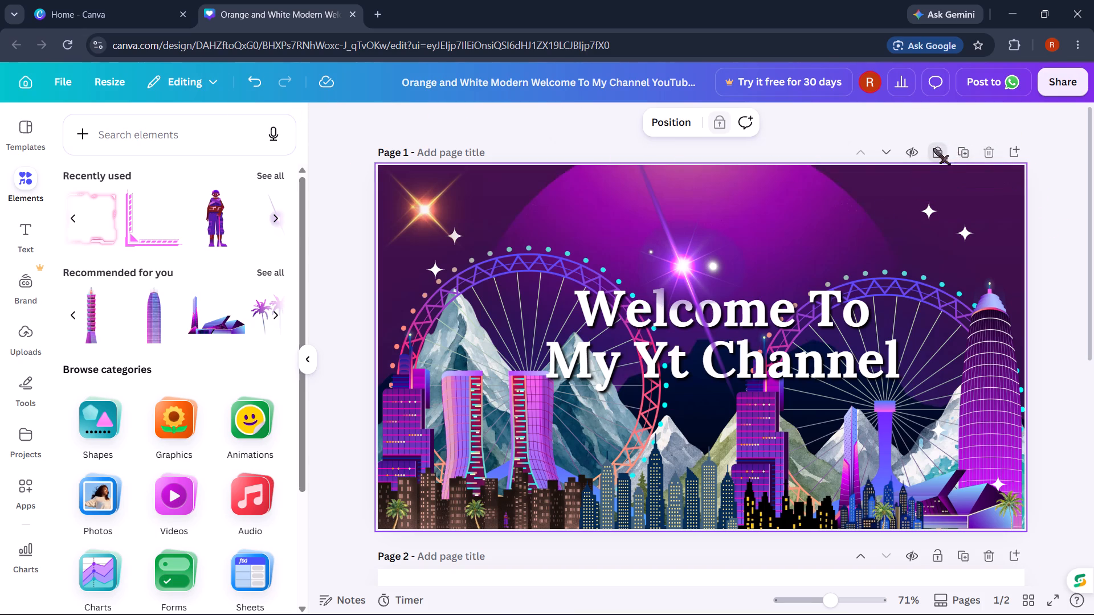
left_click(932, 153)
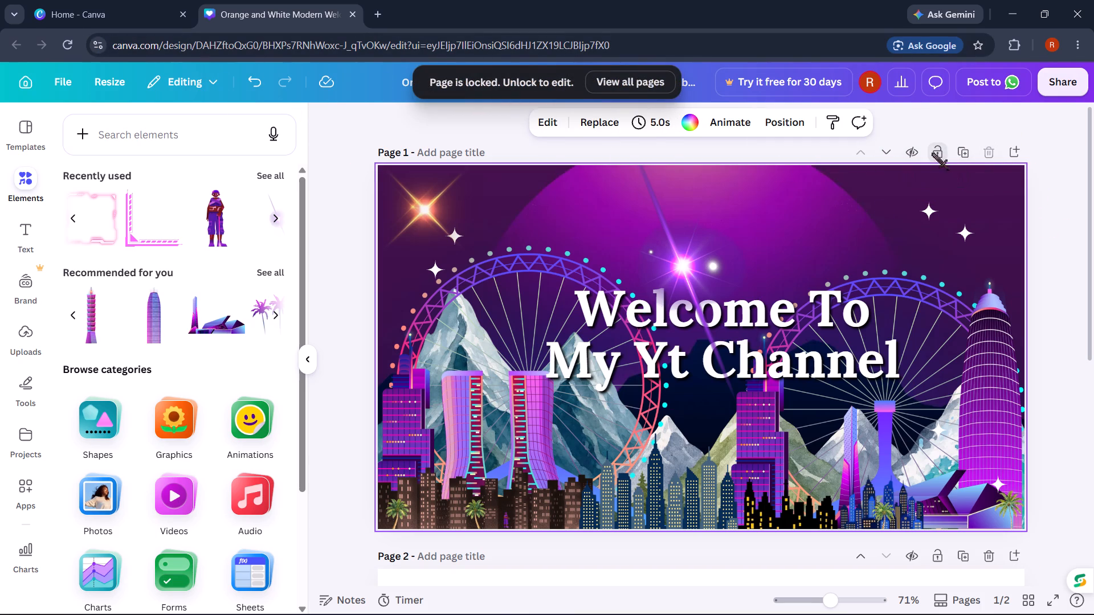
Apply the 5.0 s page timing to all pages.
left_click(662, 118)
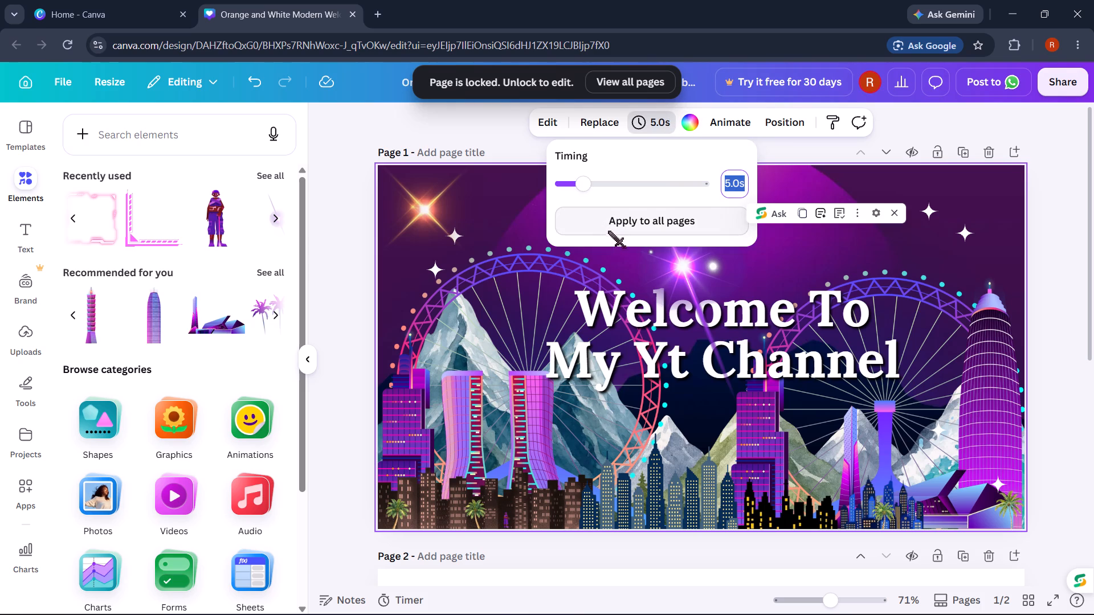
left_click(611, 228)
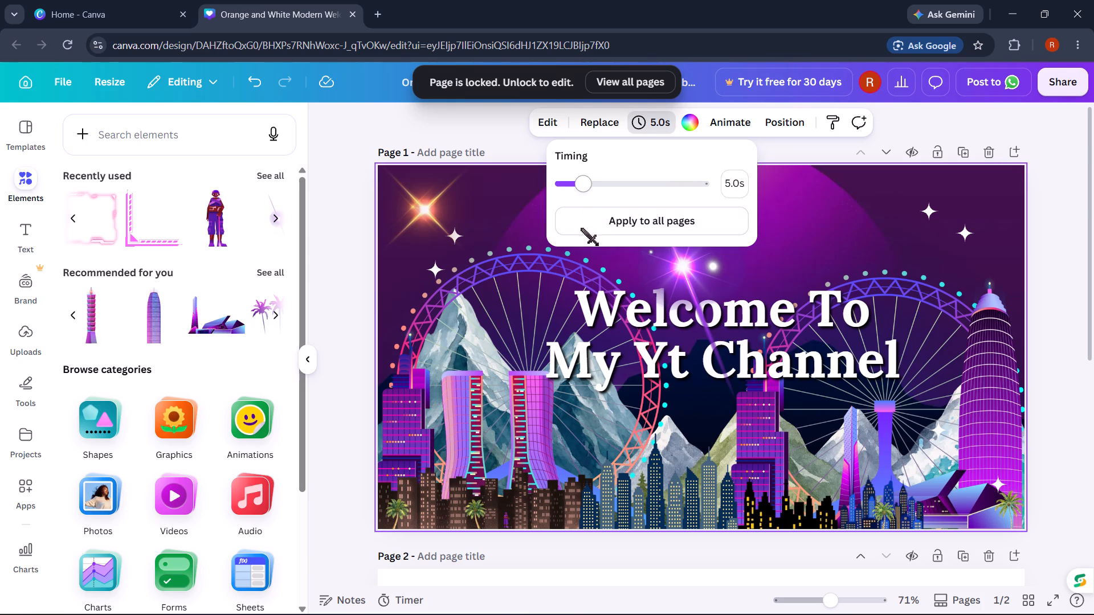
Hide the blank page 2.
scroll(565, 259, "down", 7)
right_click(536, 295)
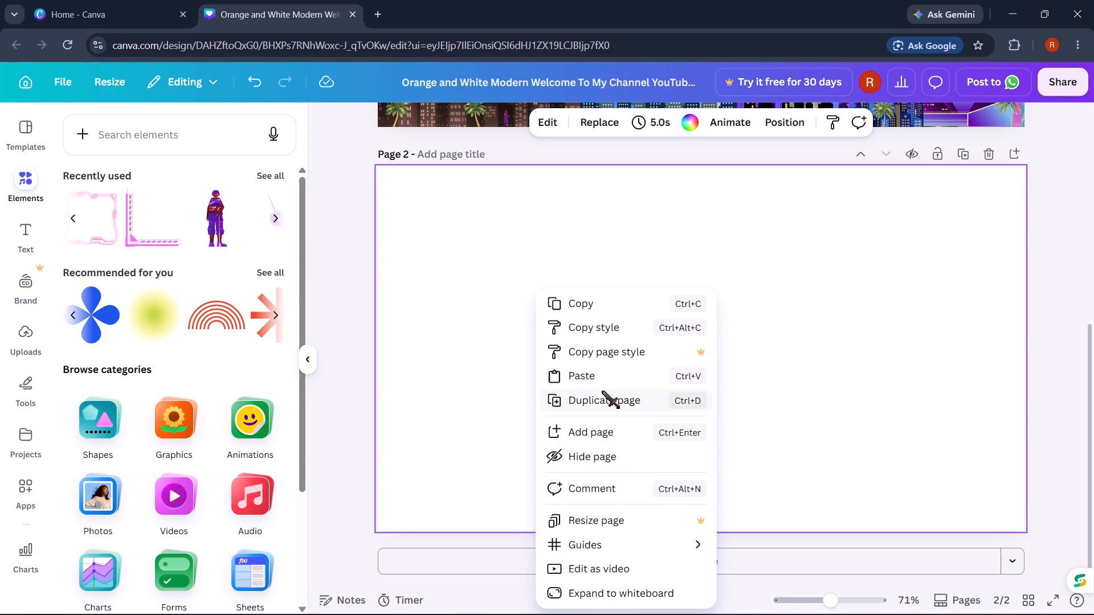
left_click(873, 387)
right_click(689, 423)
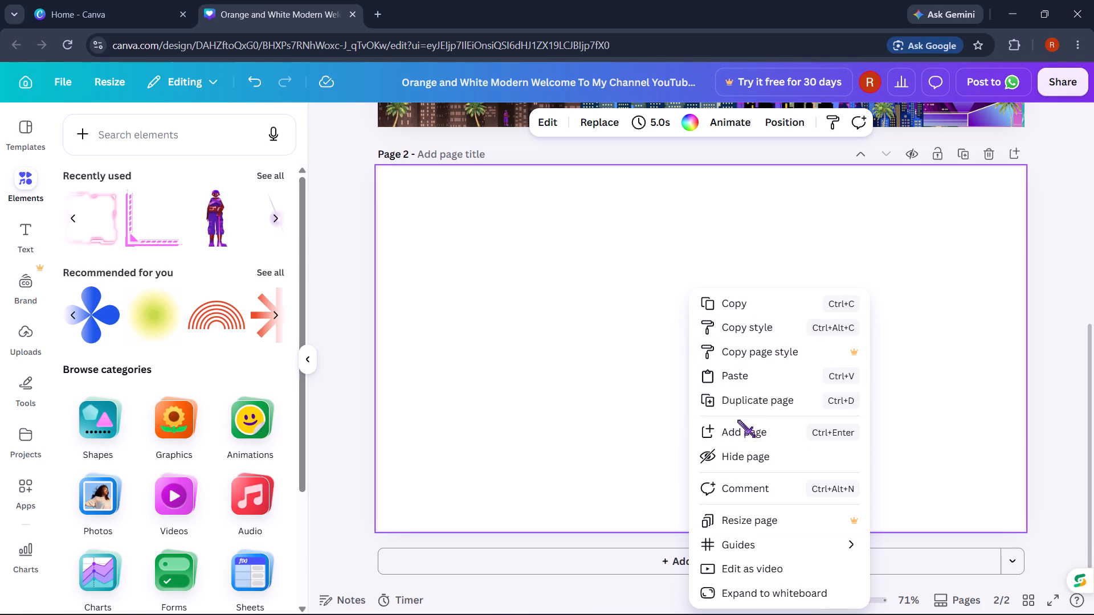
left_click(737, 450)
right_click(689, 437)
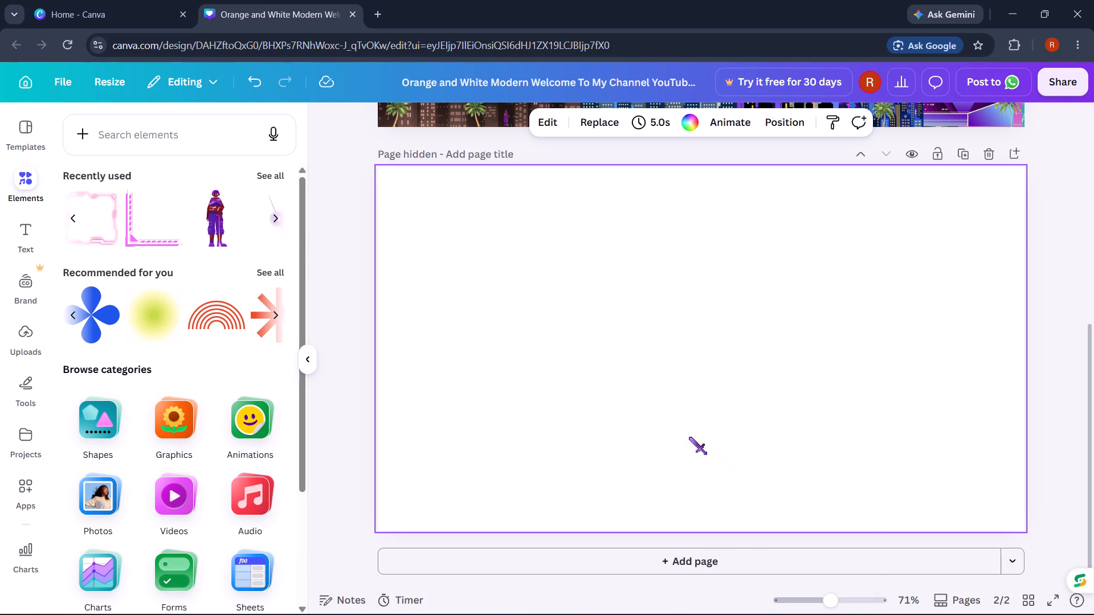
Delete the blank second page from the design.
left_click(977, 293)
left_click(979, 155)
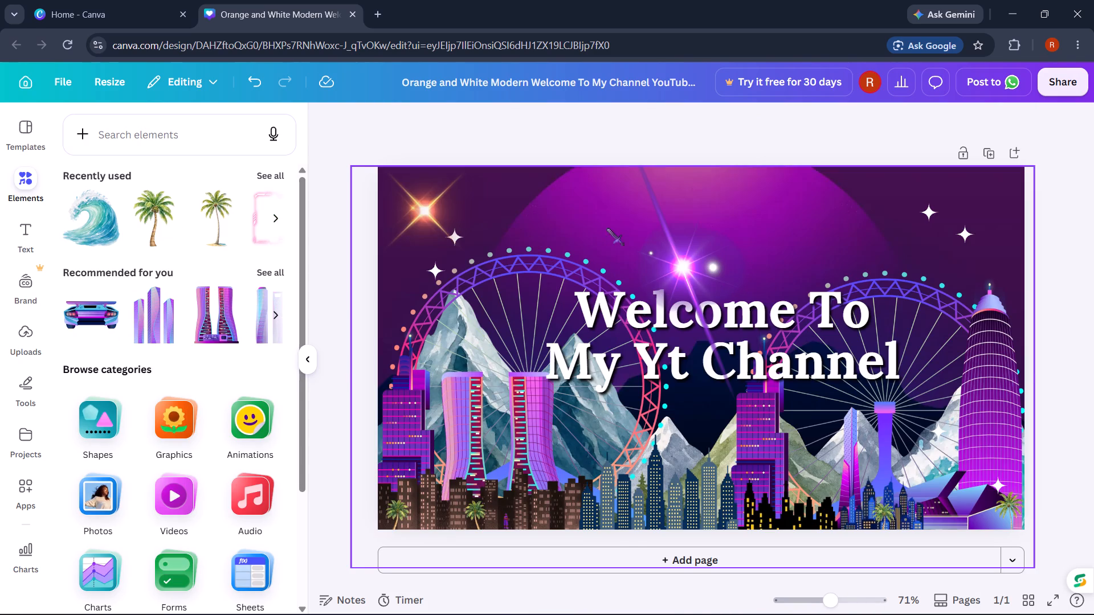
Select the purple background photo and turn on Appear on click in its animation settings.
right_click(607, 228)
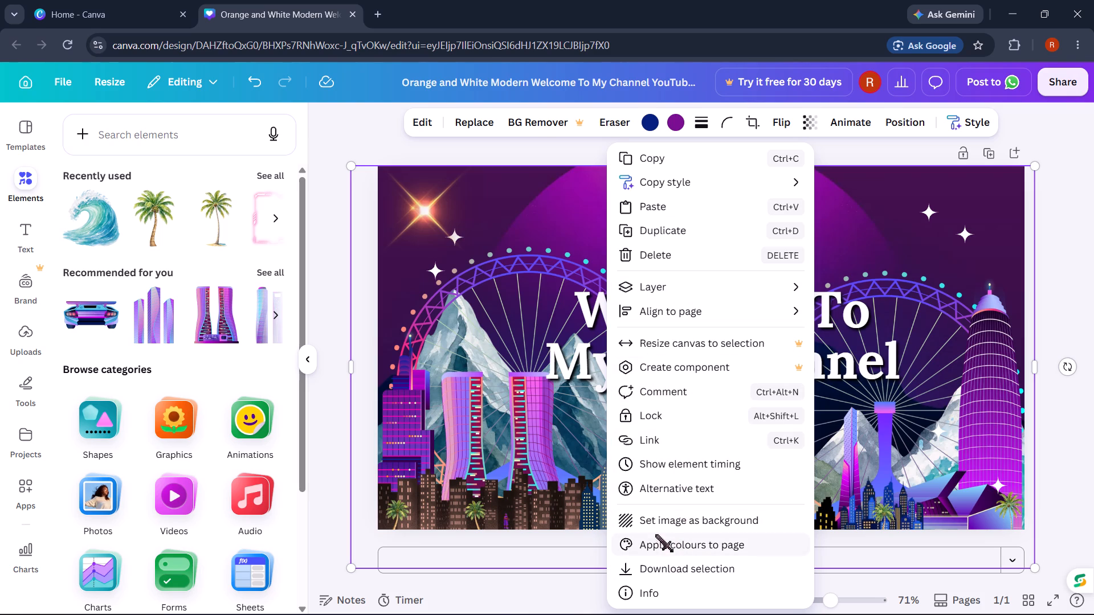
left_click(1093, 305)
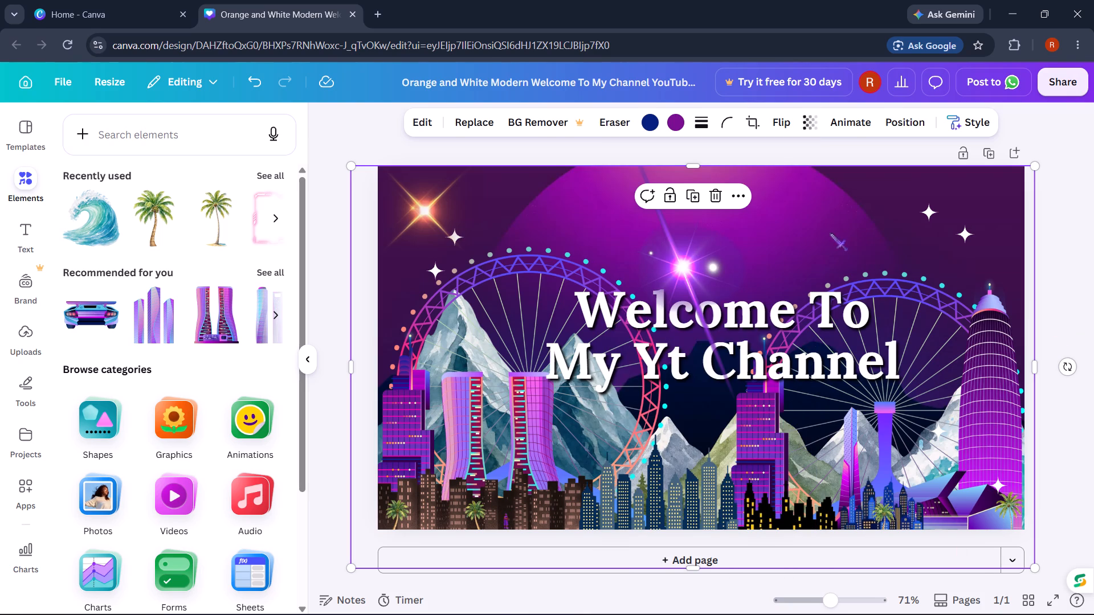
left_click(864, 118)
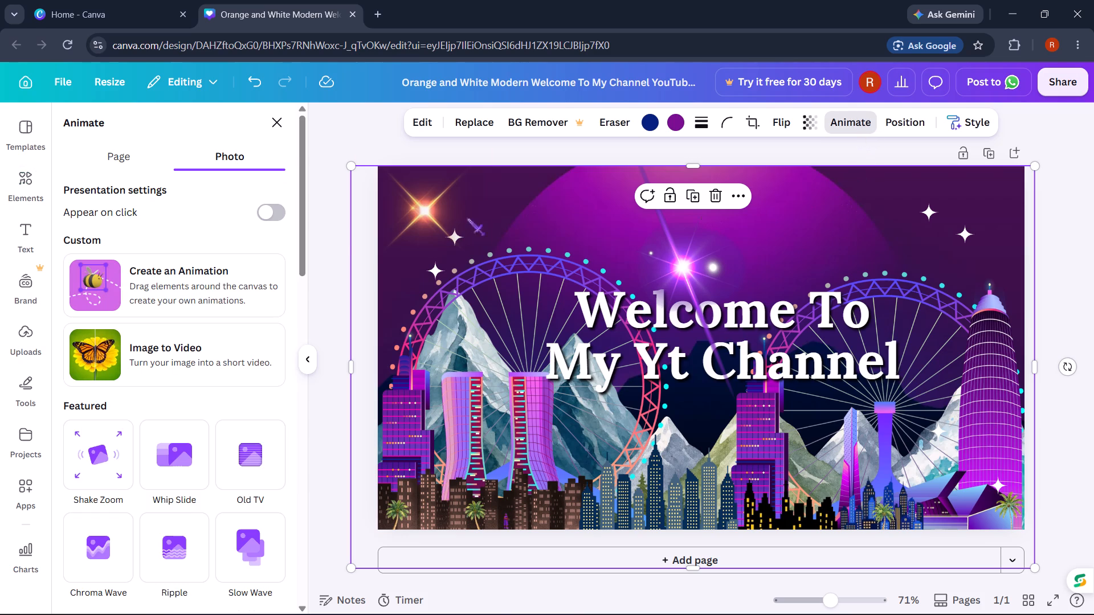
left_click(276, 206)
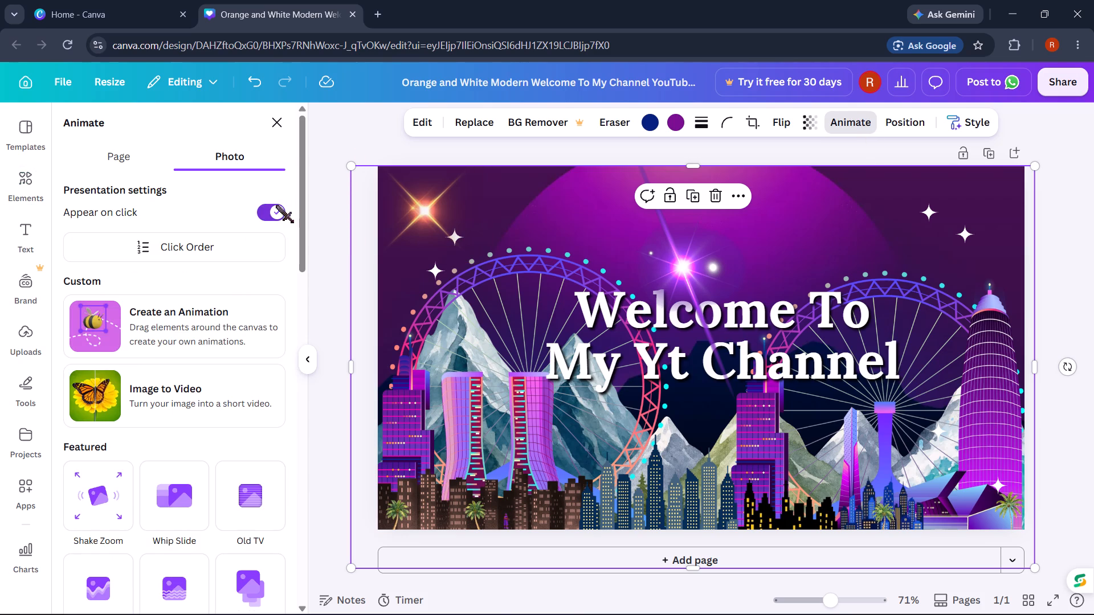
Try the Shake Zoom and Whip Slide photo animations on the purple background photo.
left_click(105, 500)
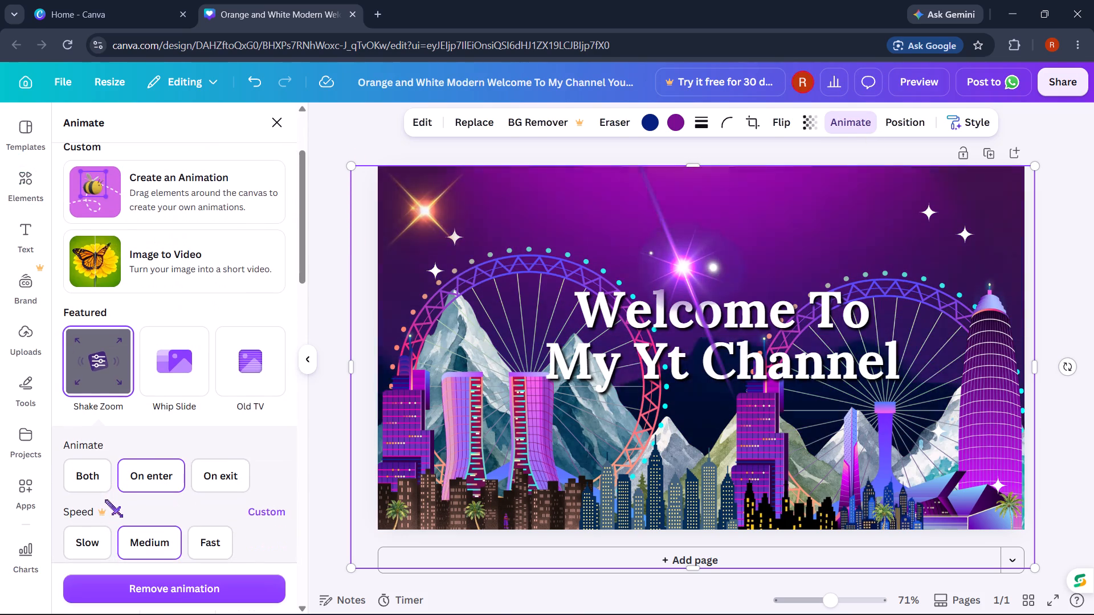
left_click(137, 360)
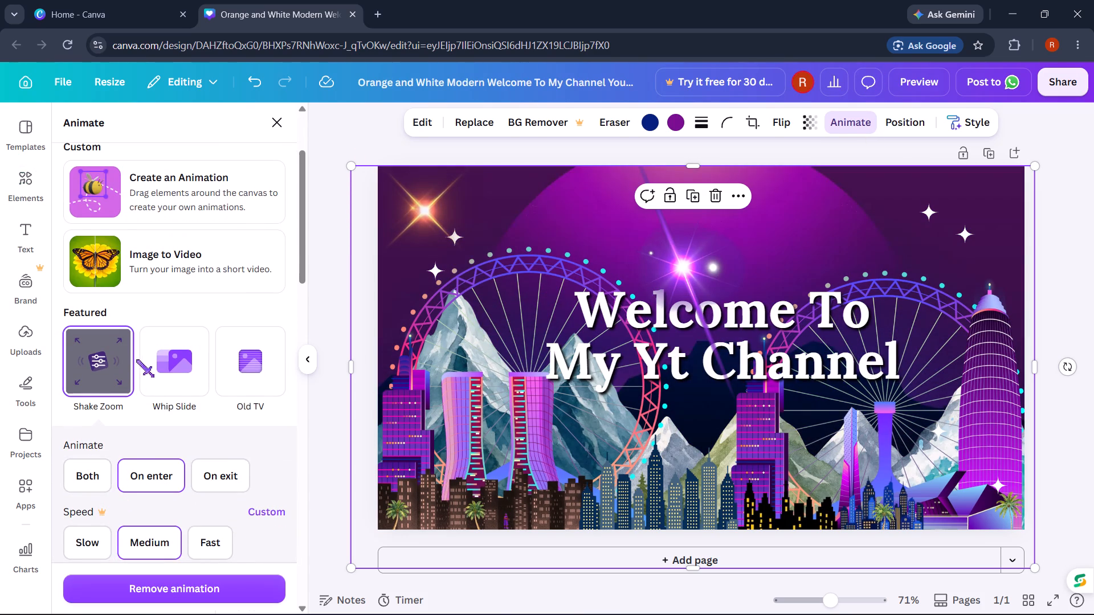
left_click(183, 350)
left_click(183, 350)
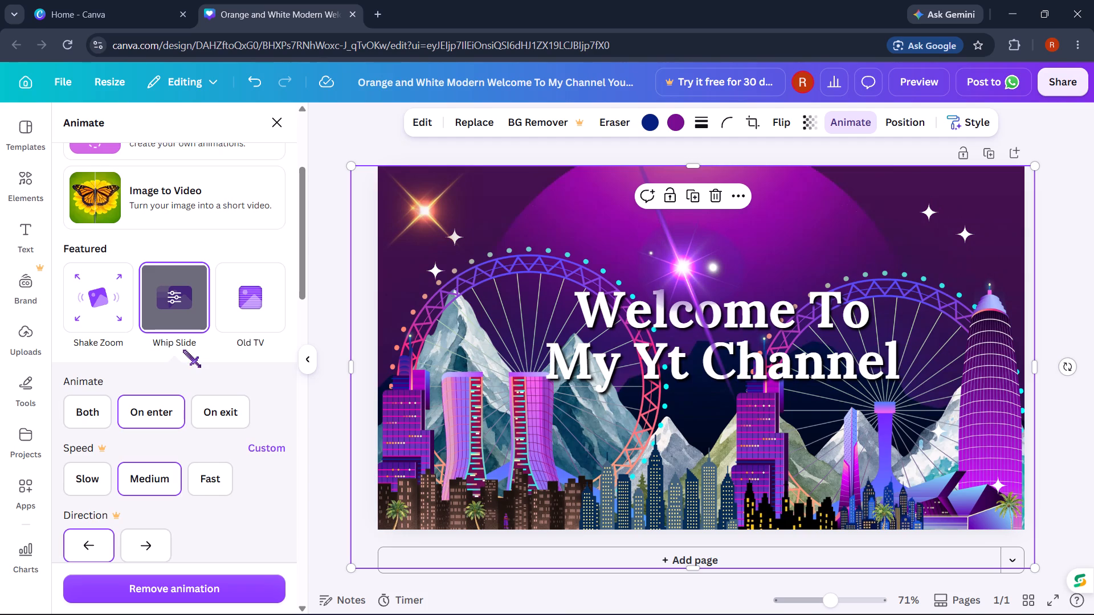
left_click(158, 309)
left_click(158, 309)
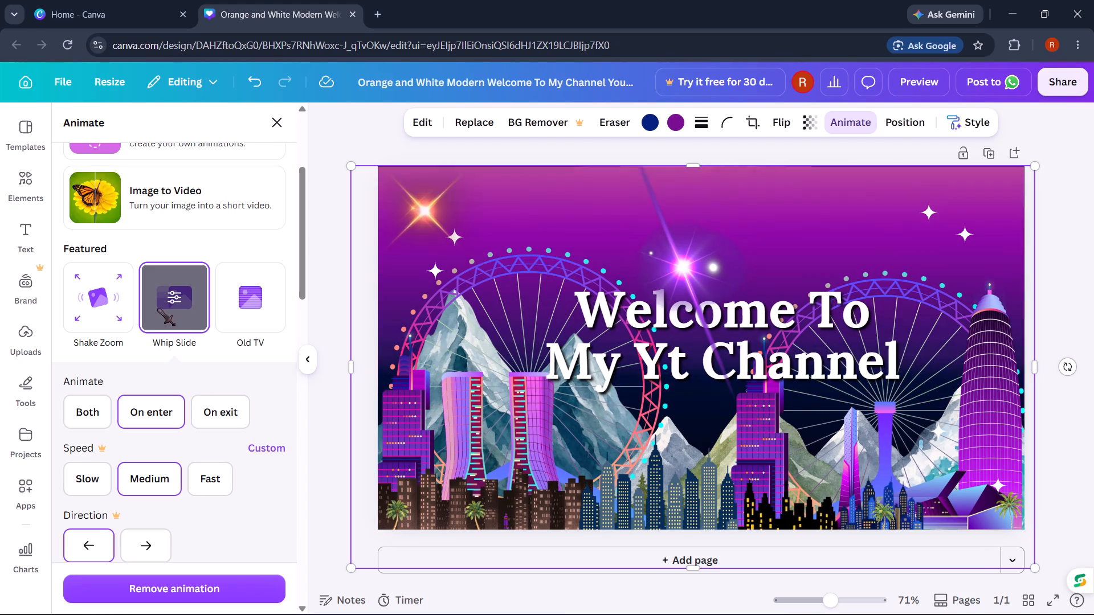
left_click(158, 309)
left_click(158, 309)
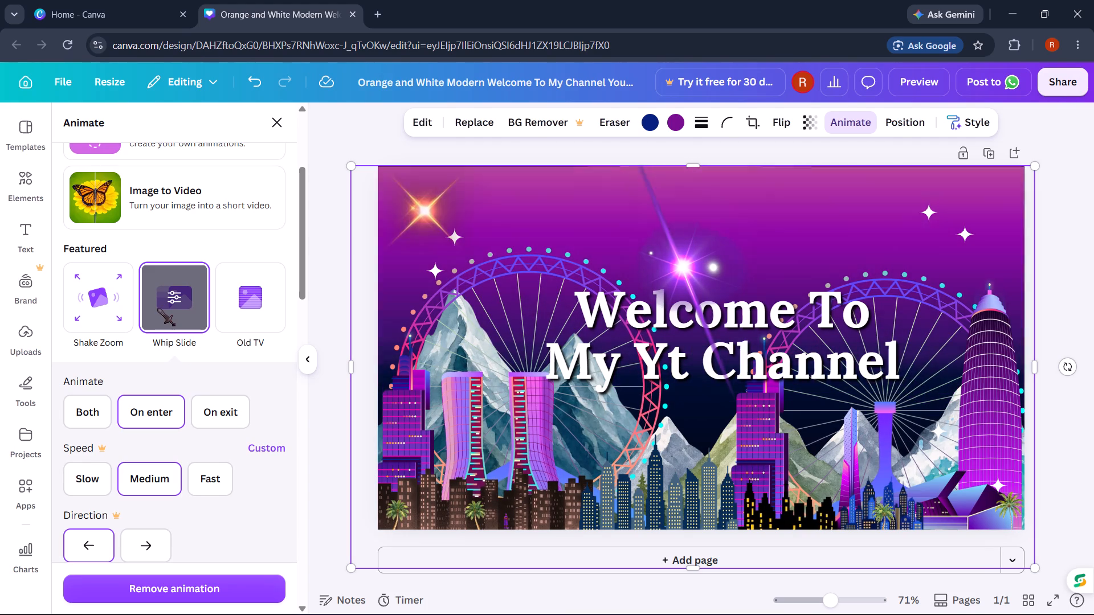
Apply the Old TV animation to the purple background photo.
left_click(228, 298)
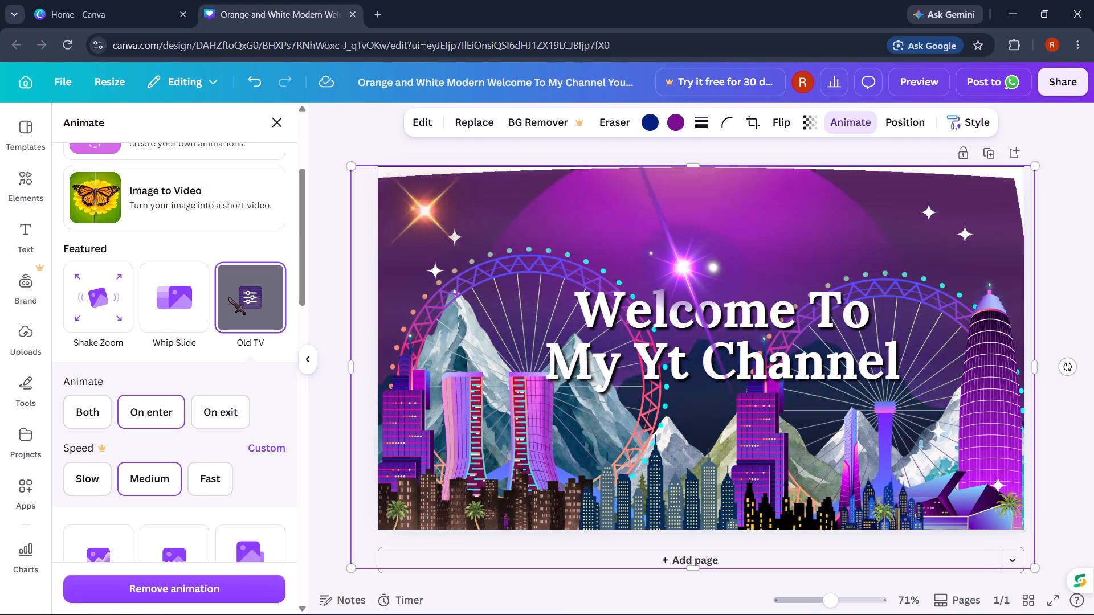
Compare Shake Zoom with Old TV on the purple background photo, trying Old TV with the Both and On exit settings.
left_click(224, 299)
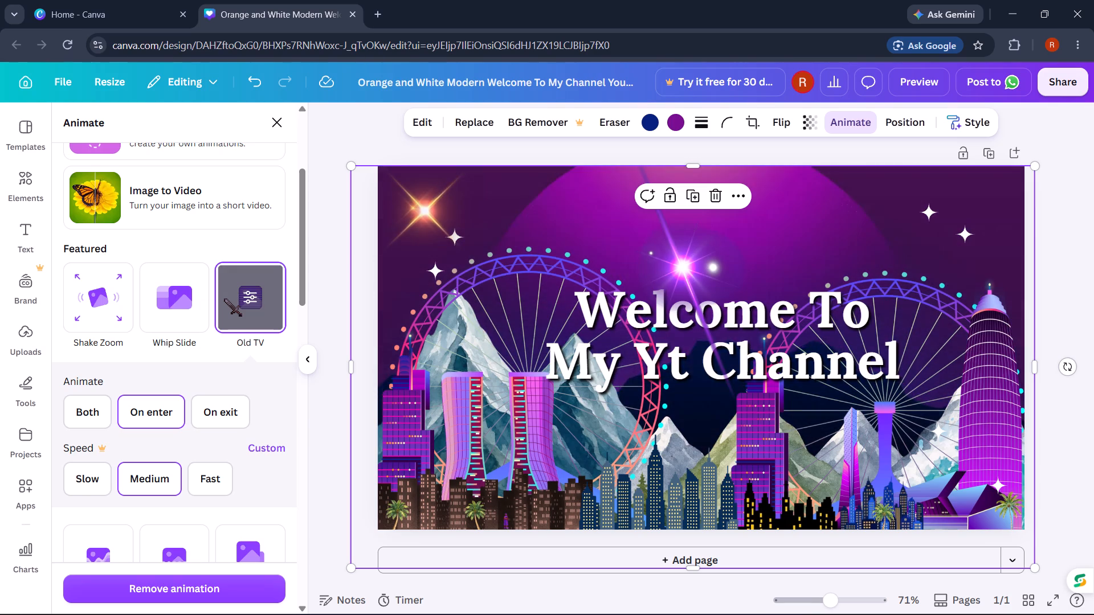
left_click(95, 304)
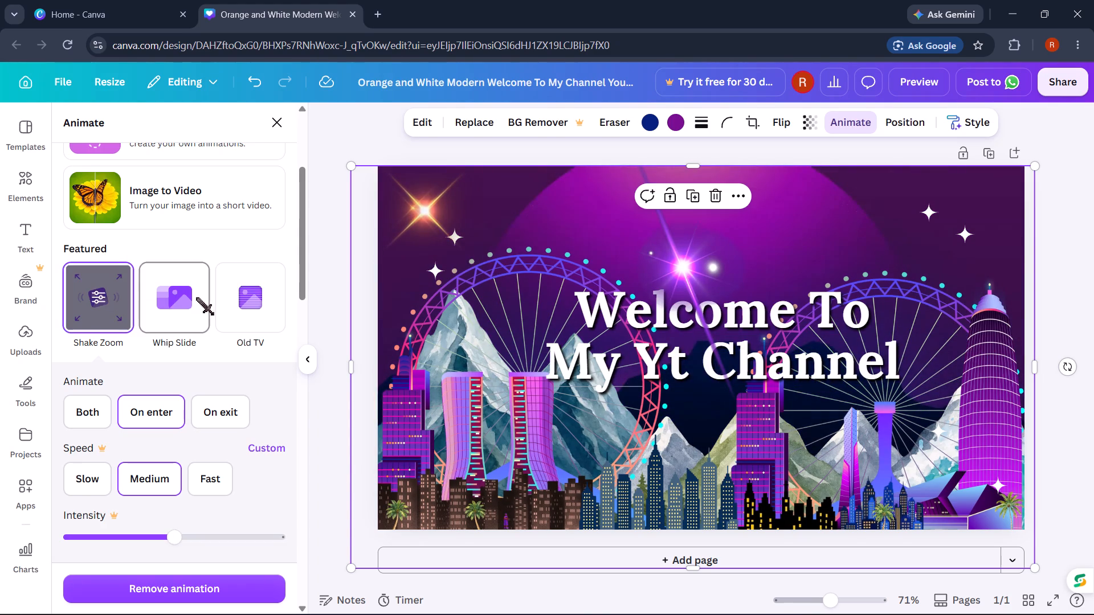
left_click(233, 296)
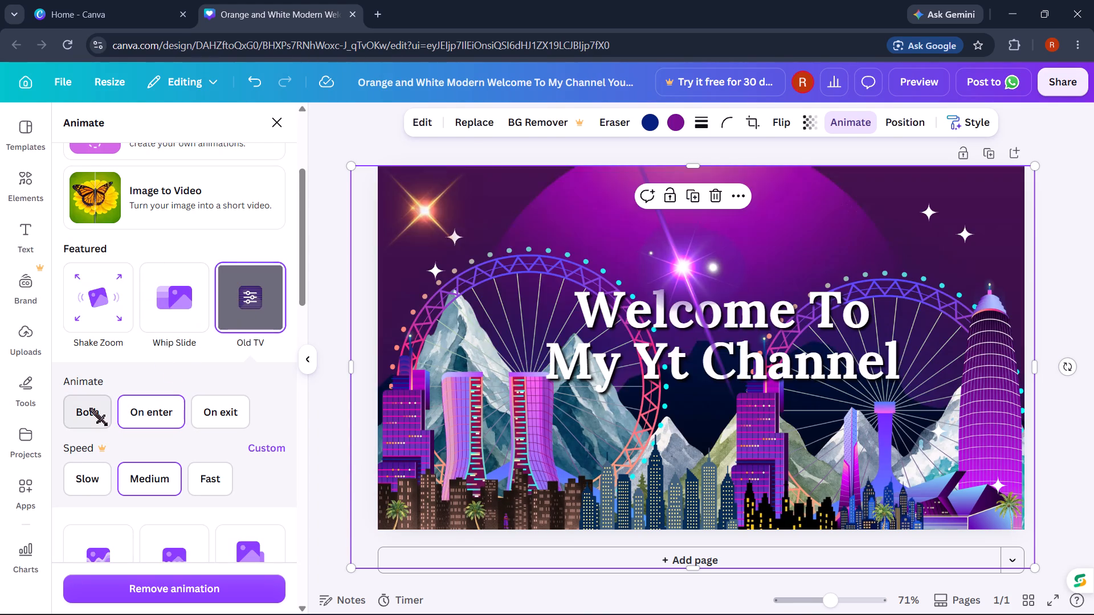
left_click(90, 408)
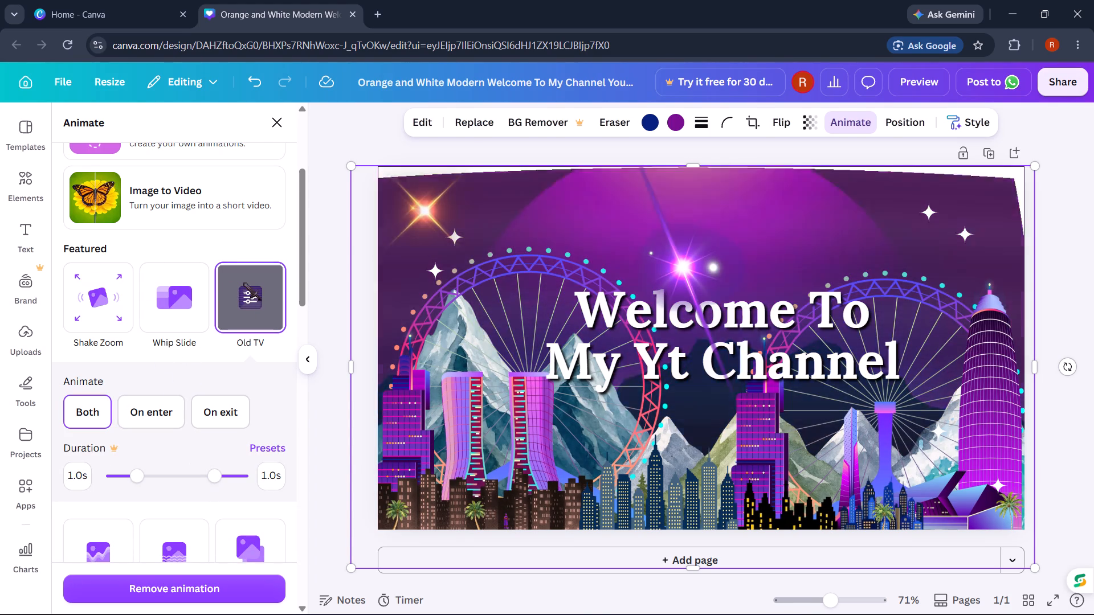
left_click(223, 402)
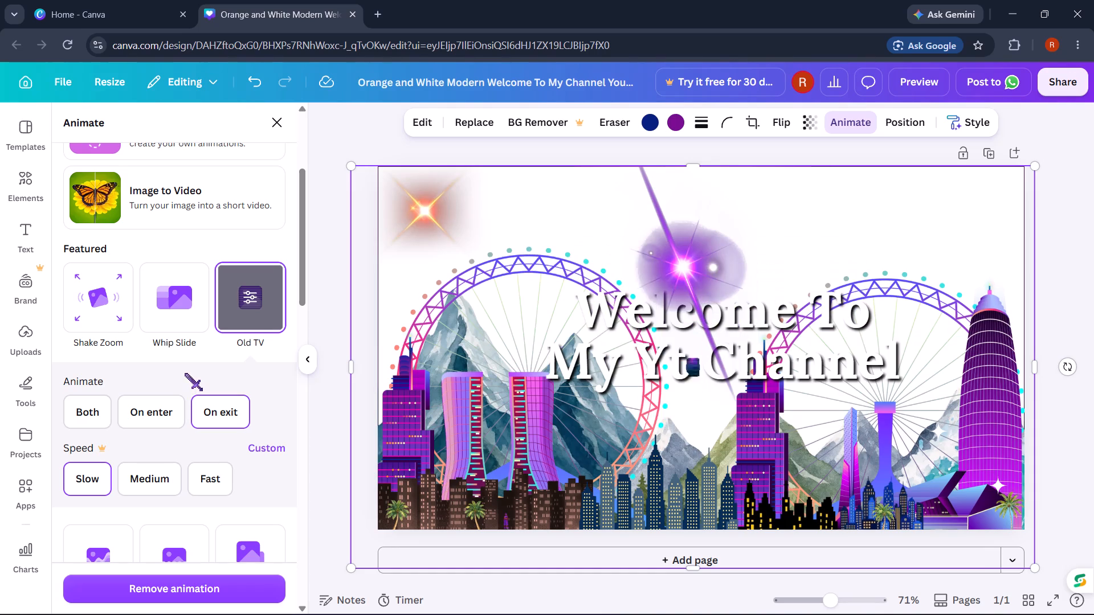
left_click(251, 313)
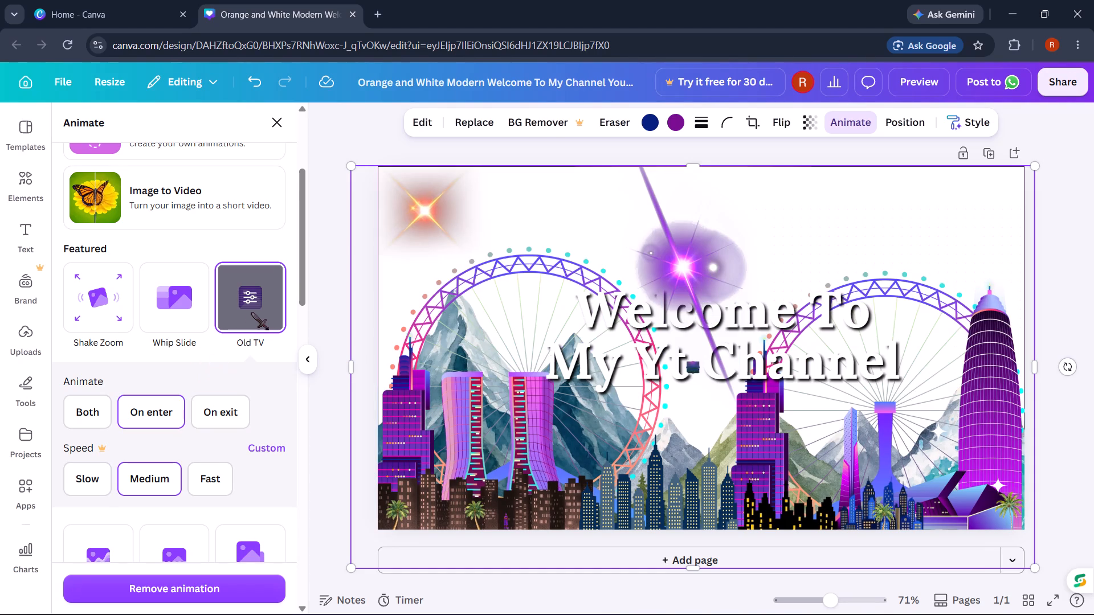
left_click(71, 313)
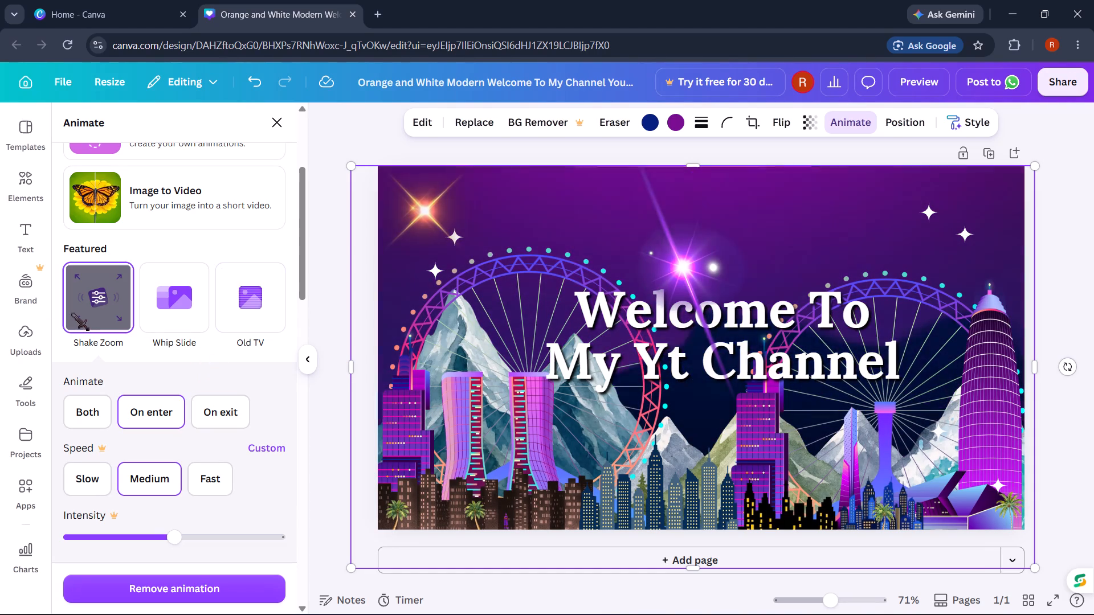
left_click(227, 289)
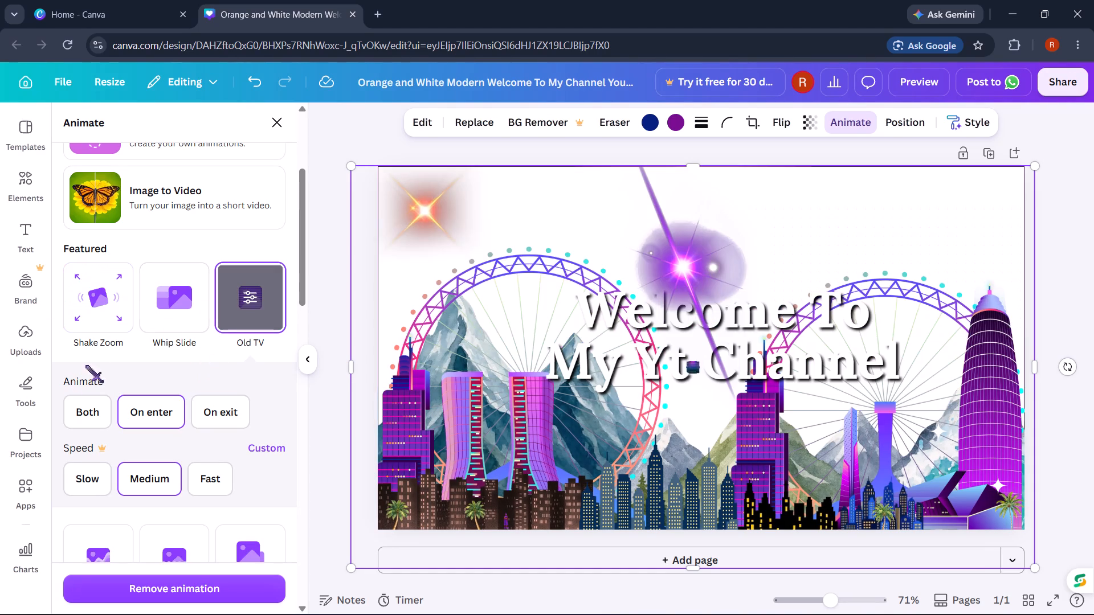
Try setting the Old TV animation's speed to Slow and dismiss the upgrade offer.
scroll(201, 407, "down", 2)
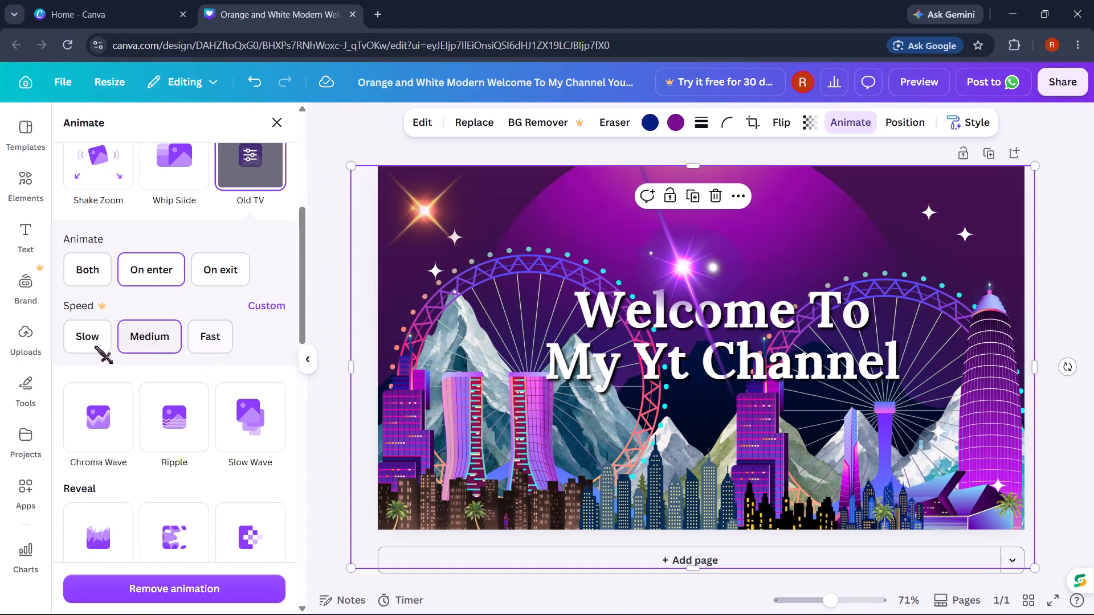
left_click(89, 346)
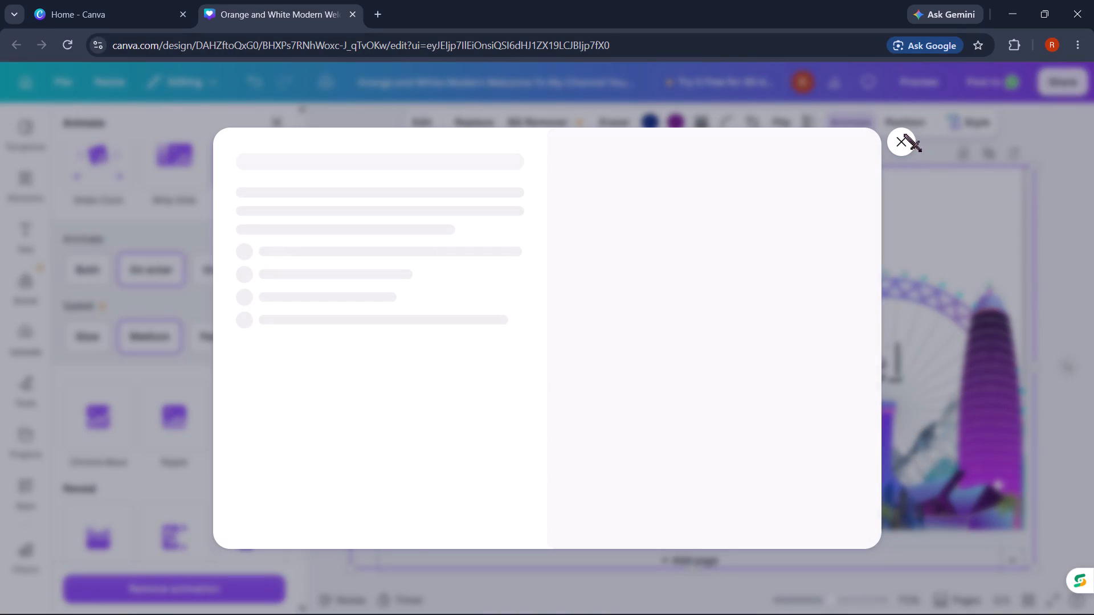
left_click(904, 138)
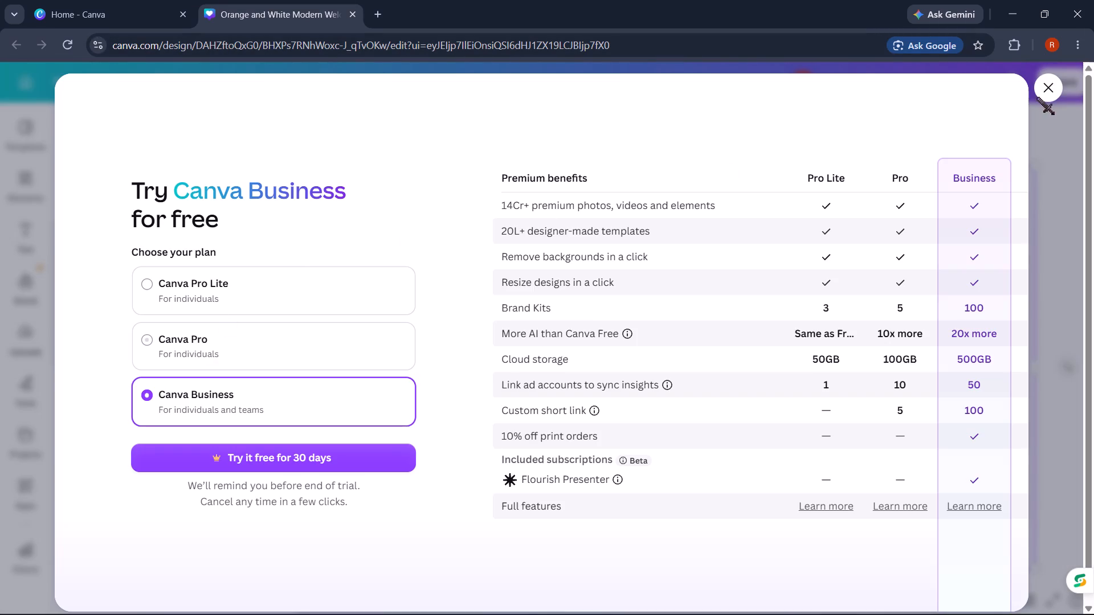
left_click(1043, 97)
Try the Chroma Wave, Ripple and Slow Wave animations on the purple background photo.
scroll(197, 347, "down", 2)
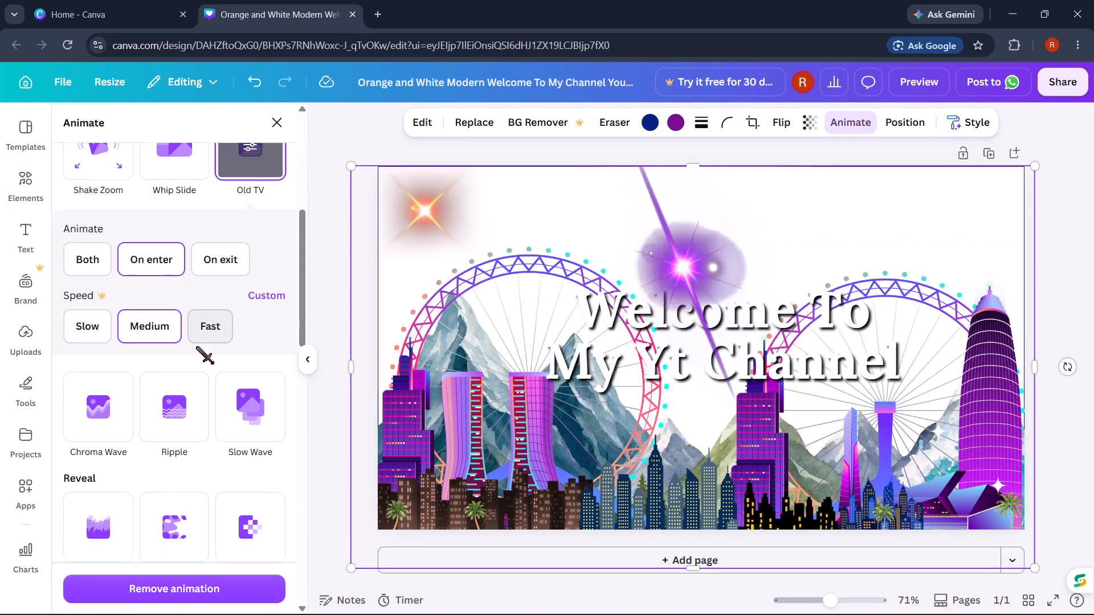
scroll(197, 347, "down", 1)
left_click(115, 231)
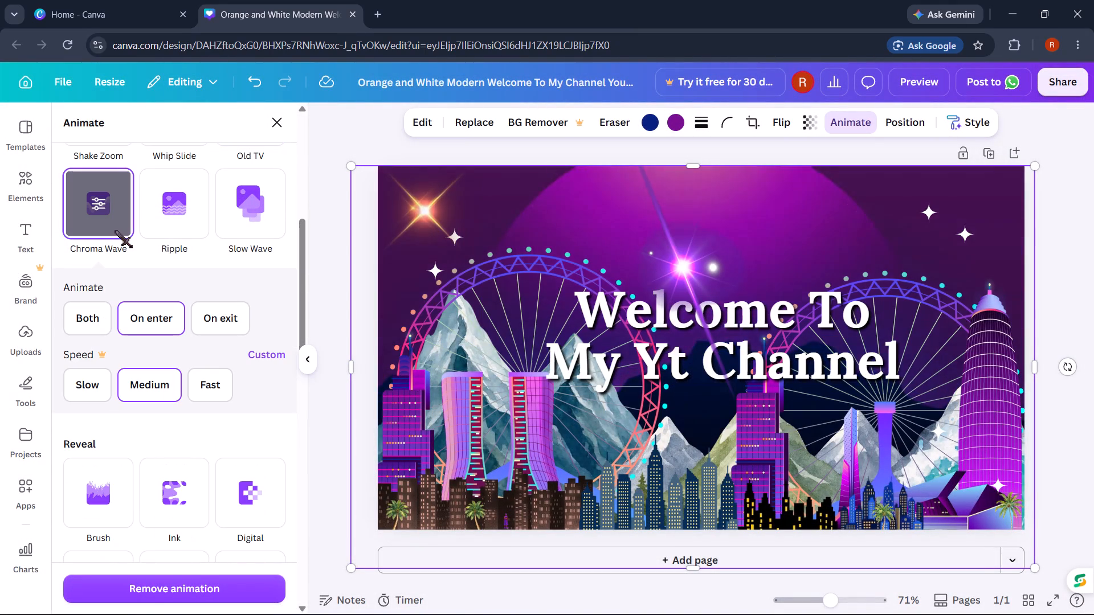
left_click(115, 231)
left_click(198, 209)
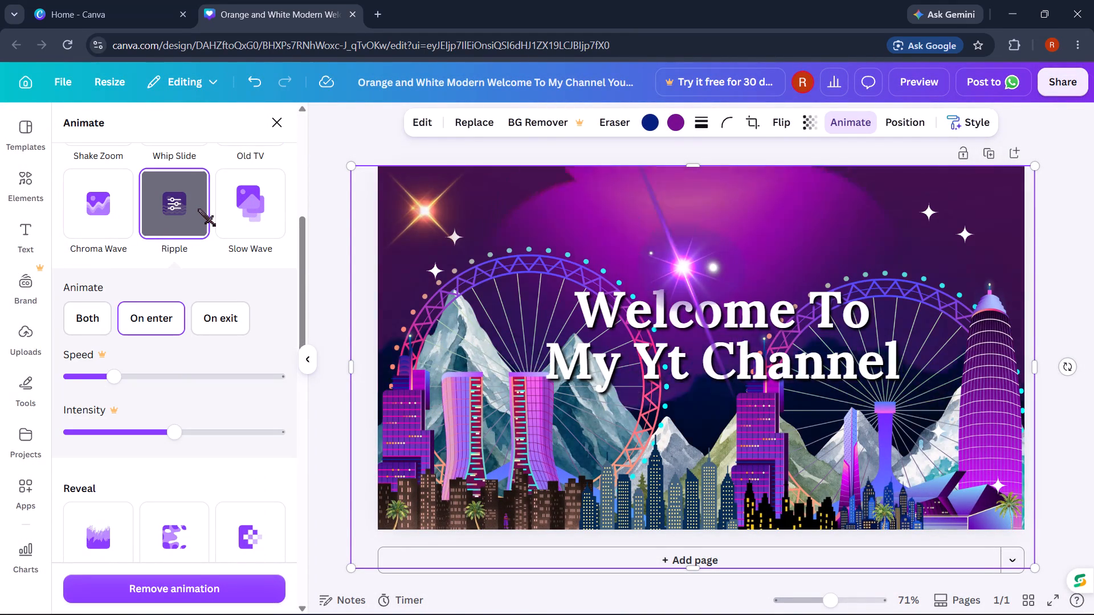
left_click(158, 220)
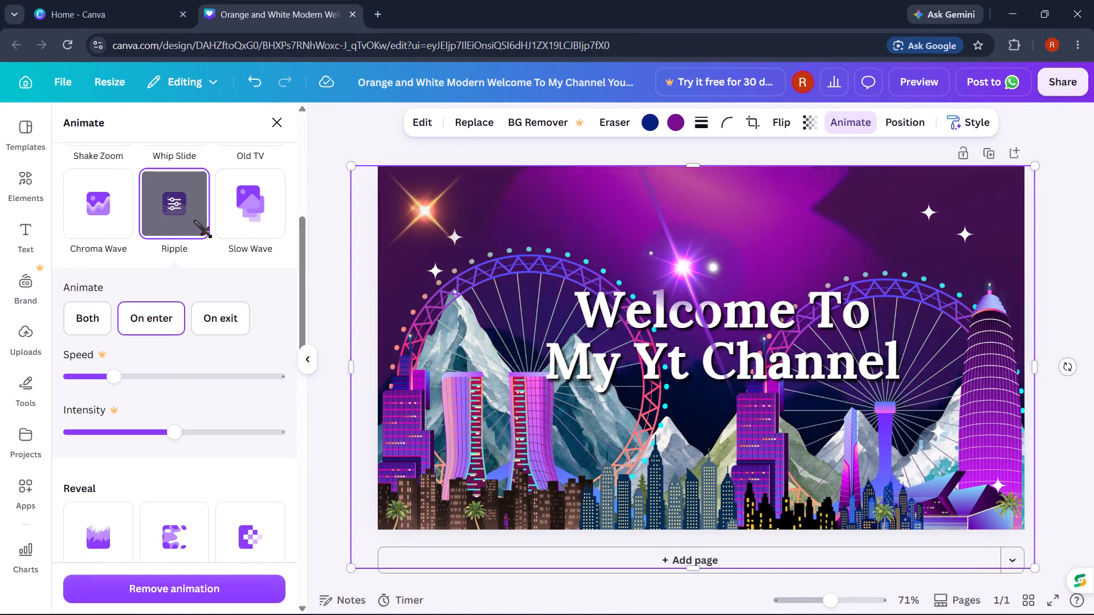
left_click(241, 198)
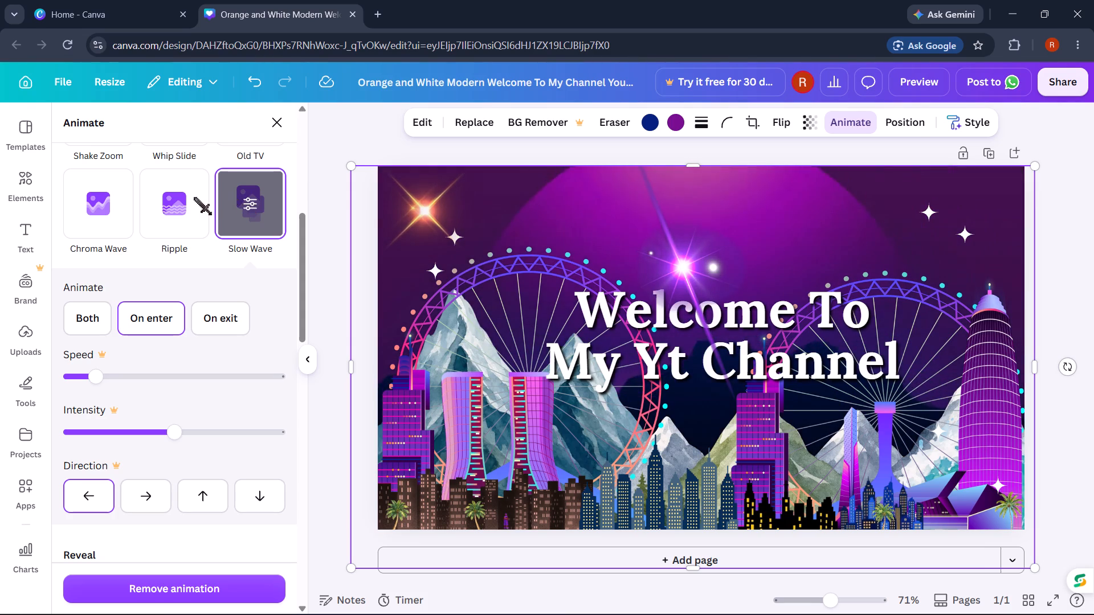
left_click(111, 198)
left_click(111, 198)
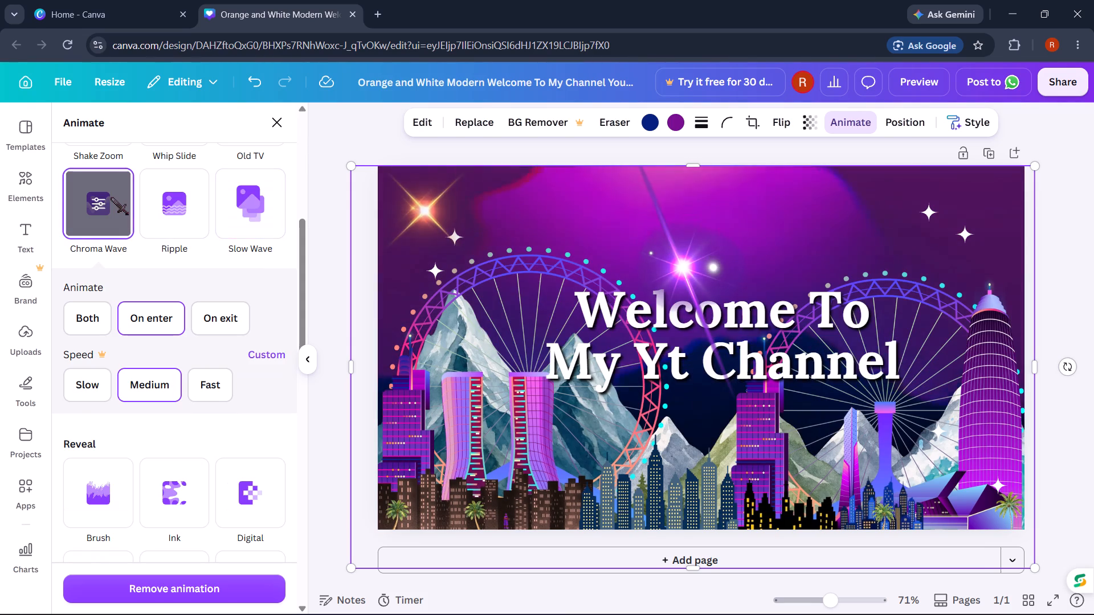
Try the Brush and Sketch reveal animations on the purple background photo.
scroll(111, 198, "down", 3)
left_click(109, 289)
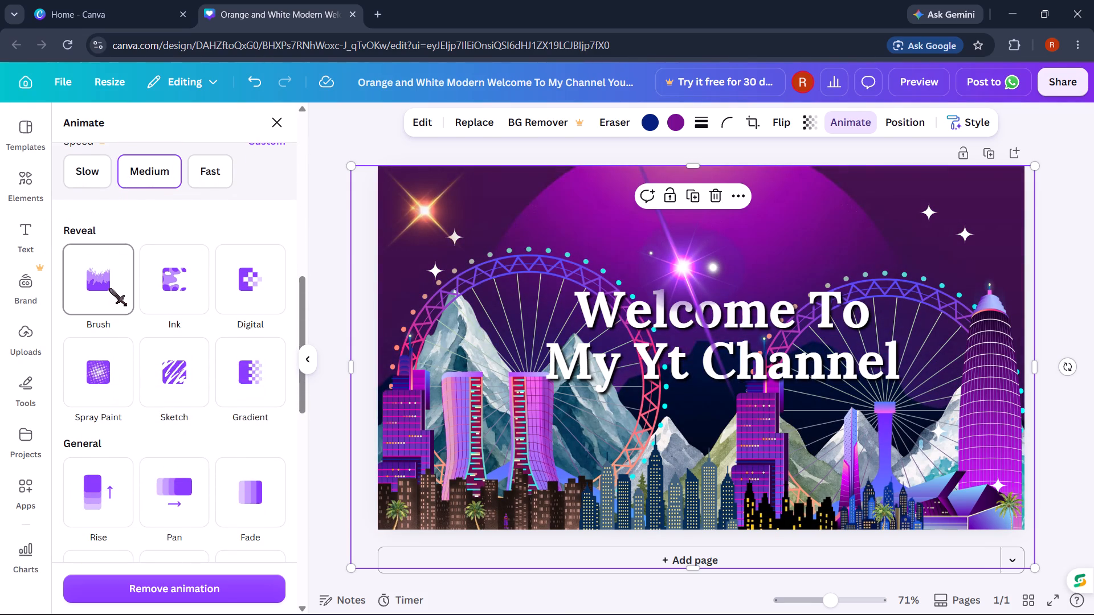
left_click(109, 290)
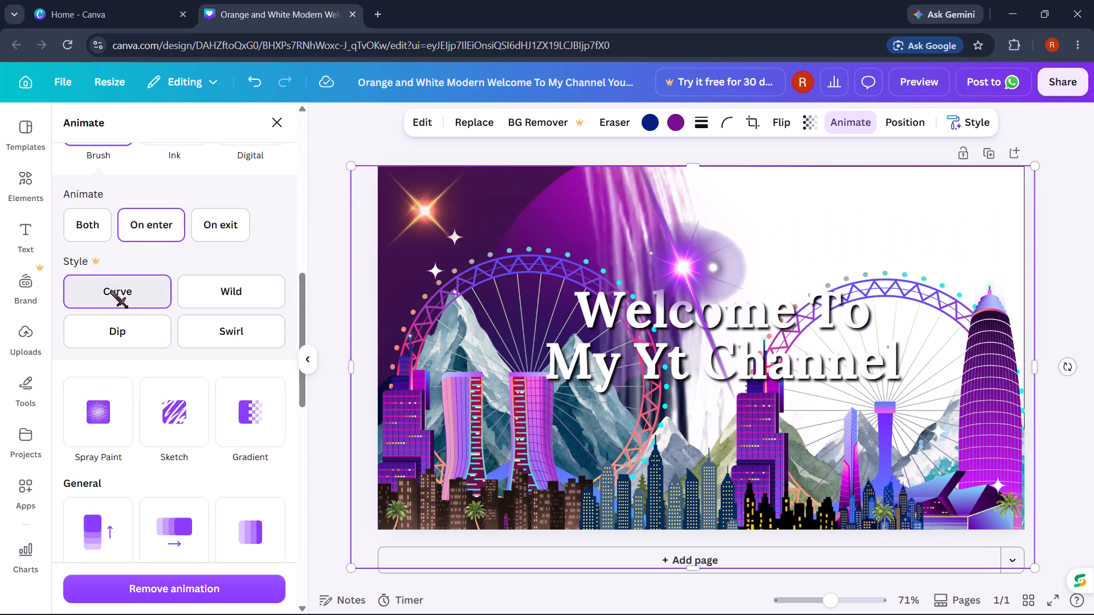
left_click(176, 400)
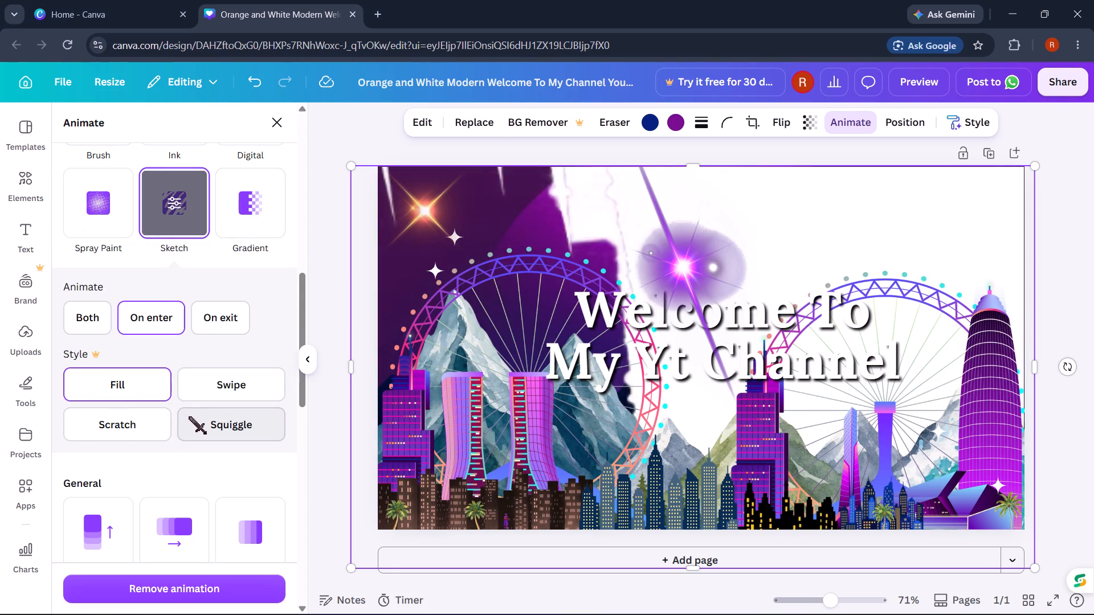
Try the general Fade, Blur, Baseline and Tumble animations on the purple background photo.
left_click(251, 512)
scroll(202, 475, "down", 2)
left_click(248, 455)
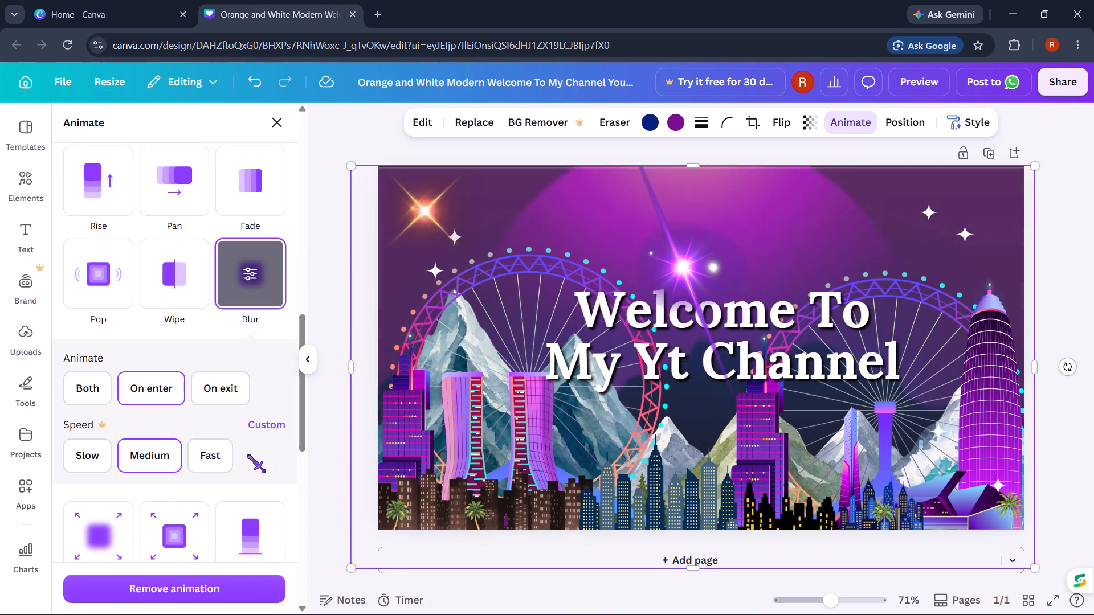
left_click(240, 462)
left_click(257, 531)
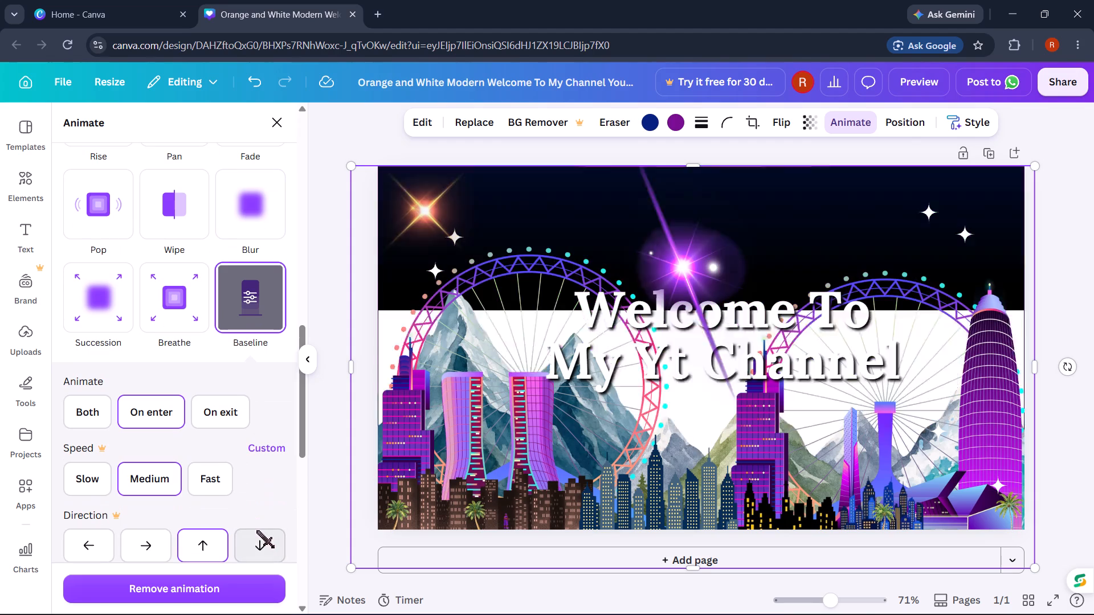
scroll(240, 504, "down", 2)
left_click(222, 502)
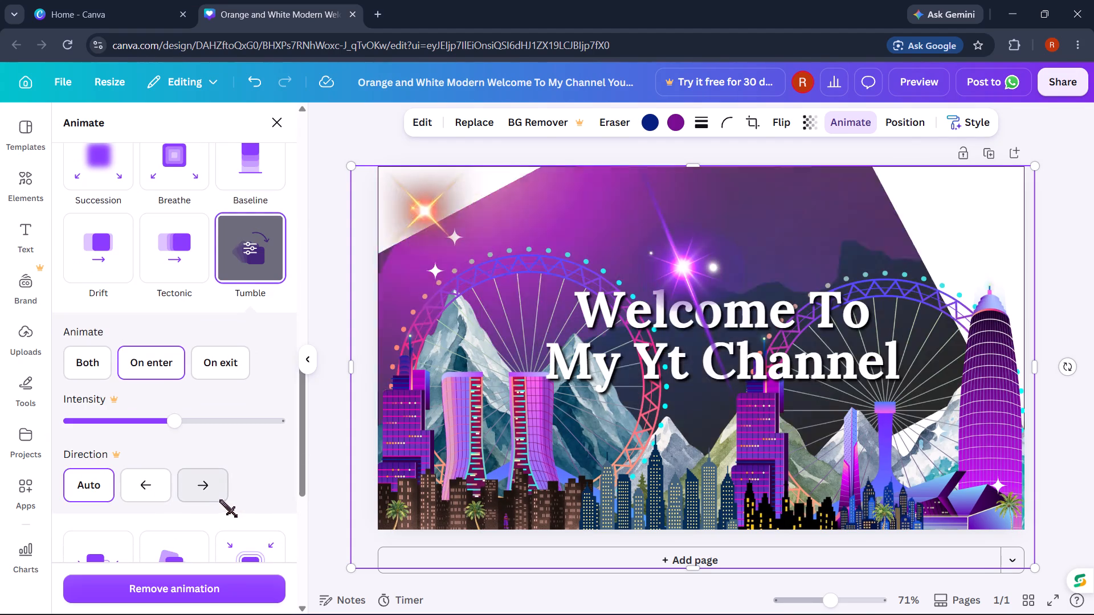
Remove the animation from the purple background photo and close the animation settings.
scroll(186, 409, "up", 6)
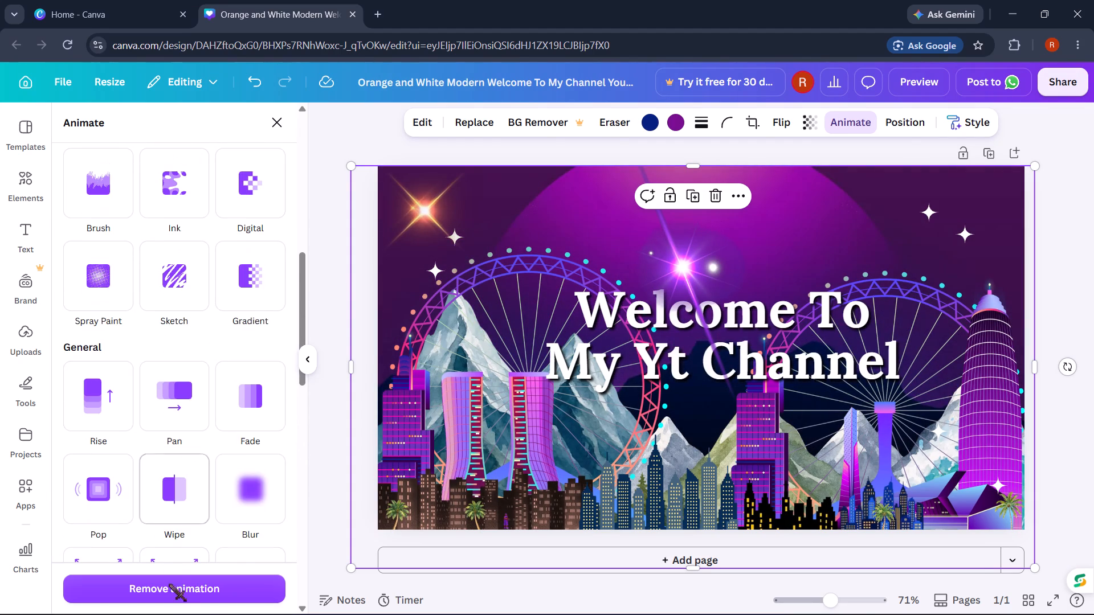
left_click(169, 593)
left_click(276, 122)
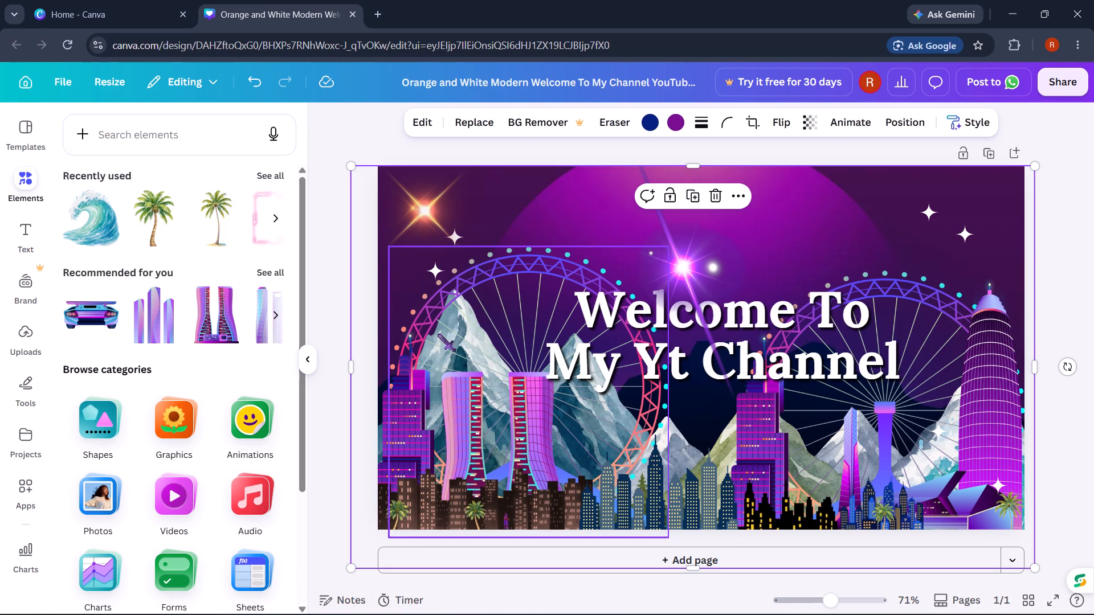
Nudge the purple background photo slightly to the right while keeping the page covered.
left_click(469, 223)
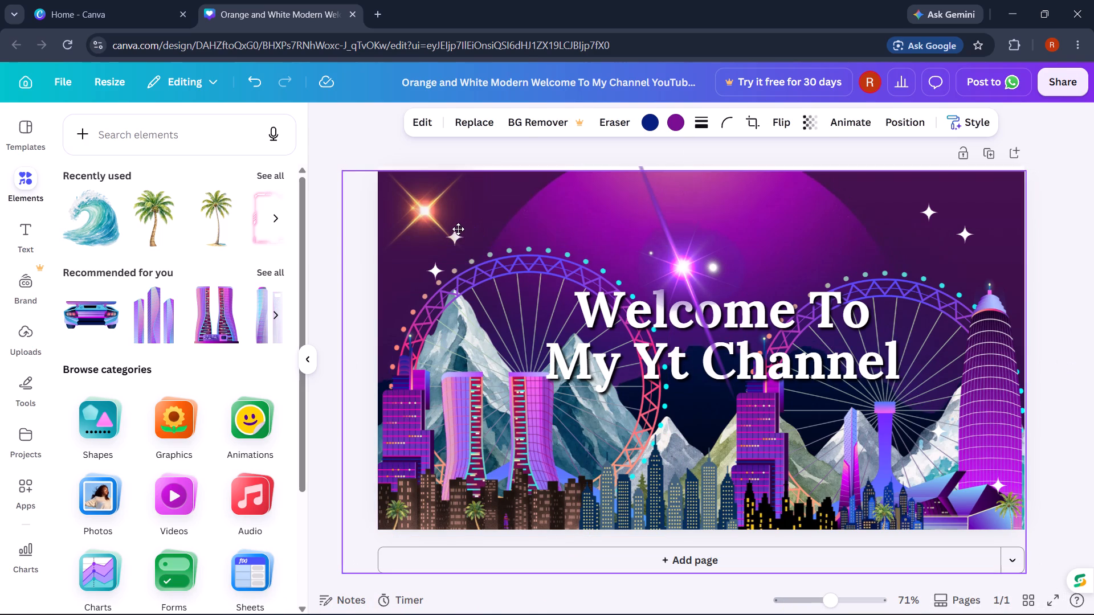
left_click(434, 223)
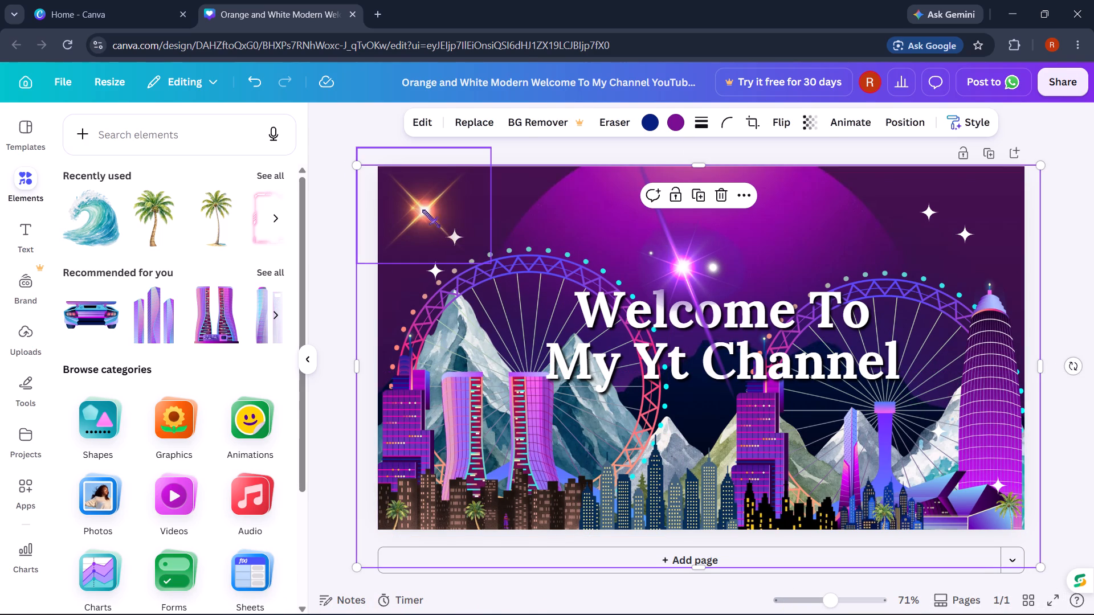
Nudge the orange star flare in the design's upper-left corner slightly left and down, then deselect it.
left_click(422, 209)
left_click(422, 209)
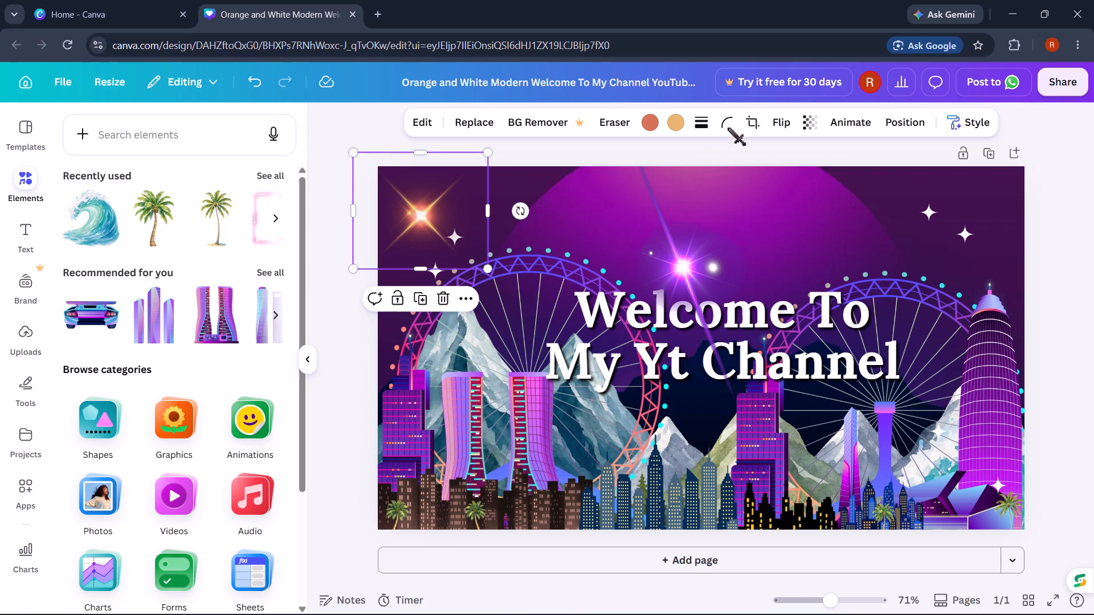
left_click(1093, 140)
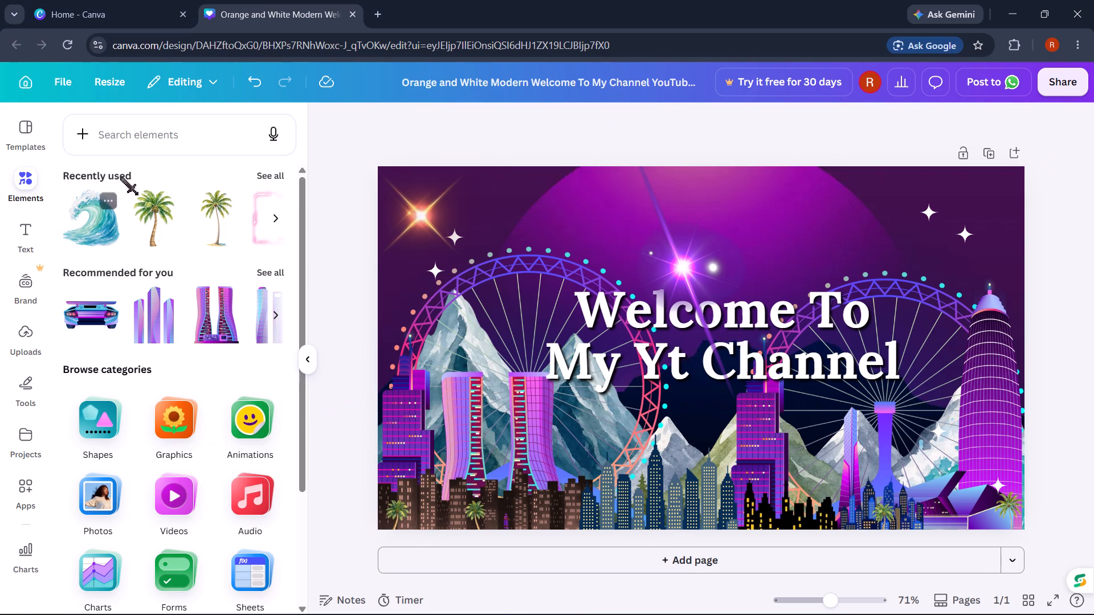
Add another orange star flare from the recently used elements and place it in the design's upper-right corner.
left_click(273, 171)
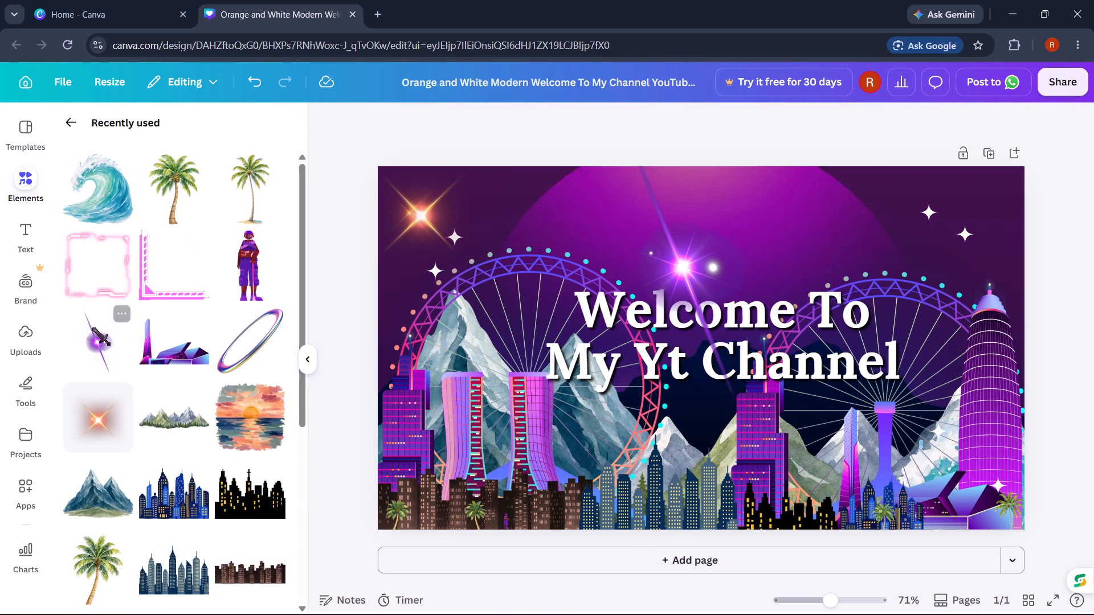
left_click(82, 420)
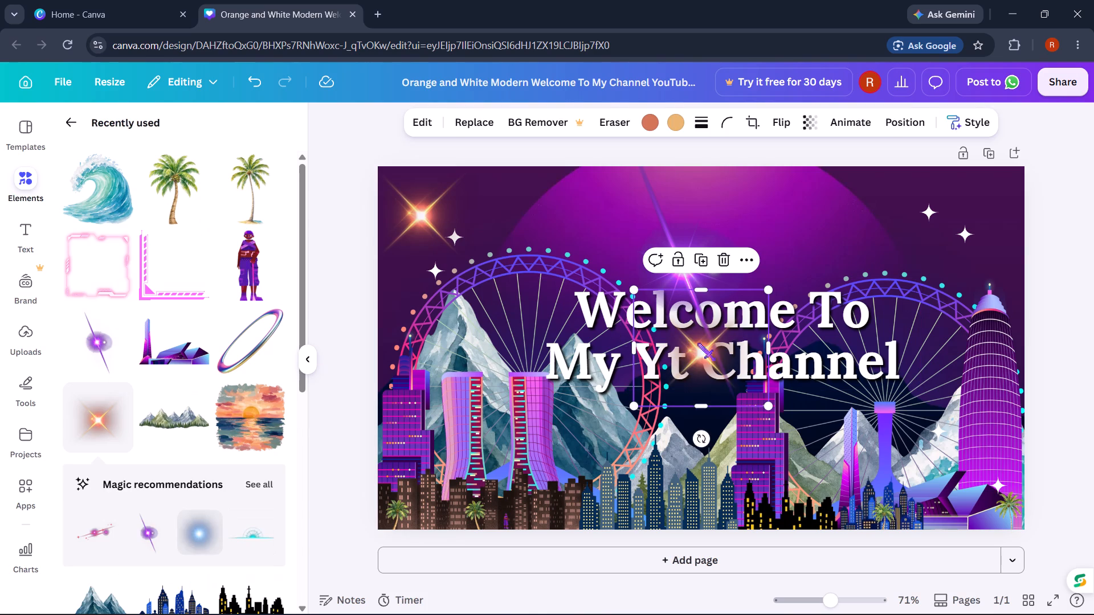
left_click_drag(738, 343, 1002, 194)
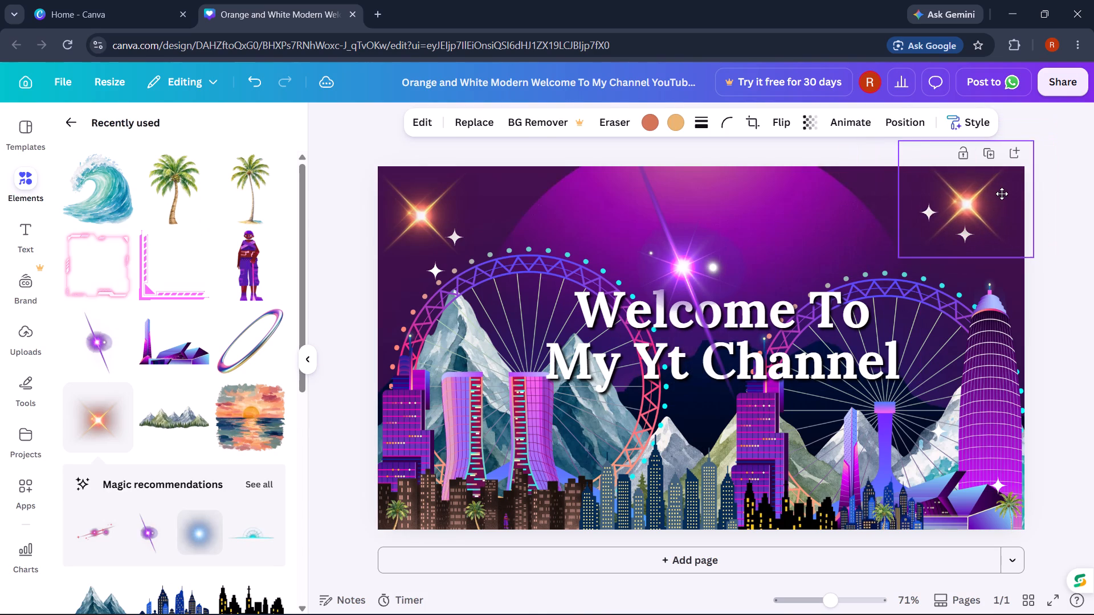
left_click_drag(1002, 194, 1007, 203)
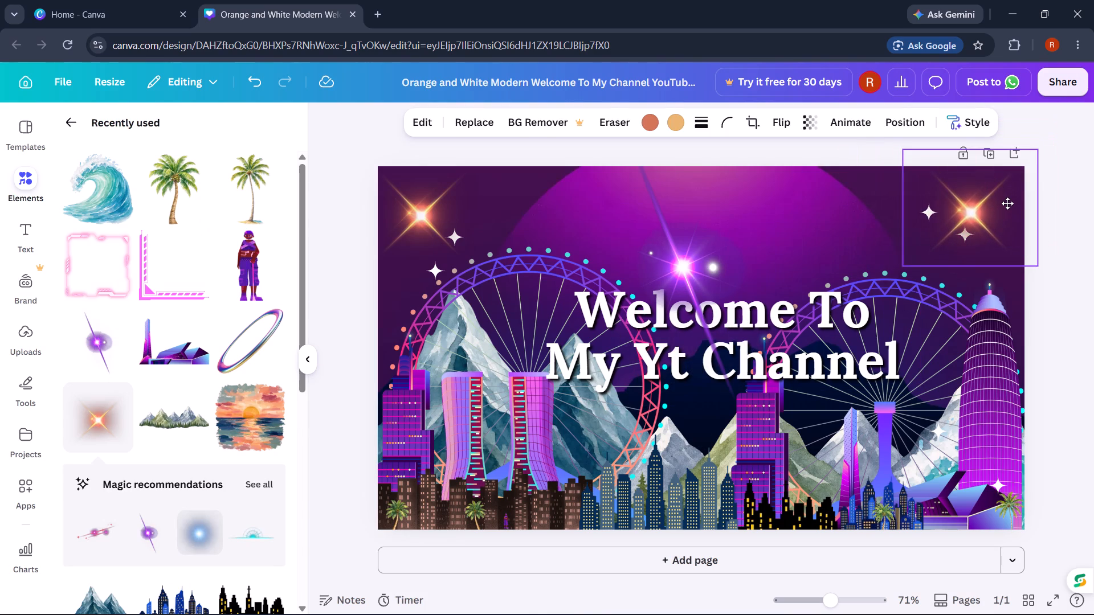
left_click_drag(1007, 203, 1003, 198)
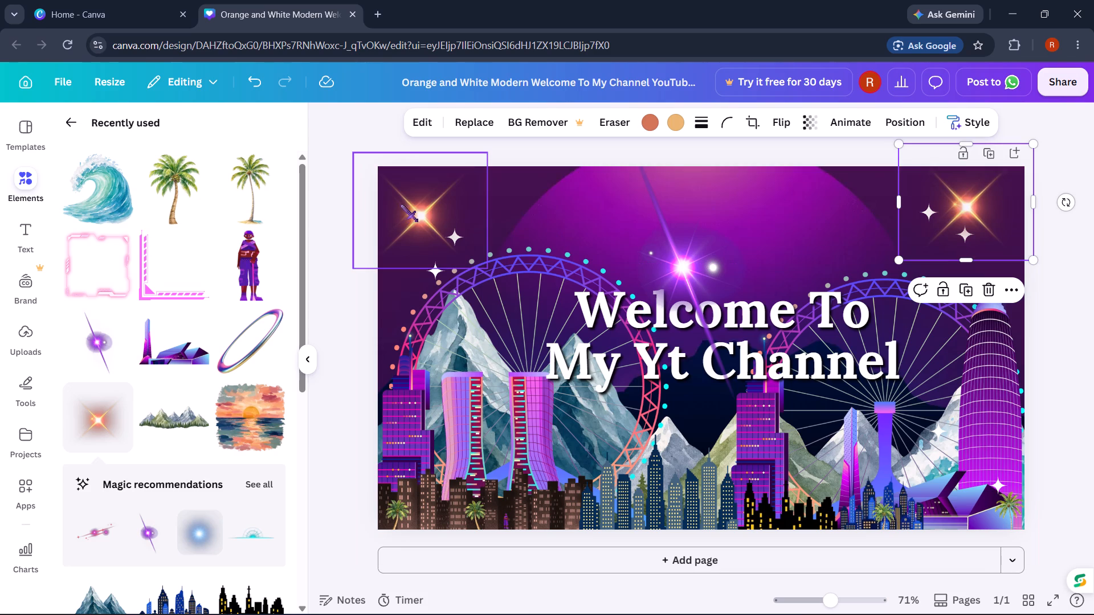
Move the upper-left orange star flare slightly closer to the design's left edge.
left_click_drag(412, 202, 398, 204)
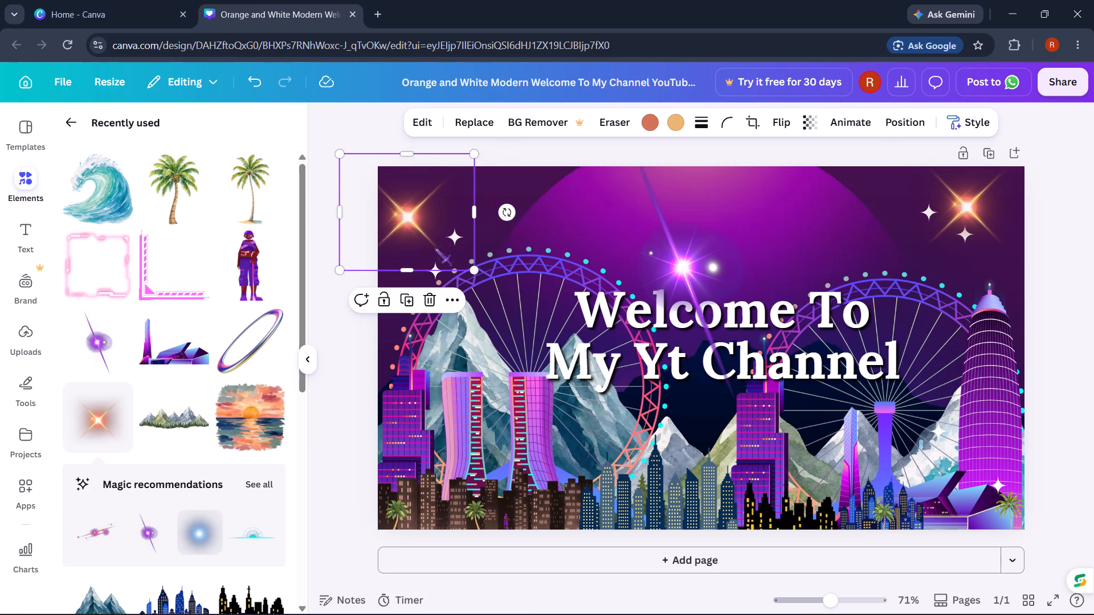
Trim the lower edge of the upper-left orange star flare's frame slightly upward, near the small white sparkle.
left_click(438, 277)
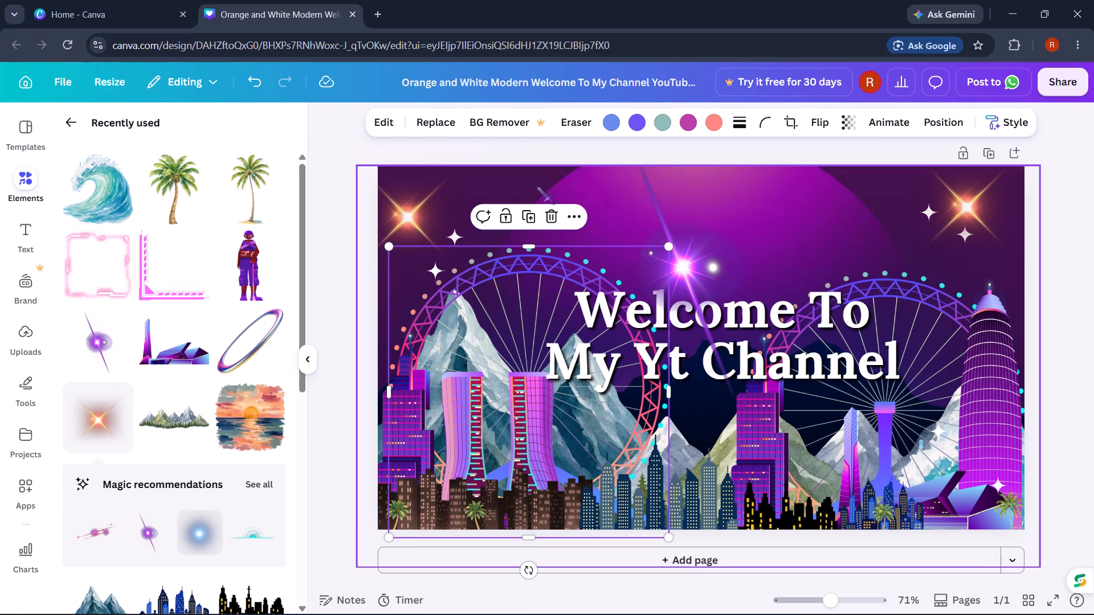
left_click(538, 186)
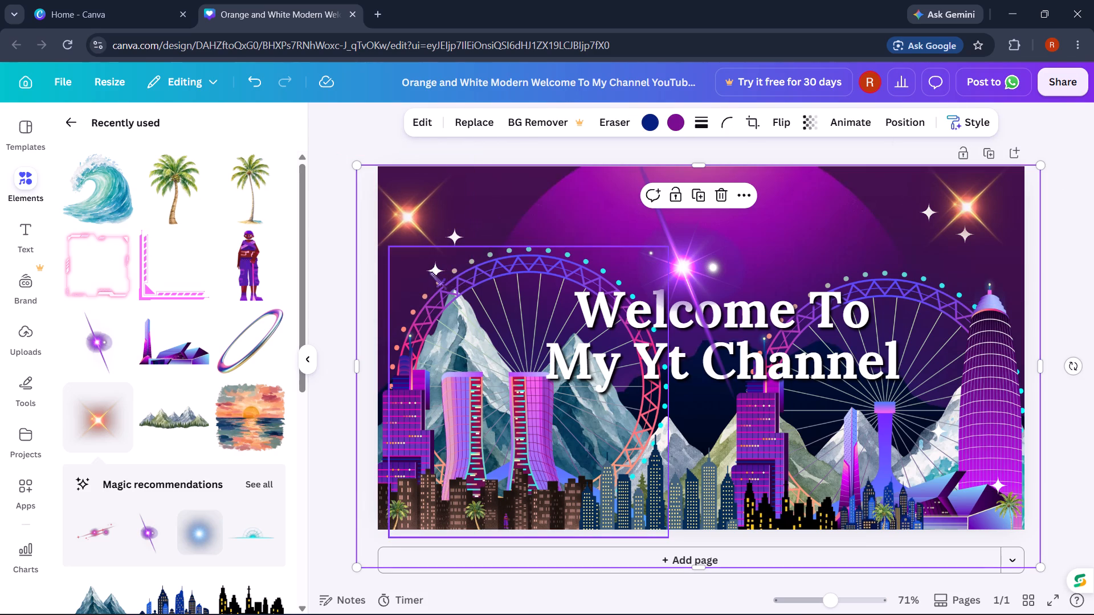
left_click(430, 269)
left_click(438, 252)
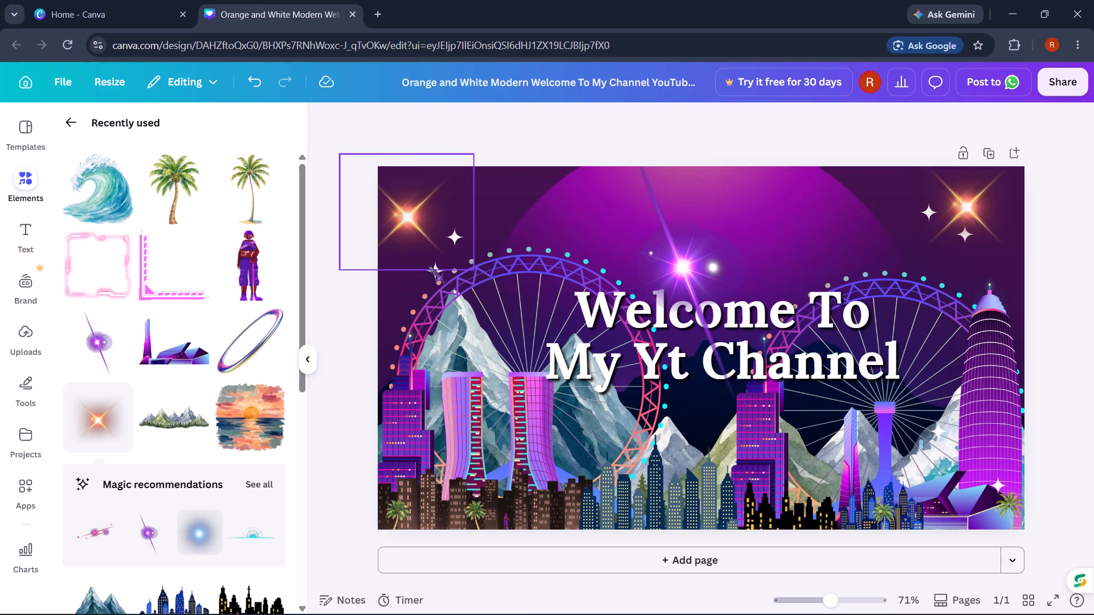
left_click(434, 269)
left_click_drag(434, 269, 435, 266)
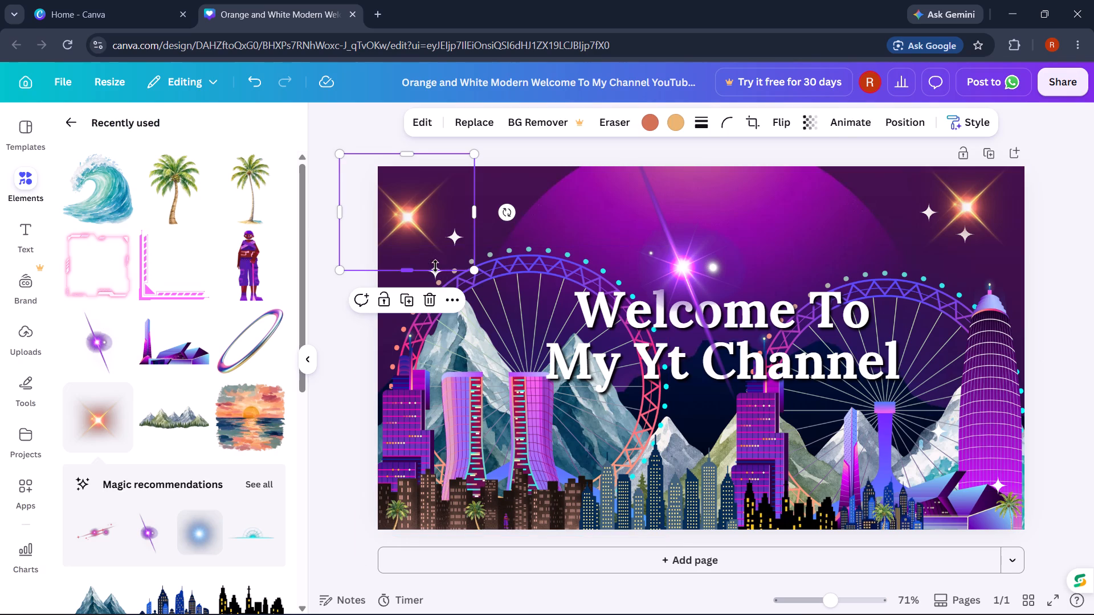
left_click_drag(435, 266, 436, 260)
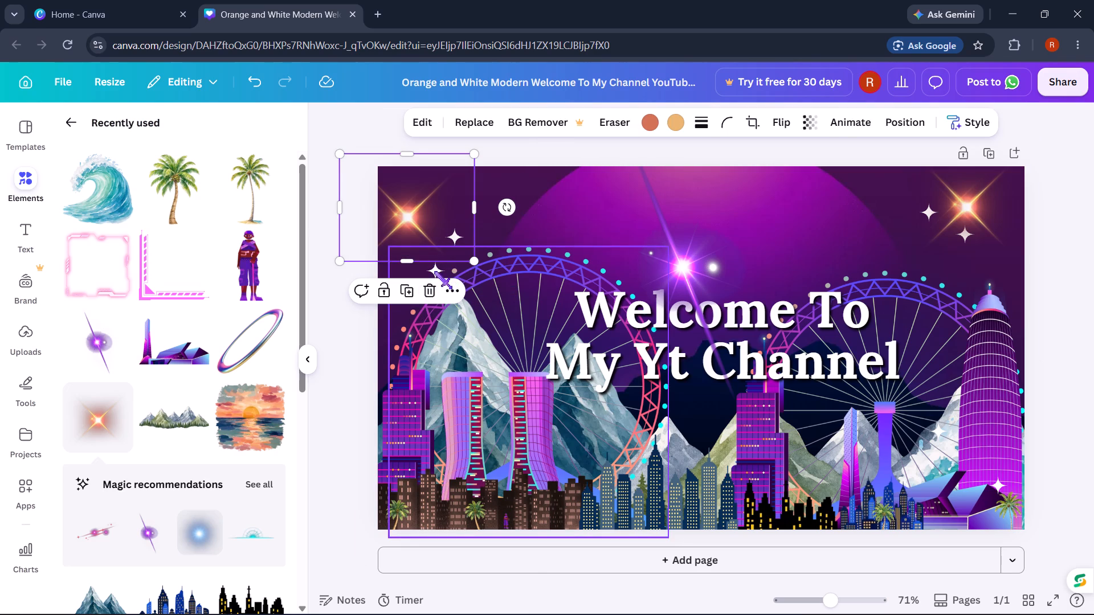
Move the left Ferris wheel slightly left and down behind the buildings, then deselect it.
left_click(435, 272)
double_click(435, 272)
left_click(435, 272)
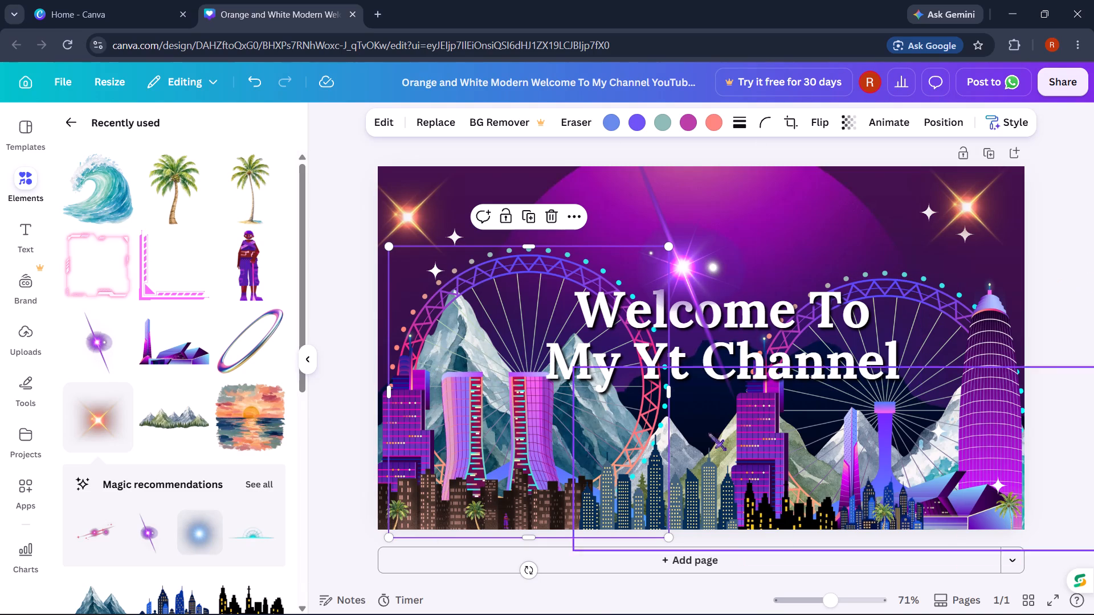
left_click_drag(533, 429, 522, 425)
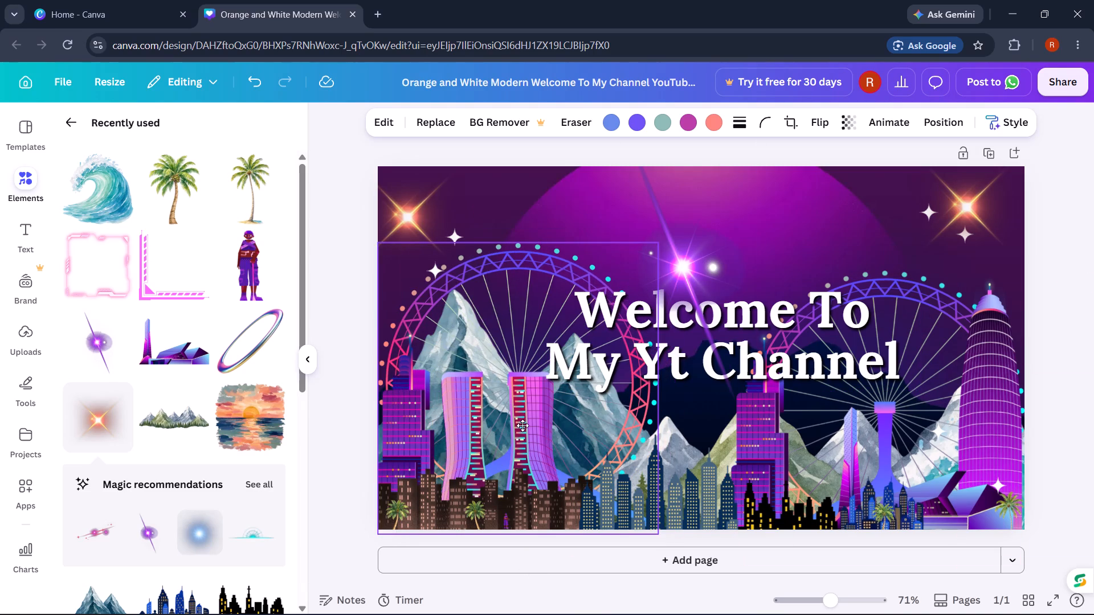
left_click_drag(522, 425, 515, 433)
left_click(1075, 248)
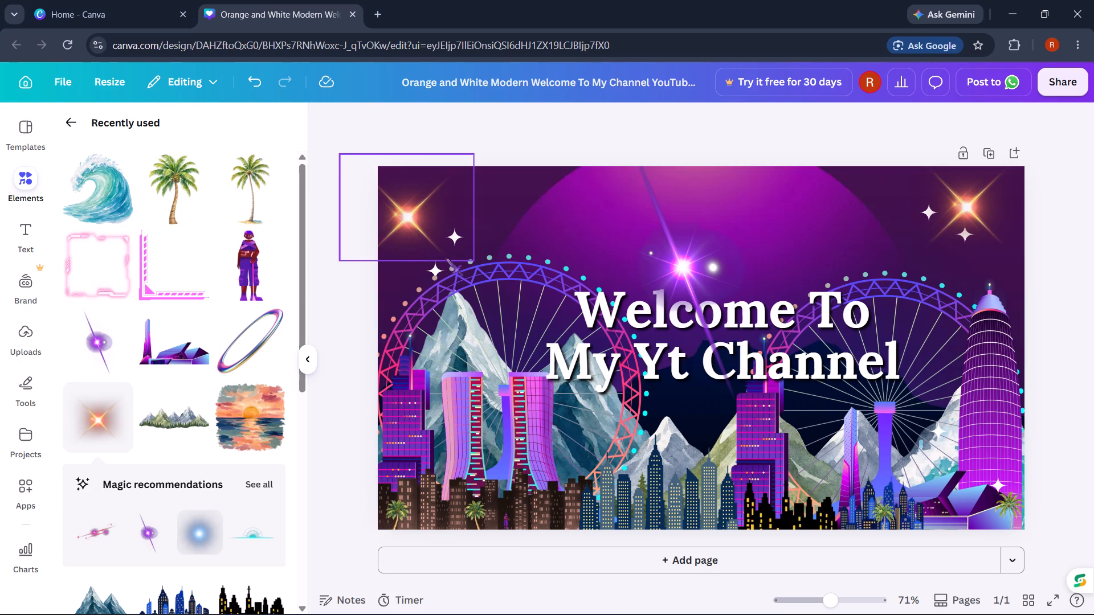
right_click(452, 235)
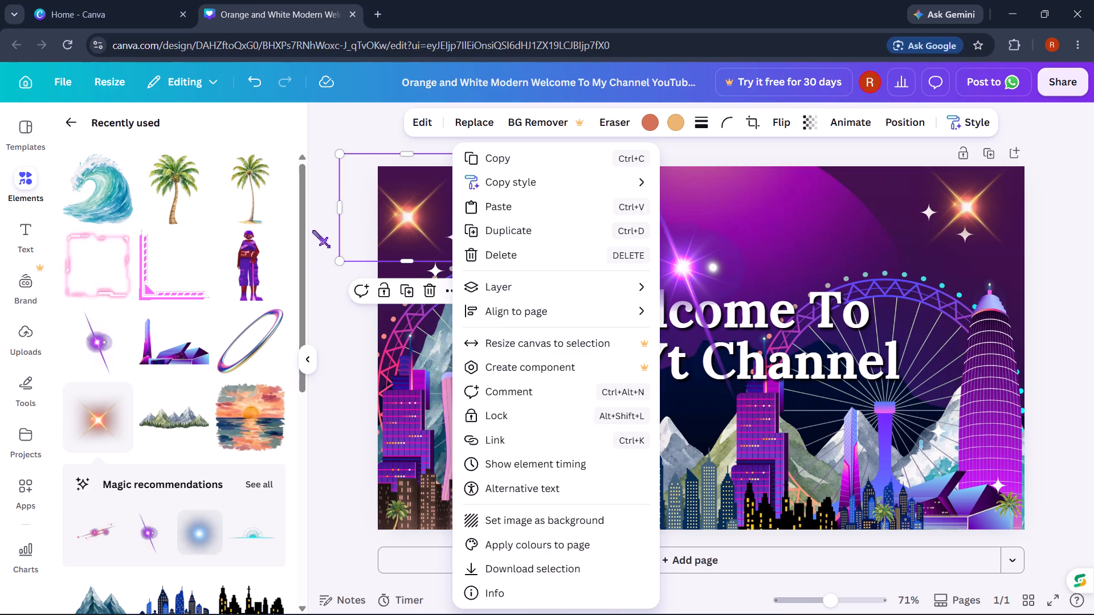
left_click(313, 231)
Add the round blue glow flare from the magic recommendations and shrink it to a small star.
scroll(103, 340, "down", 3)
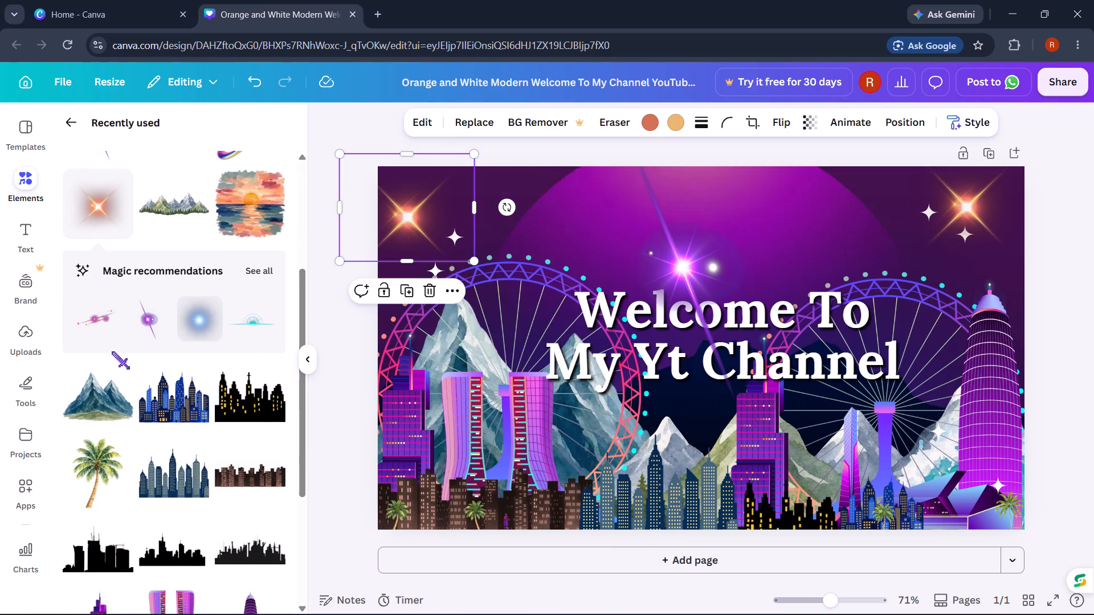
left_click(197, 318)
left_click(682, 285)
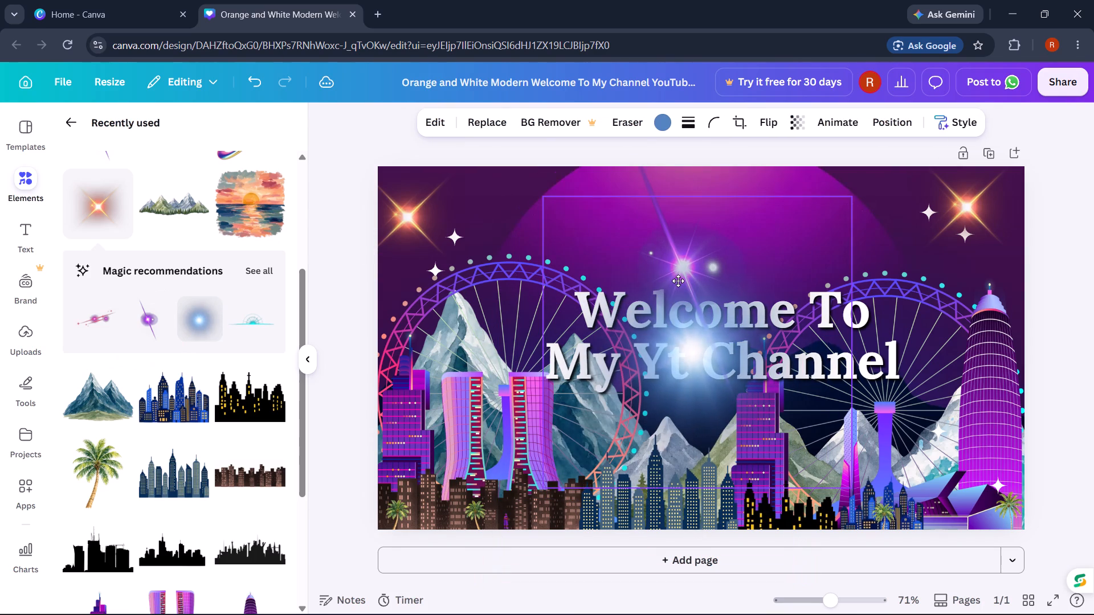
left_click_drag(855, 200, 617, 428)
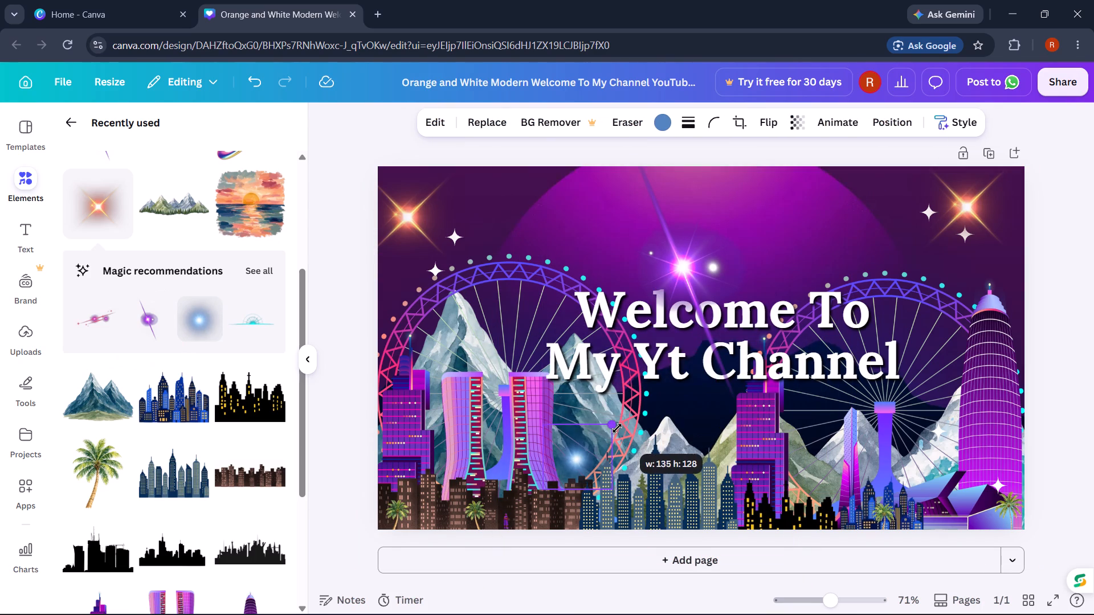
left_click_drag(617, 428, 607, 440)
Place the small blue glow in the upper-left sky, beside the orange star flare, and deselect it.
left_click_drag(573, 463, 687, 322)
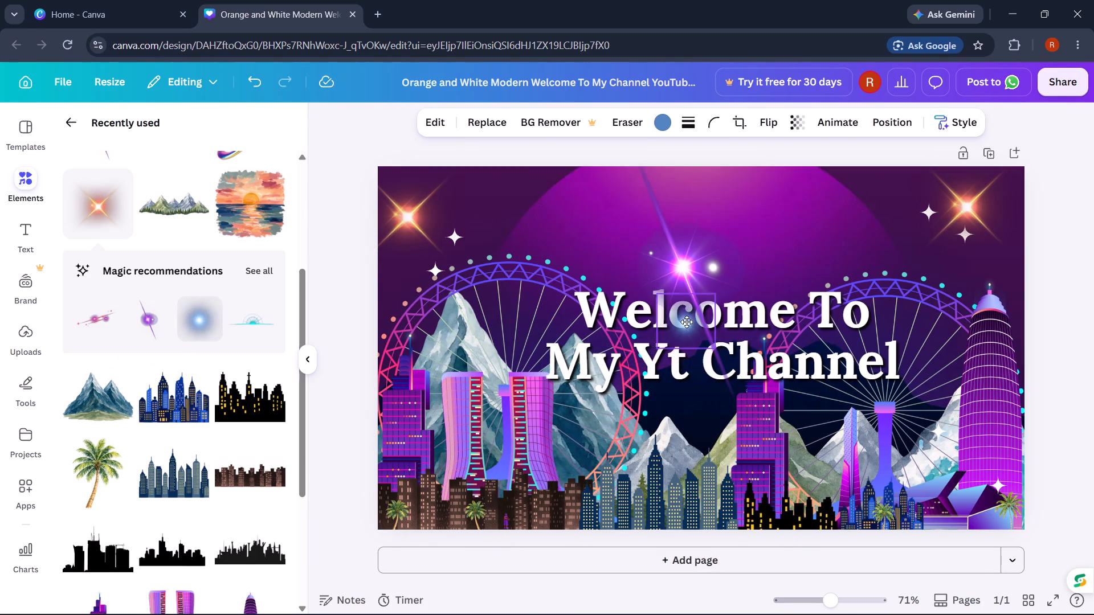
left_click_drag(687, 322, 708, 309)
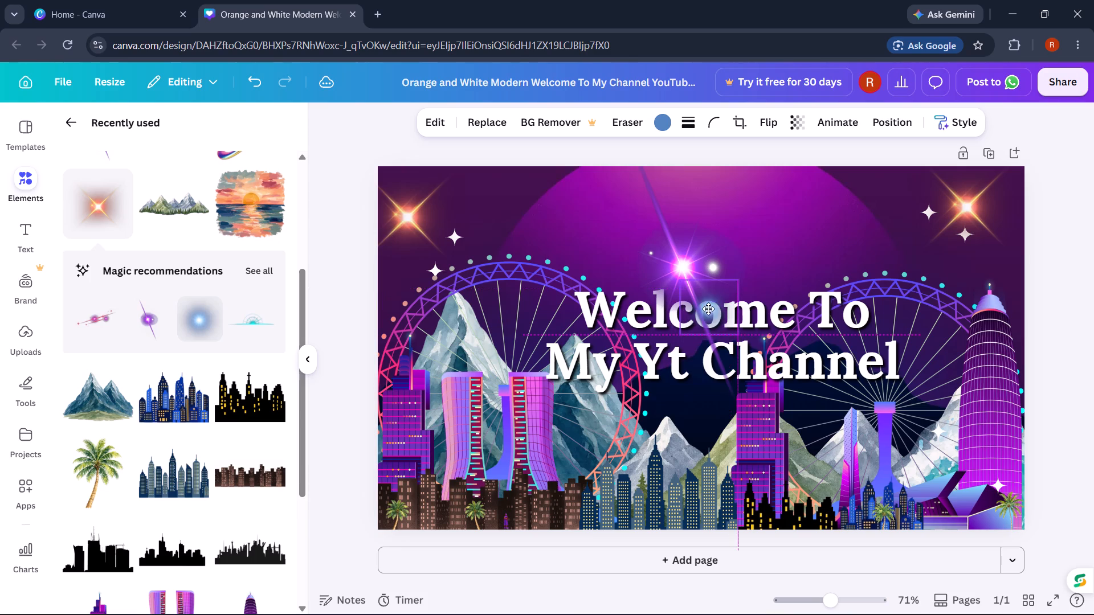
left_click_drag(708, 309, 855, 319)
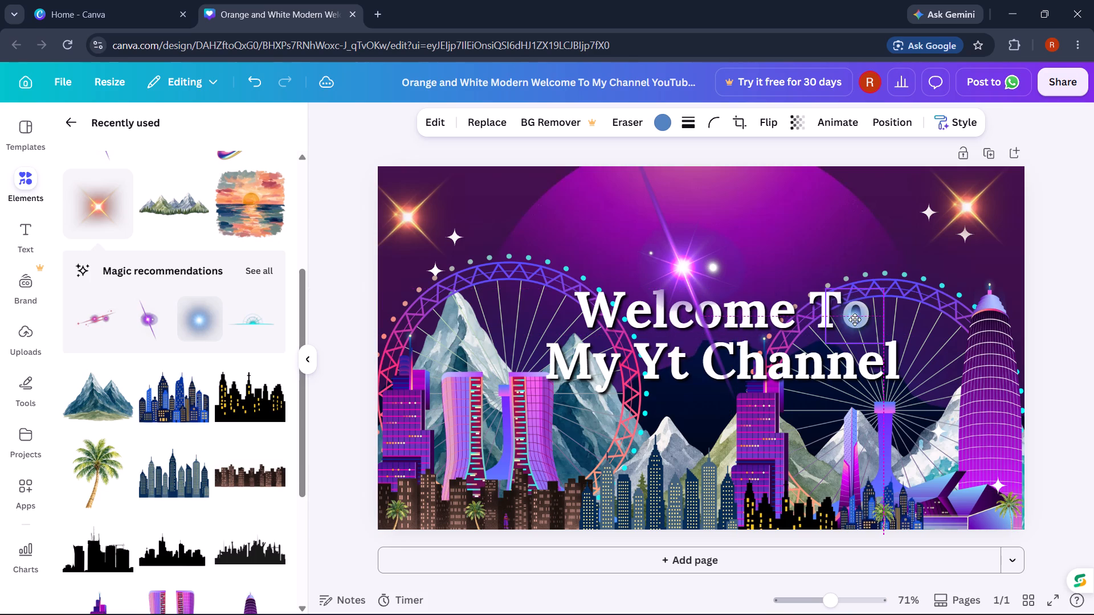
left_click_drag(855, 319, 857, 314)
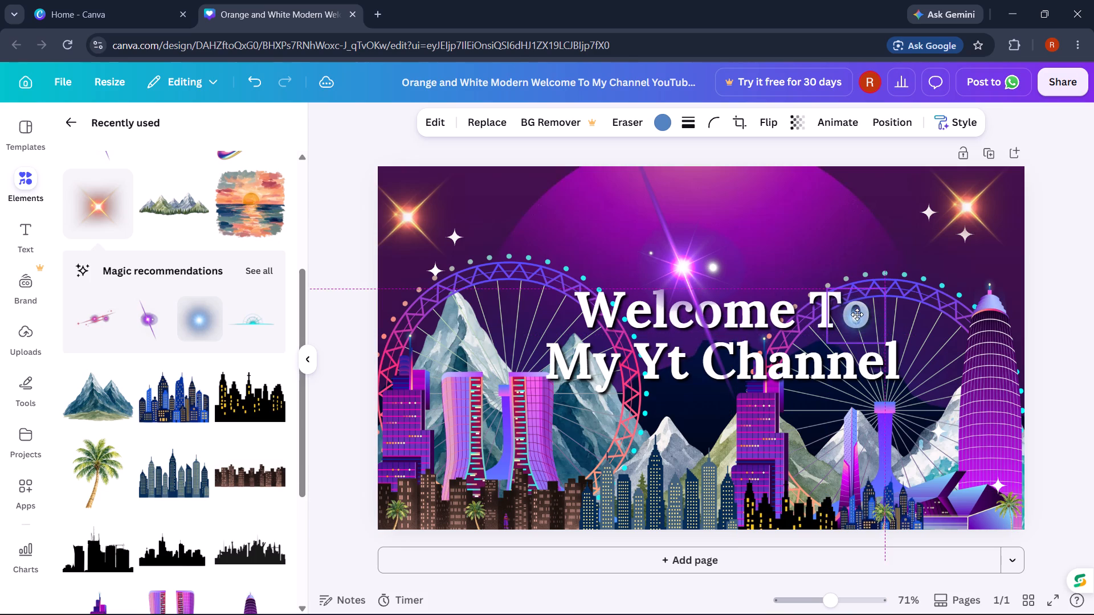
left_click_drag(857, 314, 868, 186)
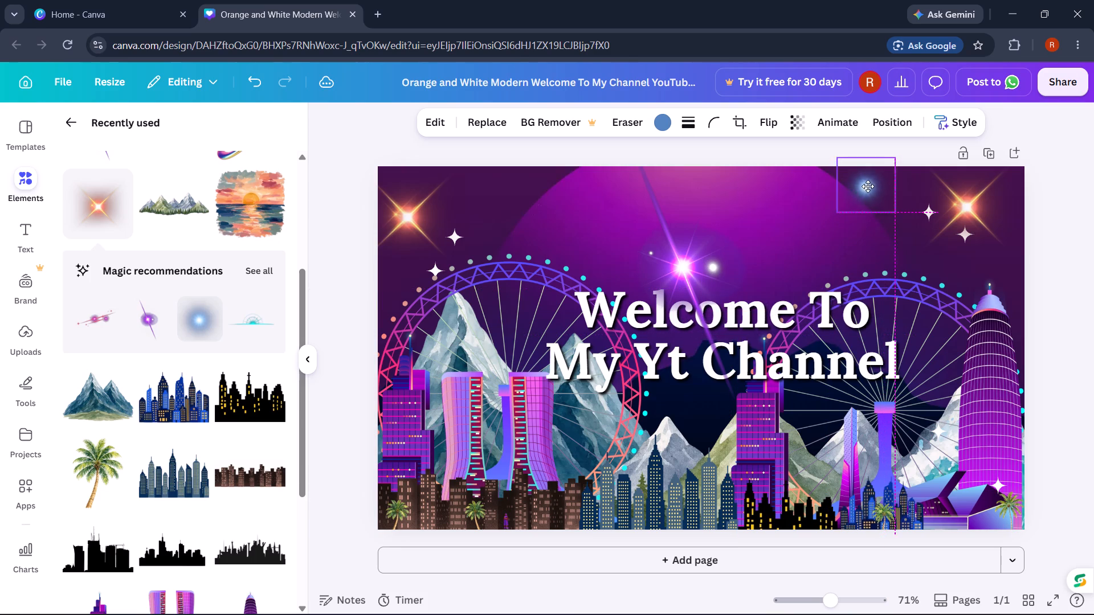
left_click_drag(868, 186, 777, 247)
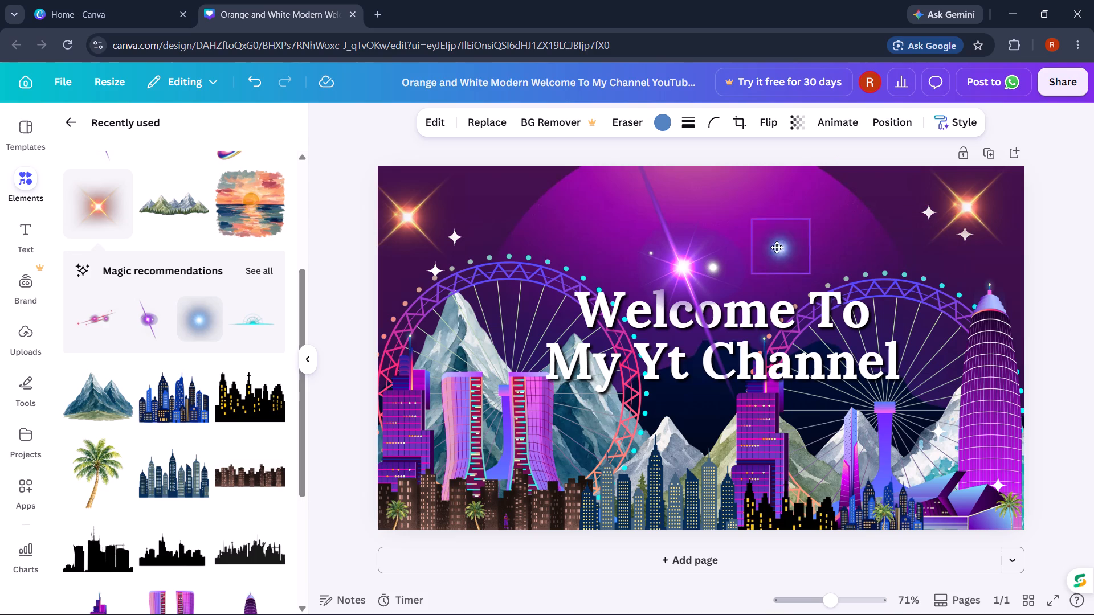
left_click_drag(777, 247, 507, 192)
left_click(728, 130)
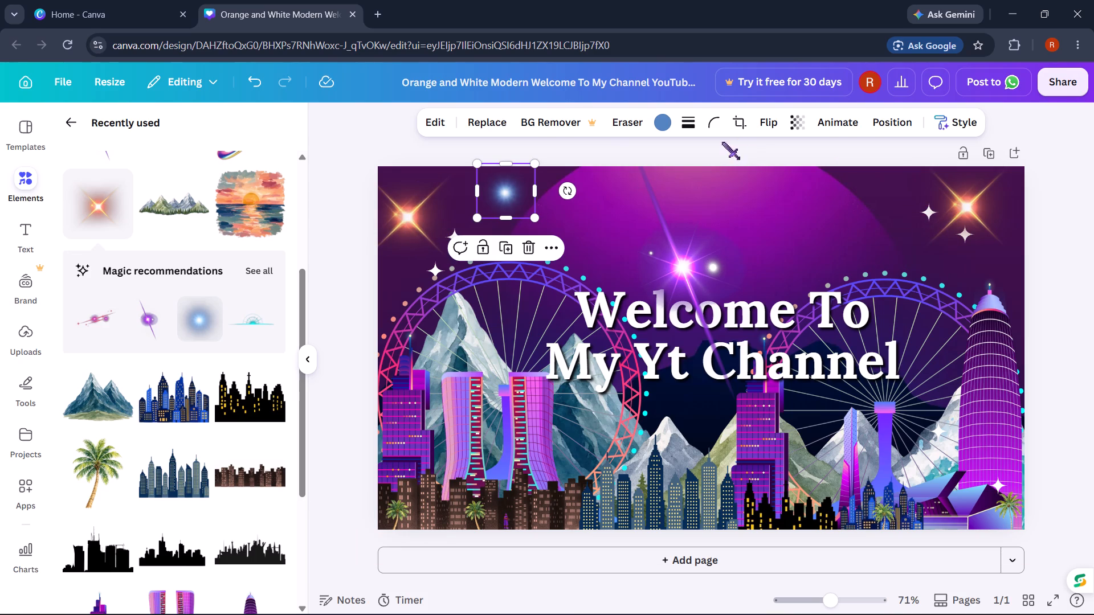
left_click(702, 154)
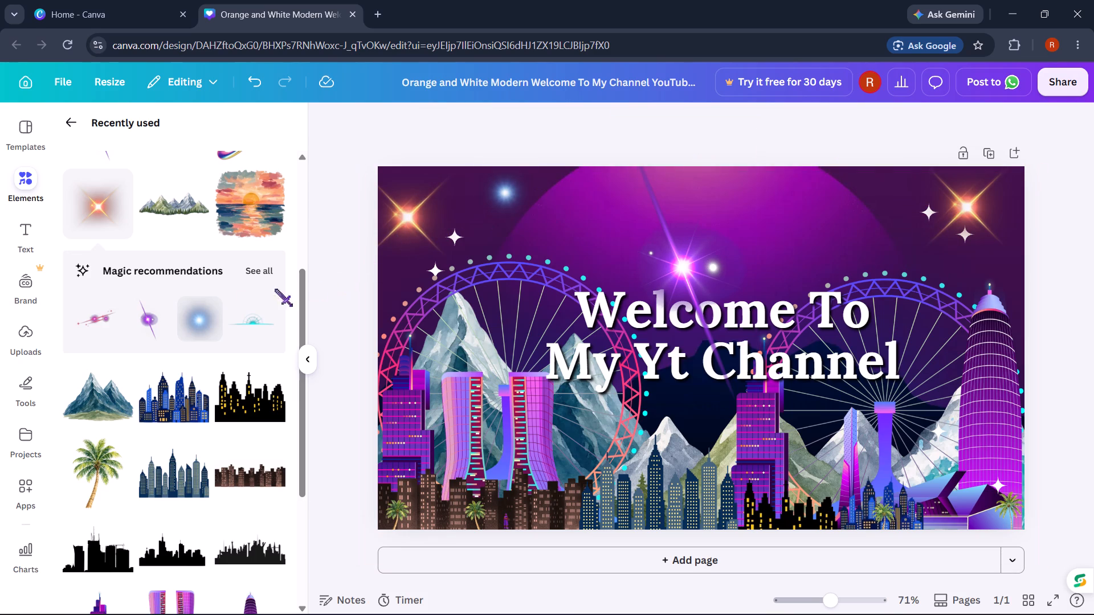
Add the red streaked flare from the magic recommendations, shrink it, and place it in the sky above the word "To".
left_click(100, 317)
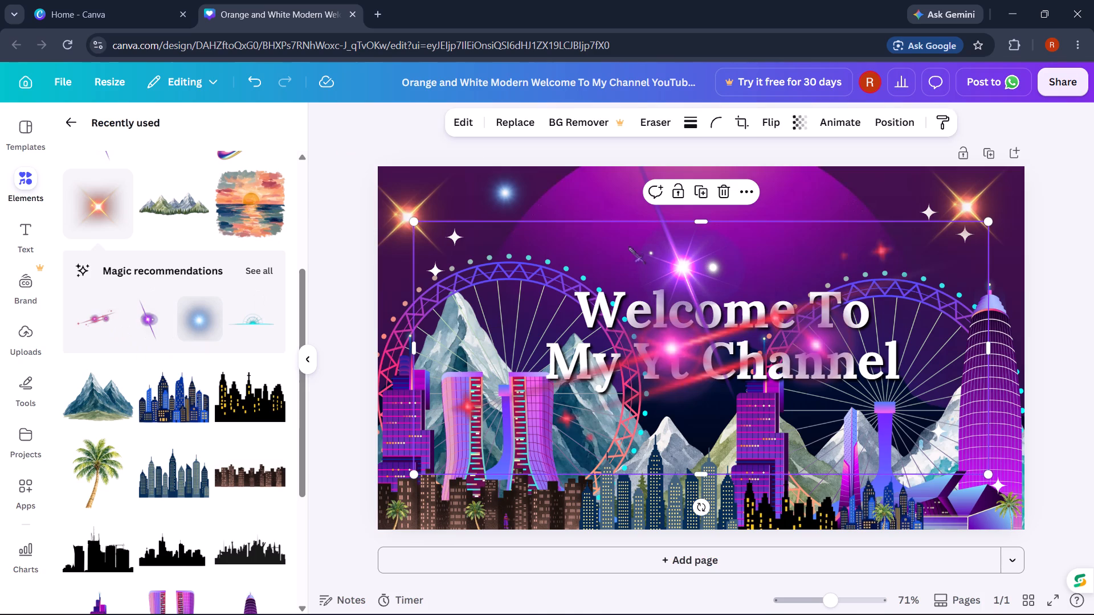
left_click_drag(990, 220, 835, 306)
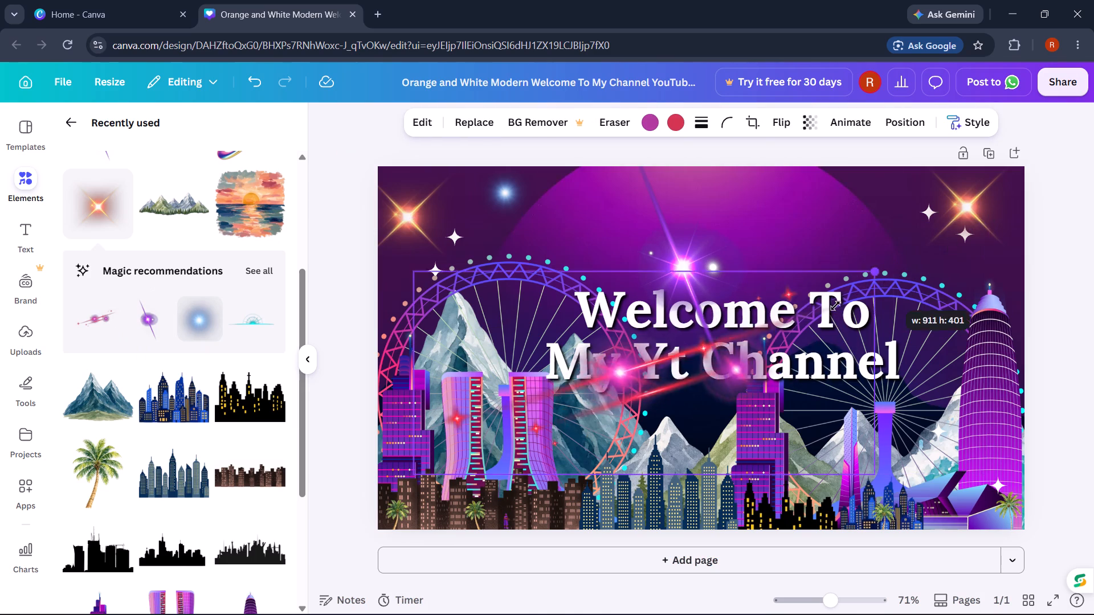
left_click_drag(835, 306, 559, 453)
left_click_drag(468, 455, 706, 277)
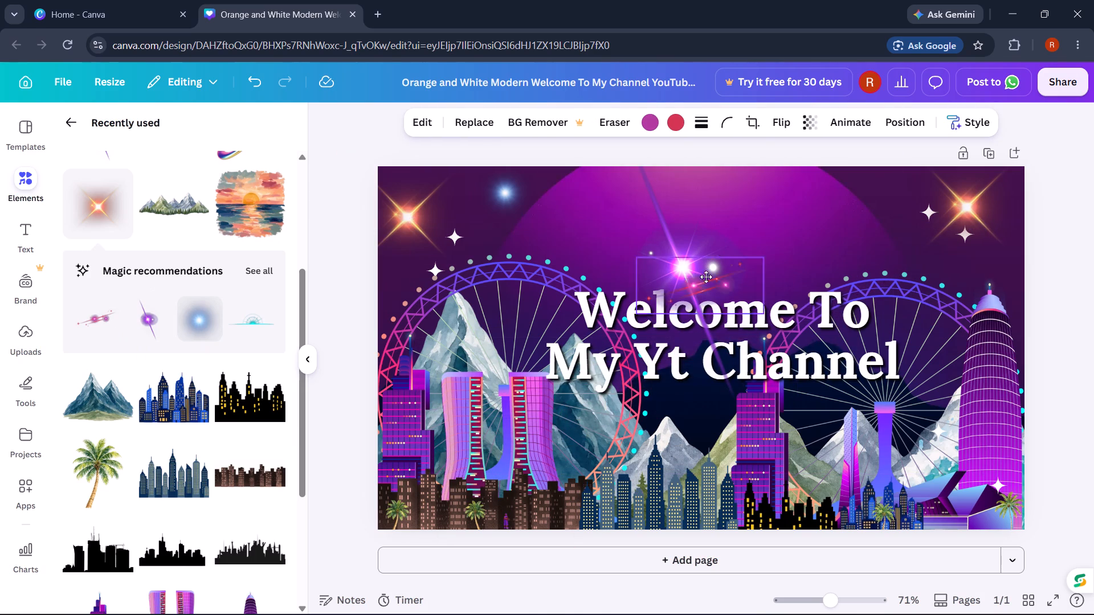
left_click_drag(706, 277, 785, 243)
left_click(1044, 171)
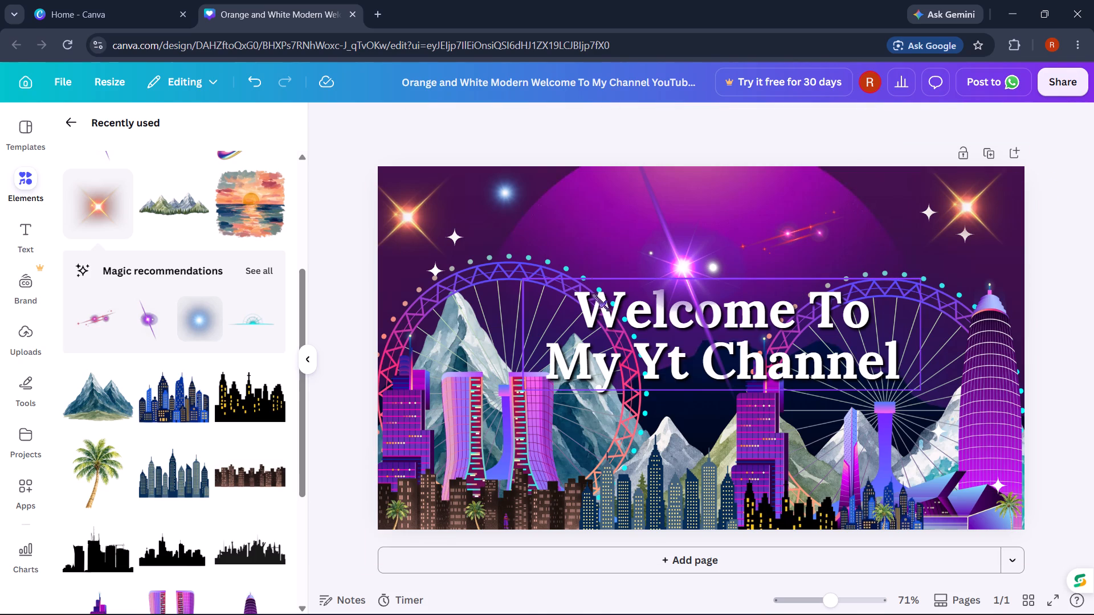
Move the blue glow slightly left, closer to the upper-left orange star flare, and deselect it.
left_click_drag(487, 190, 618, 261)
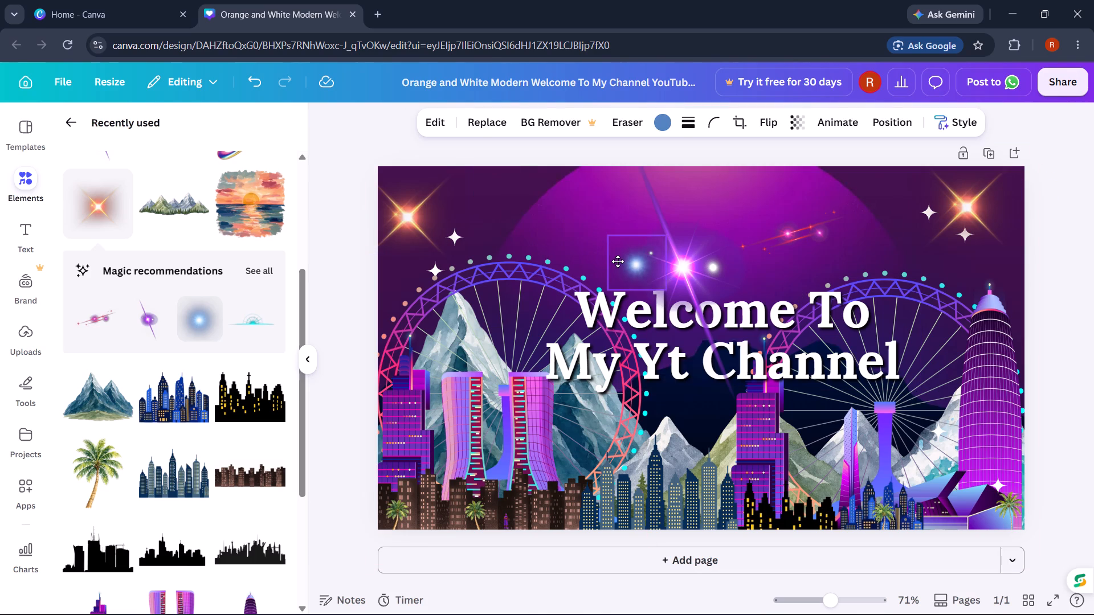
left_click_drag(618, 261, 467, 190)
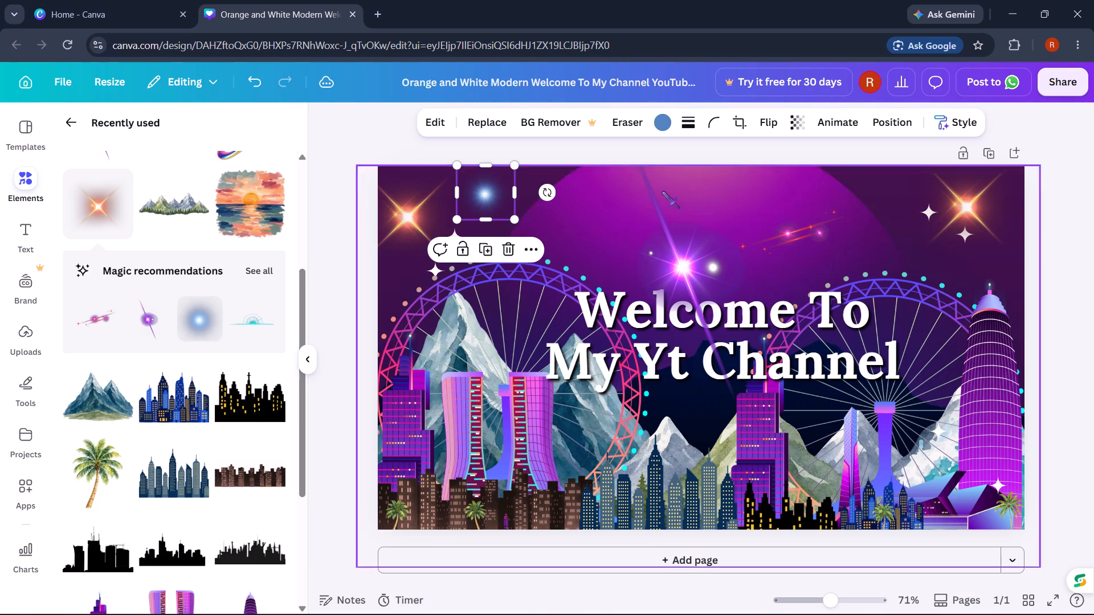
left_click(1038, 144)
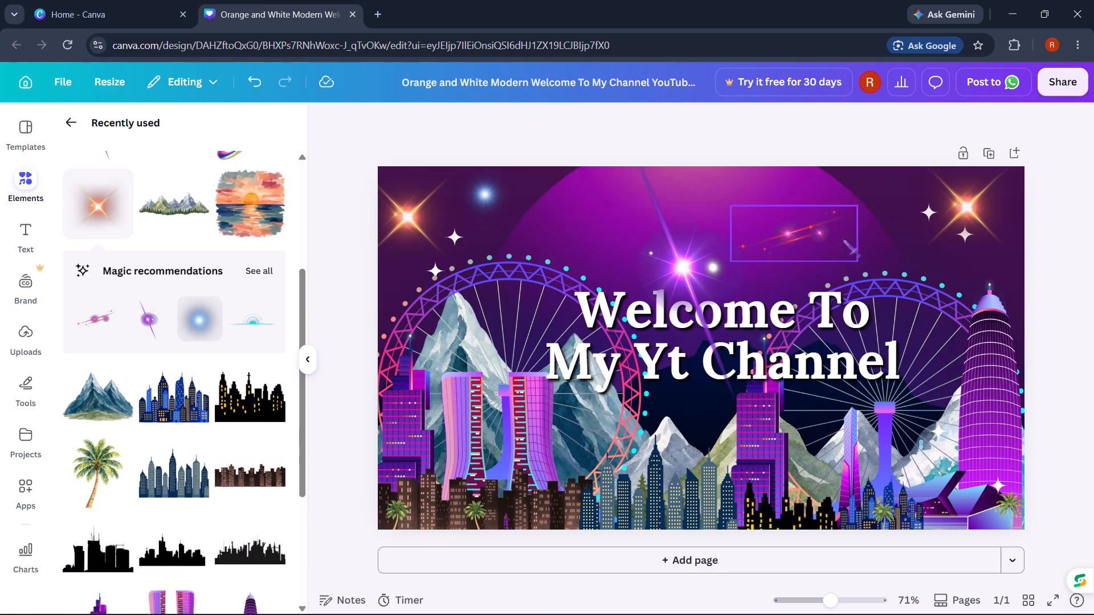
Add the cyan light burst from the full magic recommendations and place it along the design's bottom edge, near the centre.
scroll(124, 298, "up", 1)
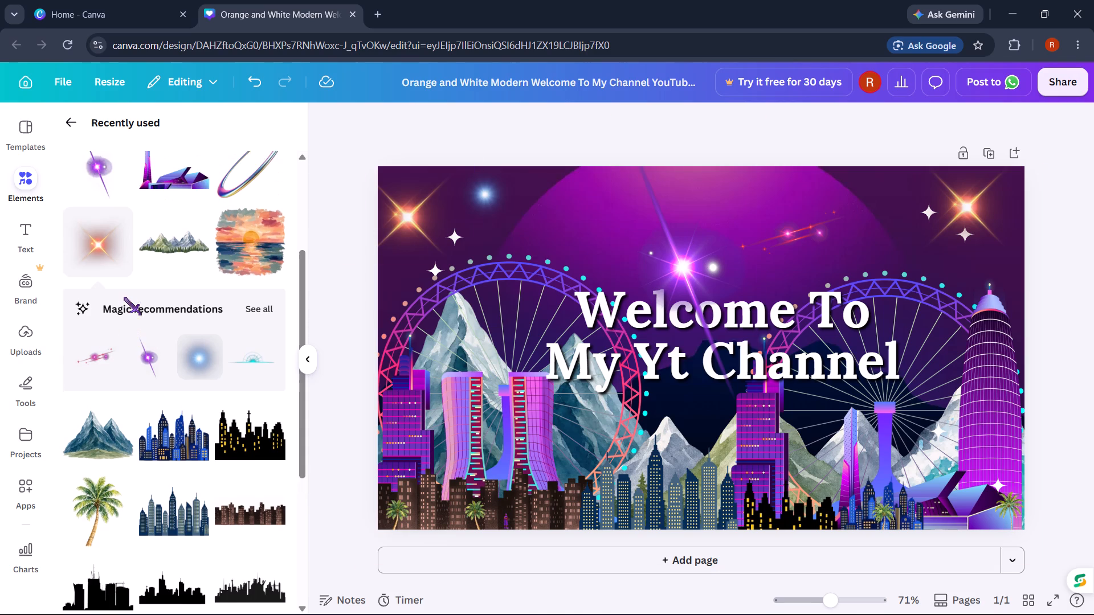
scroll(124, 298, "up", 3)
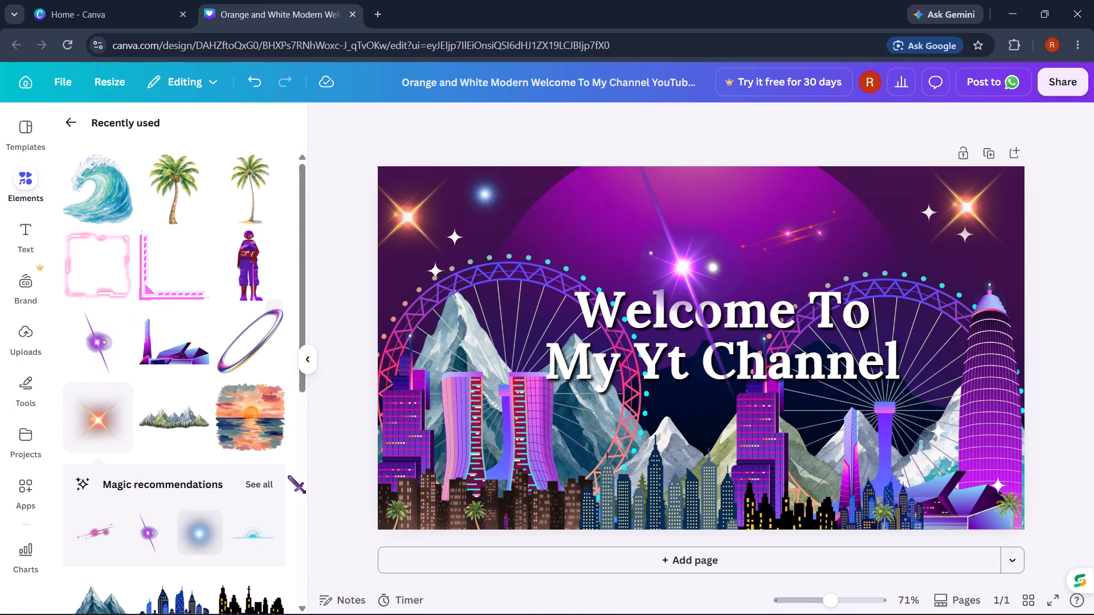
left_click(257, 487)
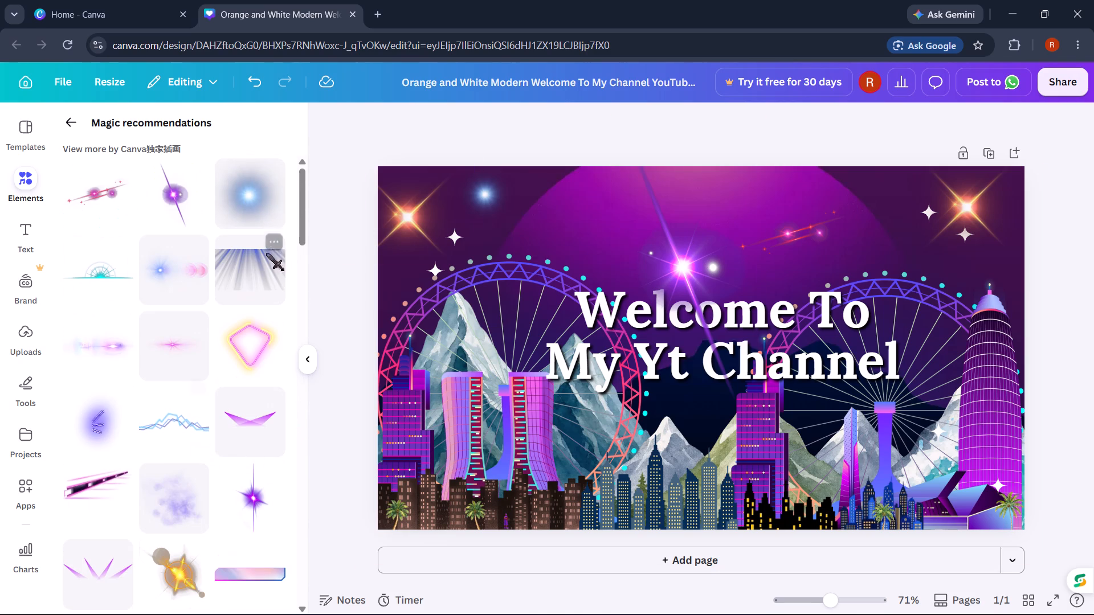
left_click(78, 270)
left_click_drag(758, 348, 752, 375)
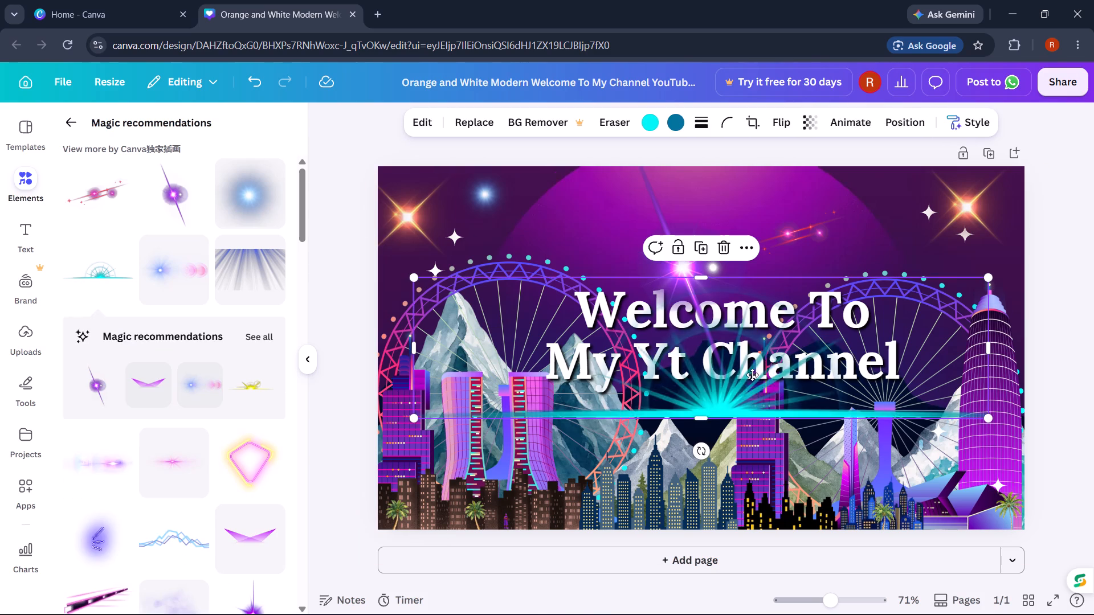
left_click_drag(752, 375, 741, 462)
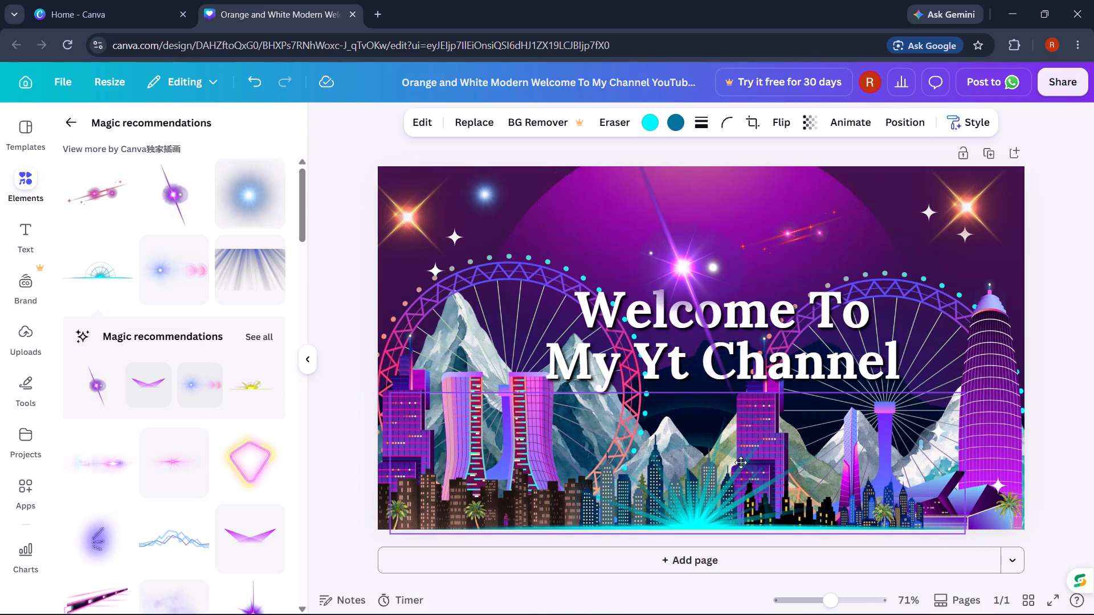
left_click_drag(741, 462, 760, 461)
left_click_drag(760, 461, 733, 469)
Move the cyan light burst down the layer order to between the blue wave and the forested mountain range.
right_click(732, 469)
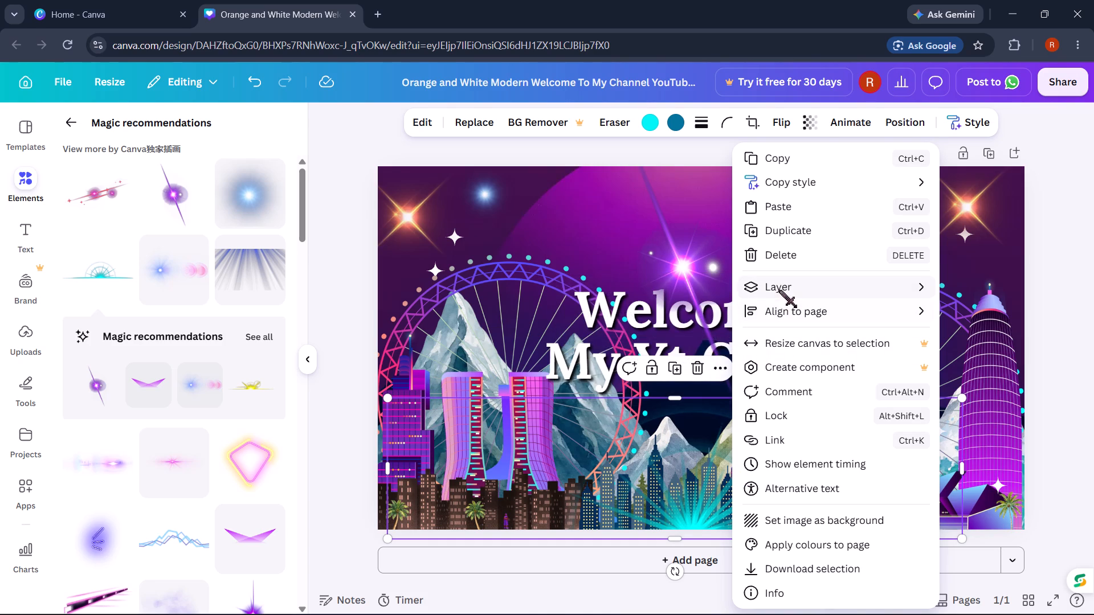
left_click(673, 387)
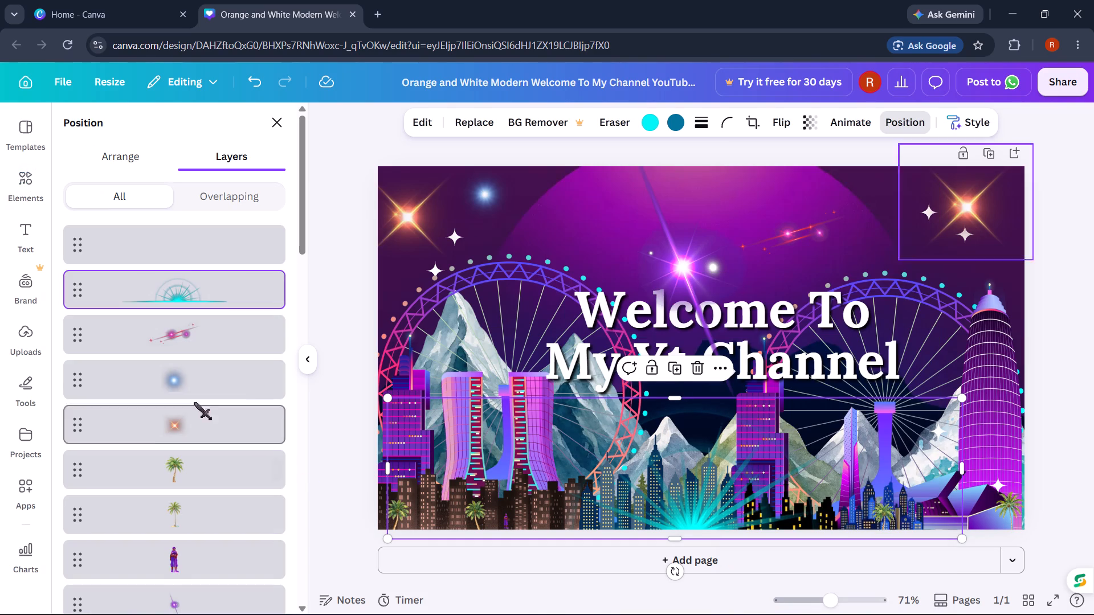
left_click_drag(183, 288, 182, 430)
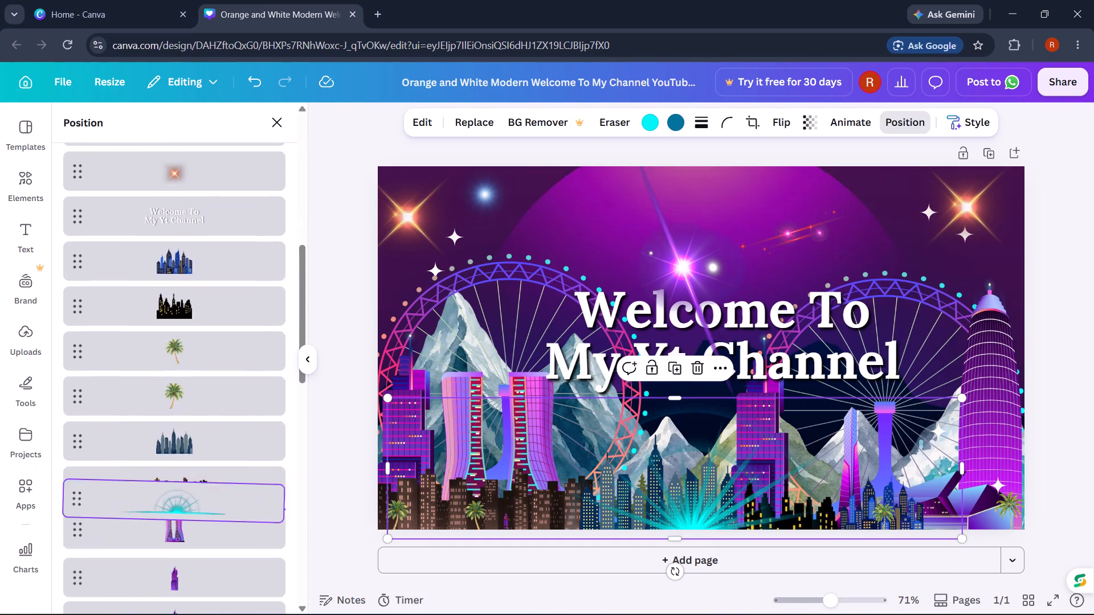
left_click_drag(182, 430, 210, 408)
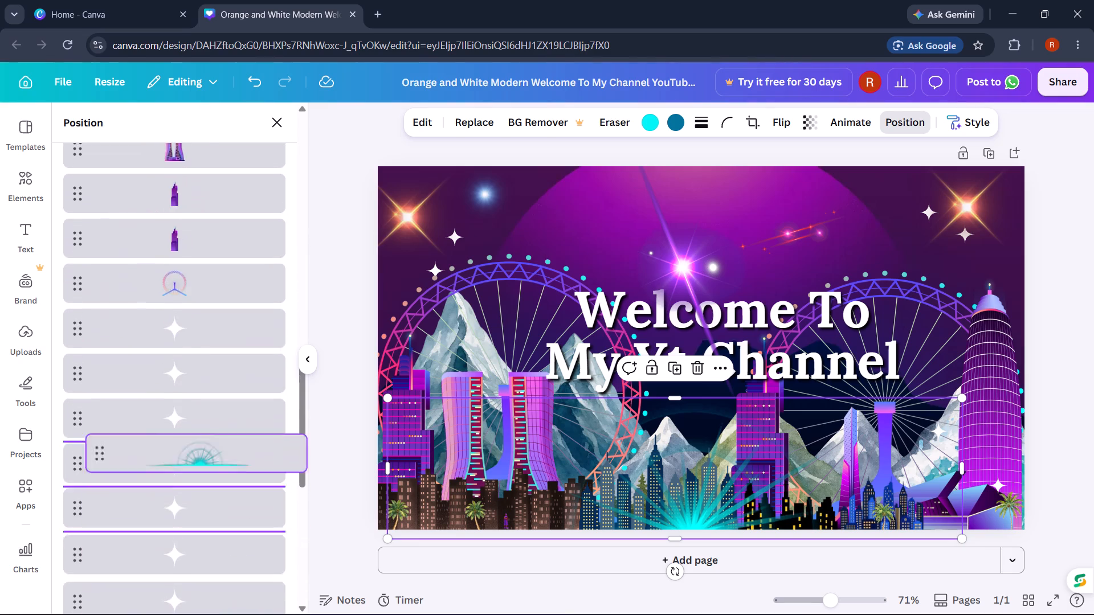
left_click_drag(210, 408, 188, 315)
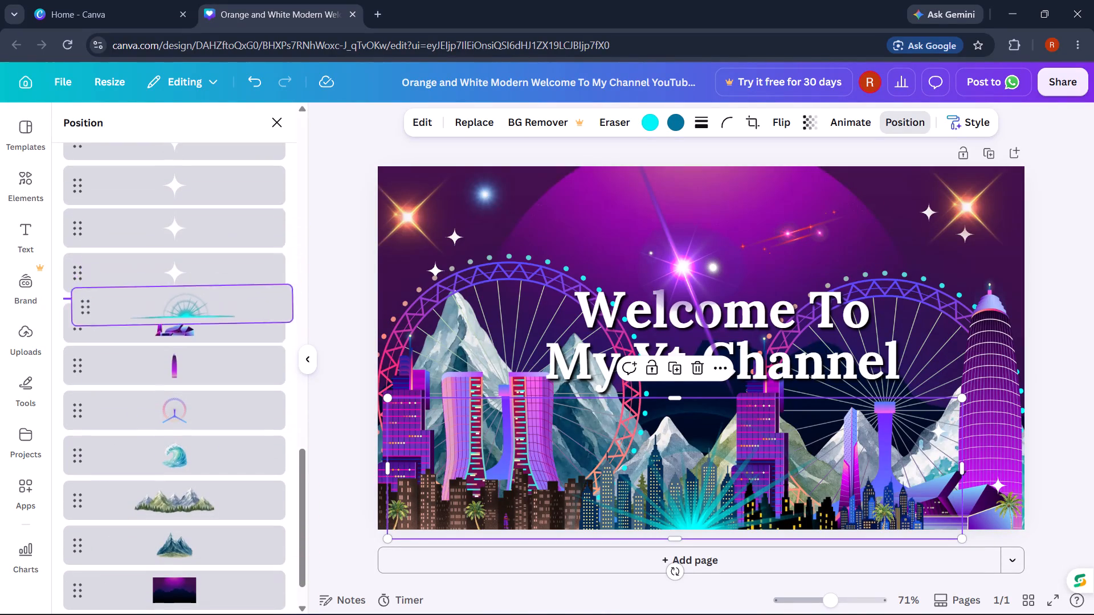
left_click_drag(188, 315, 214, 419)
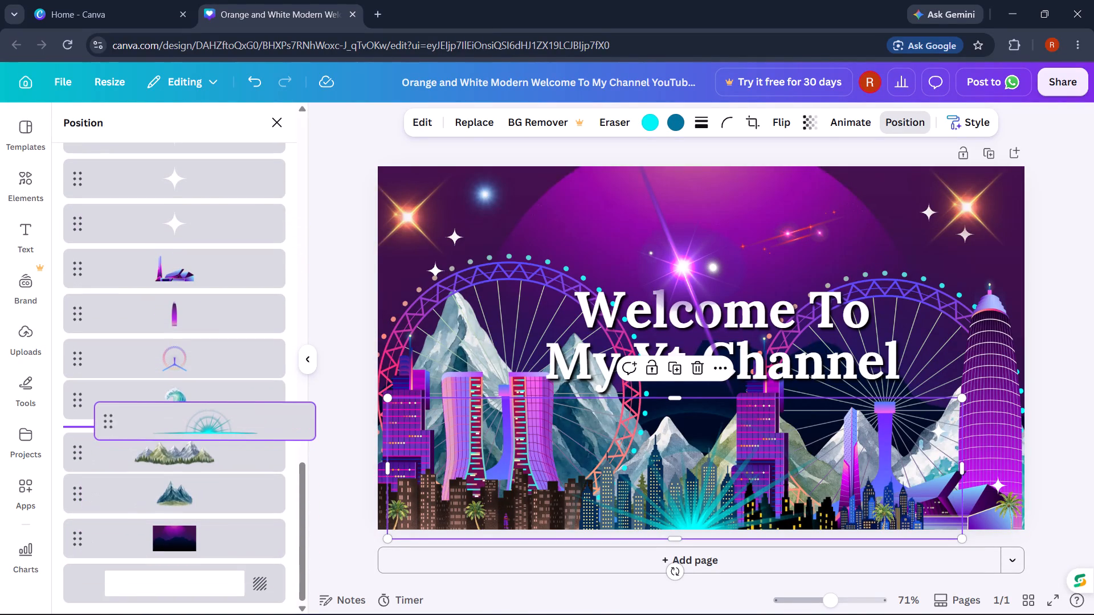
left_click_drag(214, 419, 206, 430)
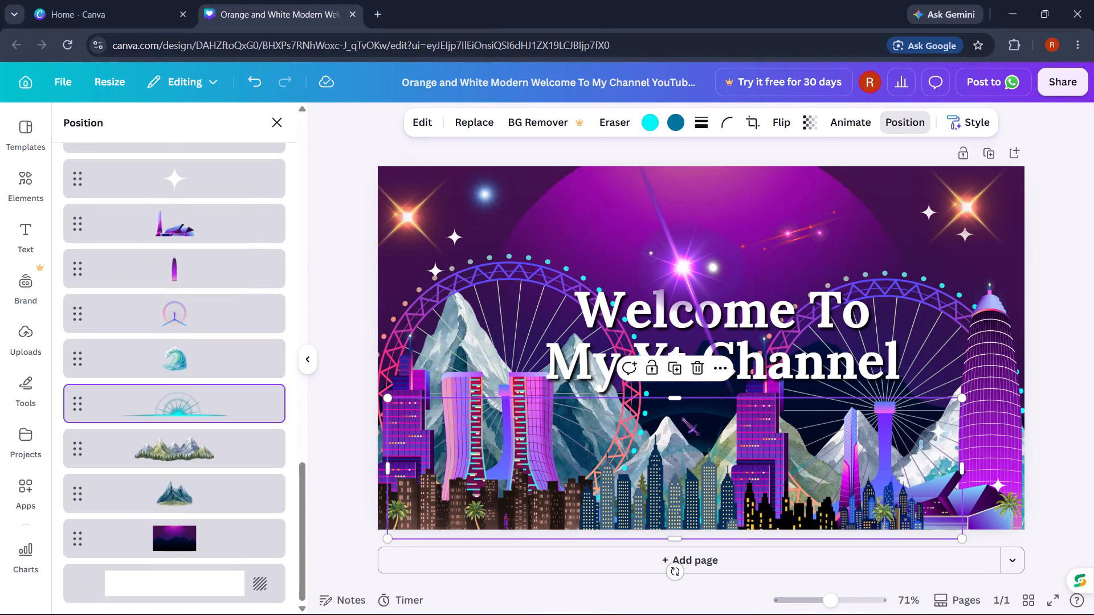
Shift the cyan light burst slightly left and up behind the skyline, and deselect it.
left_click_drag(682, 418, 663, 416)
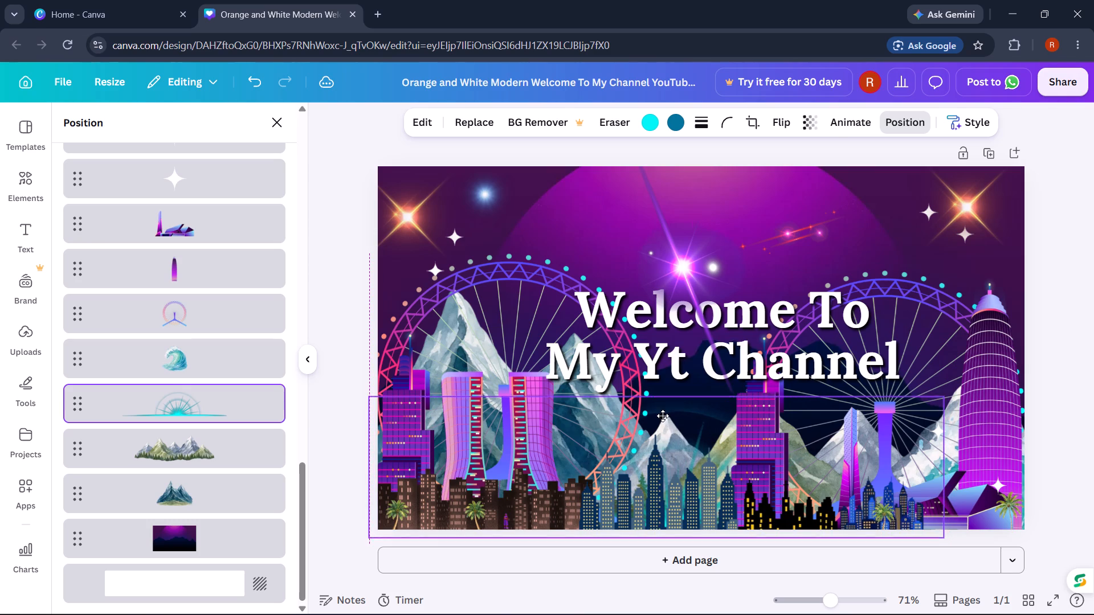
left_click_drag(663, 416, 650, 409)
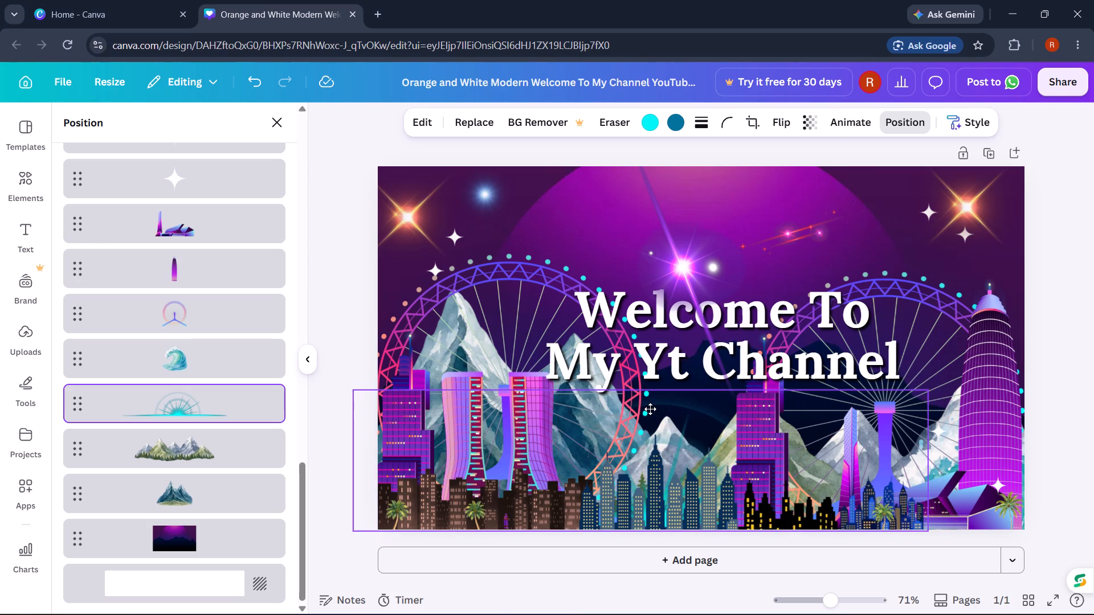
left_click_drag(650, 409, 650, 411)
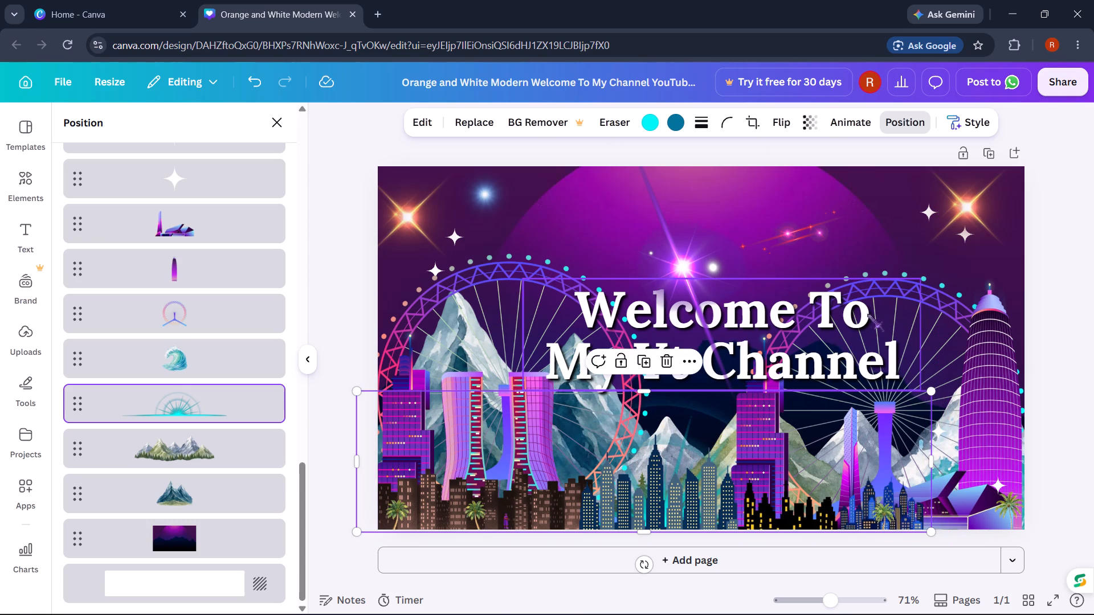
left_click(1068, 259)
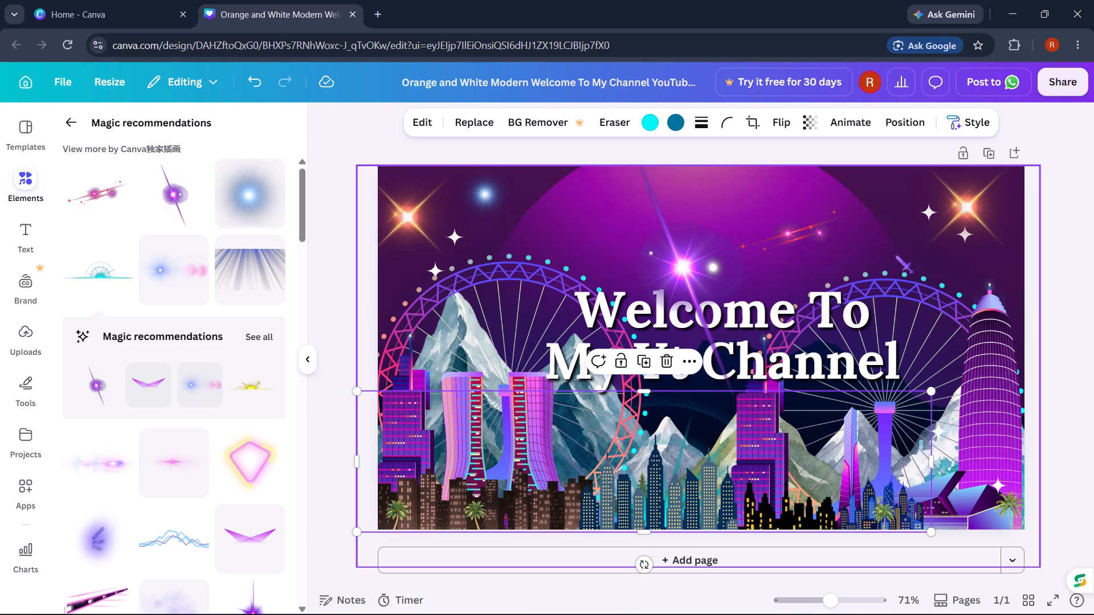
left_click(1079, 137)
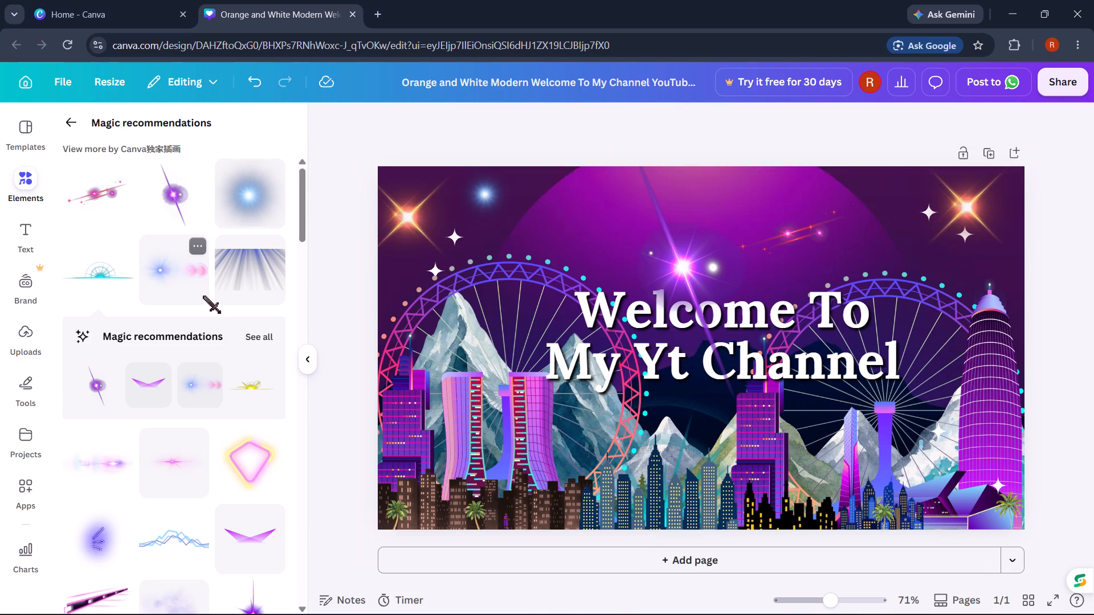
Add the blue light rays from the magic recommendations, place them across the top centre of the sky, and deselect them.
left_click(234, 273)
left_click_drag(671, 254, 658, 213)
left_click(1093, 175)
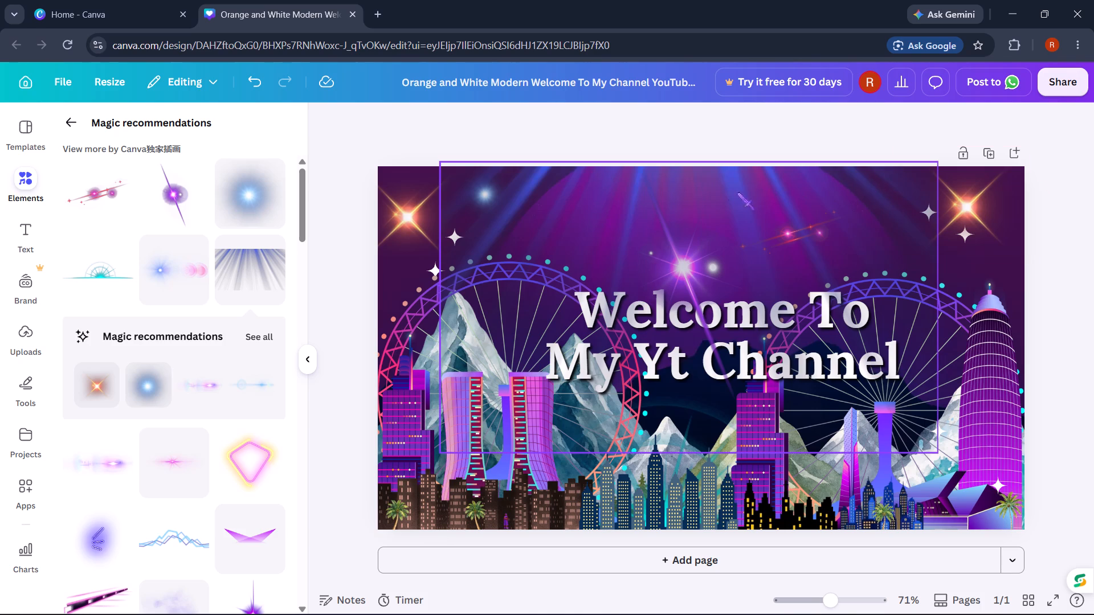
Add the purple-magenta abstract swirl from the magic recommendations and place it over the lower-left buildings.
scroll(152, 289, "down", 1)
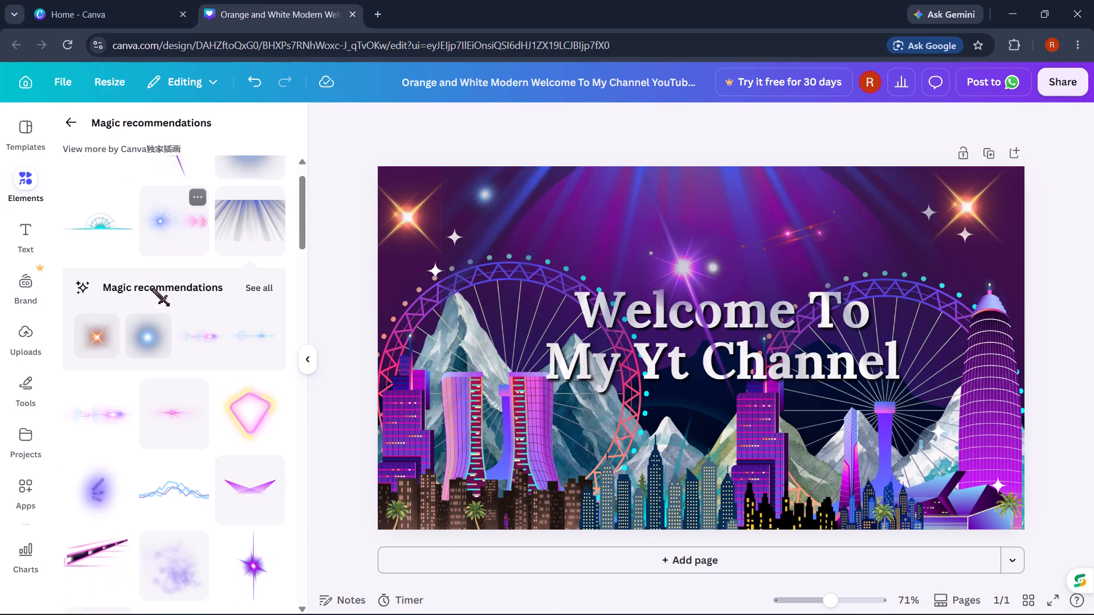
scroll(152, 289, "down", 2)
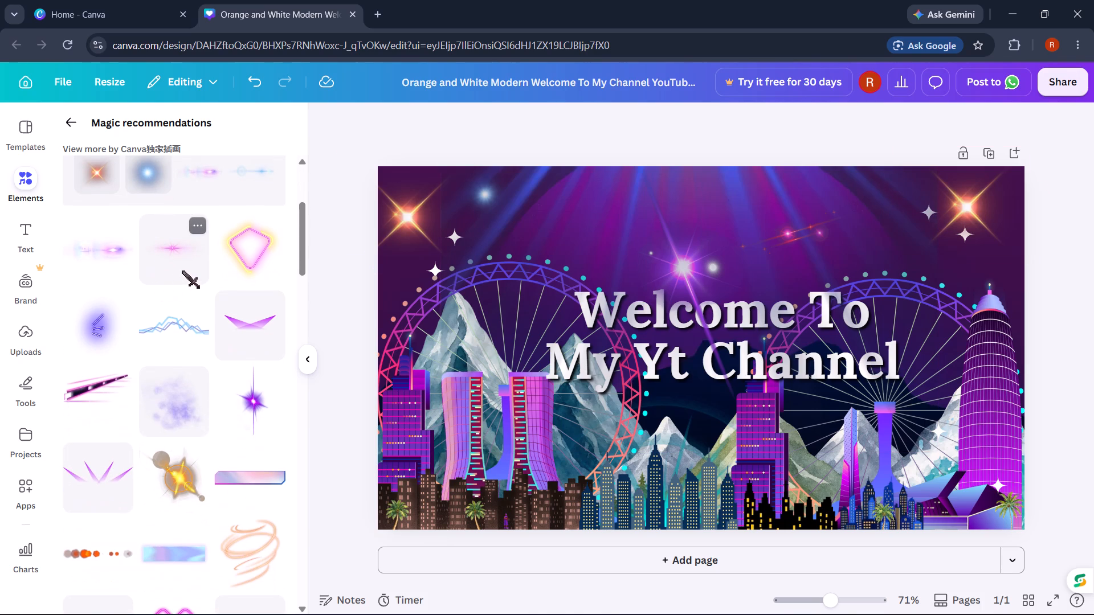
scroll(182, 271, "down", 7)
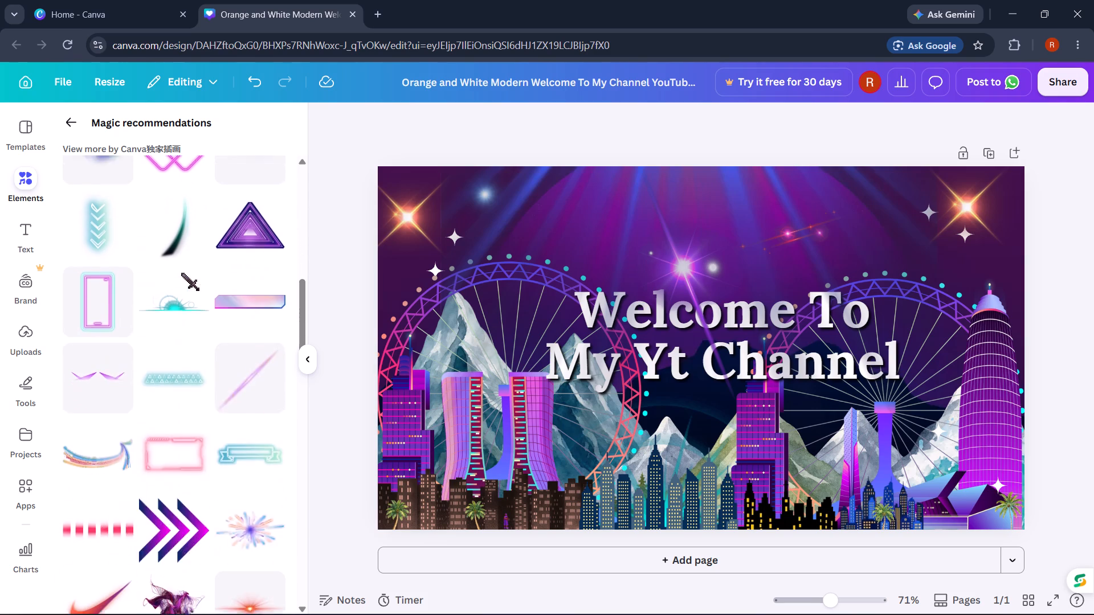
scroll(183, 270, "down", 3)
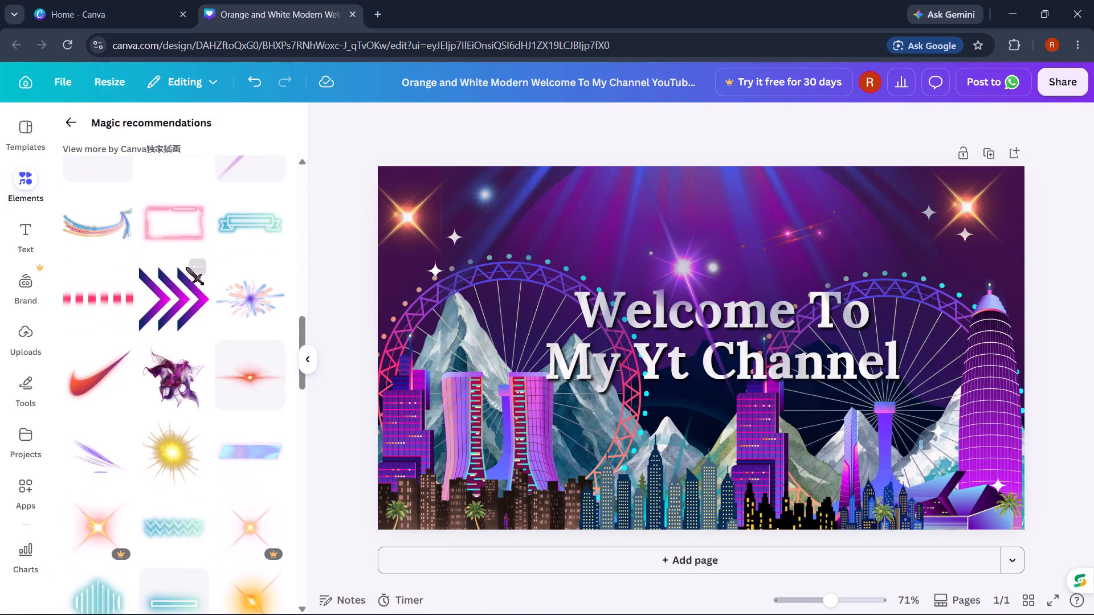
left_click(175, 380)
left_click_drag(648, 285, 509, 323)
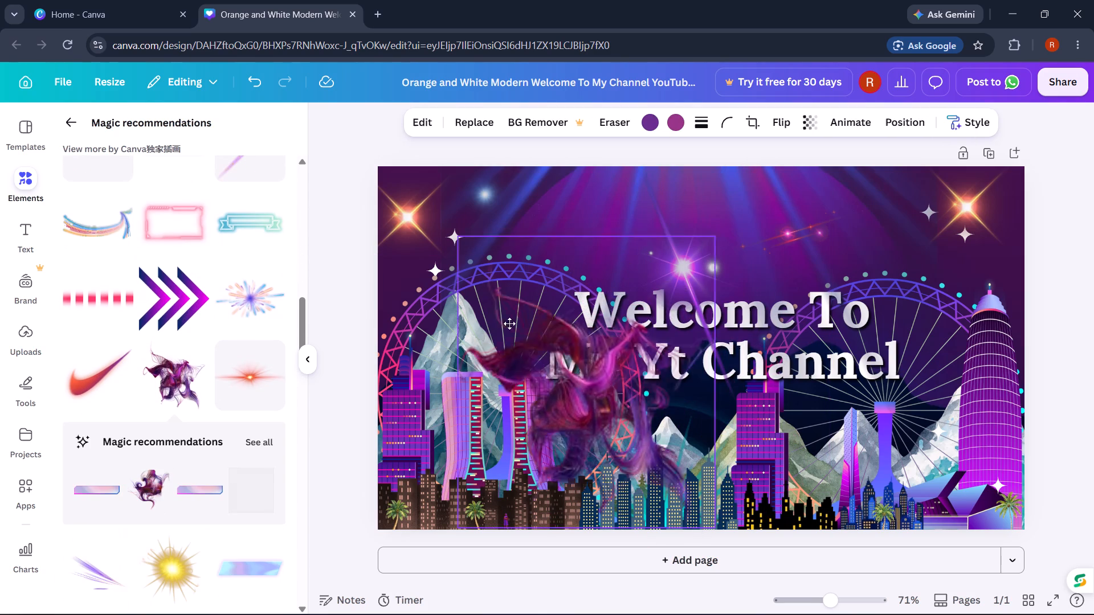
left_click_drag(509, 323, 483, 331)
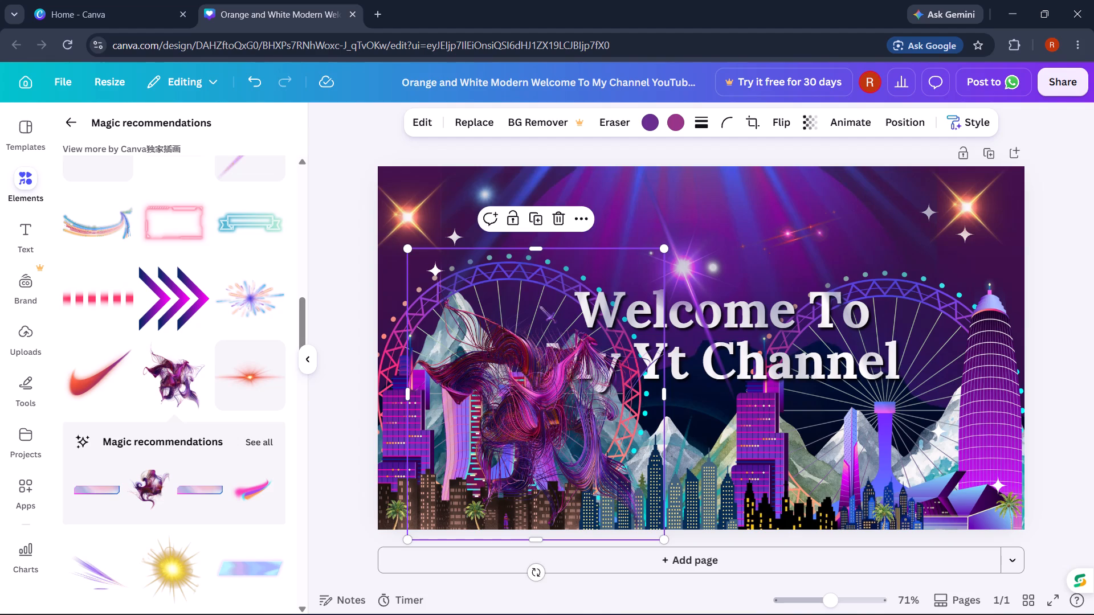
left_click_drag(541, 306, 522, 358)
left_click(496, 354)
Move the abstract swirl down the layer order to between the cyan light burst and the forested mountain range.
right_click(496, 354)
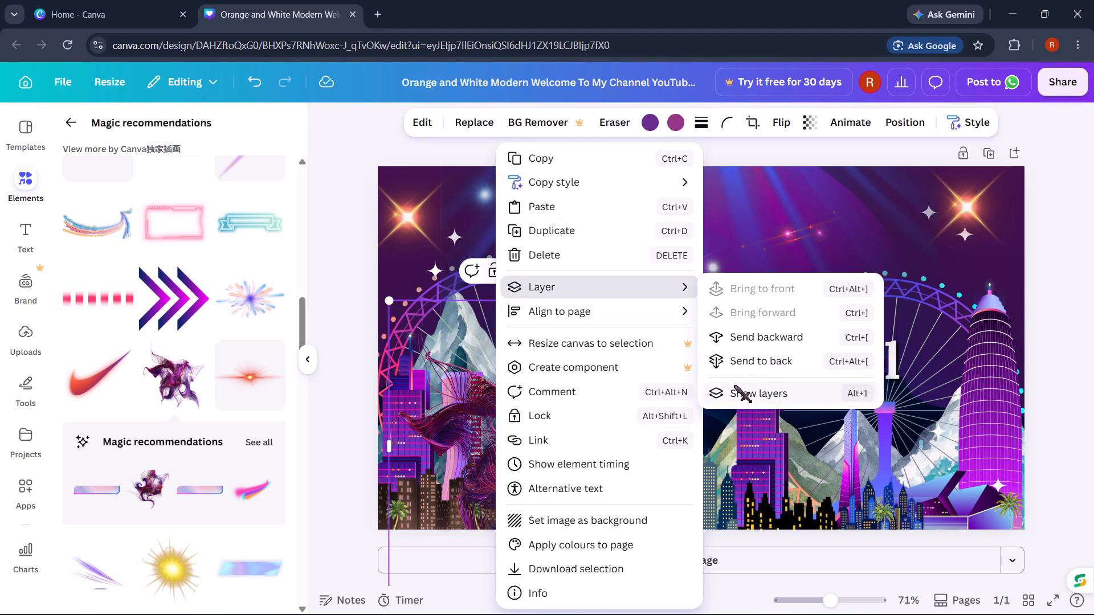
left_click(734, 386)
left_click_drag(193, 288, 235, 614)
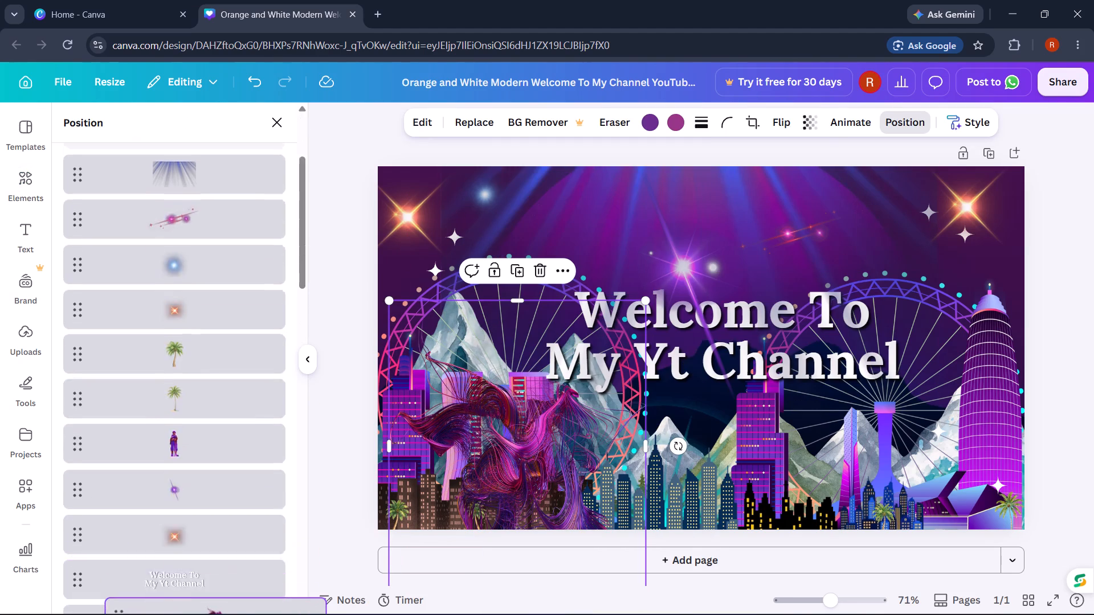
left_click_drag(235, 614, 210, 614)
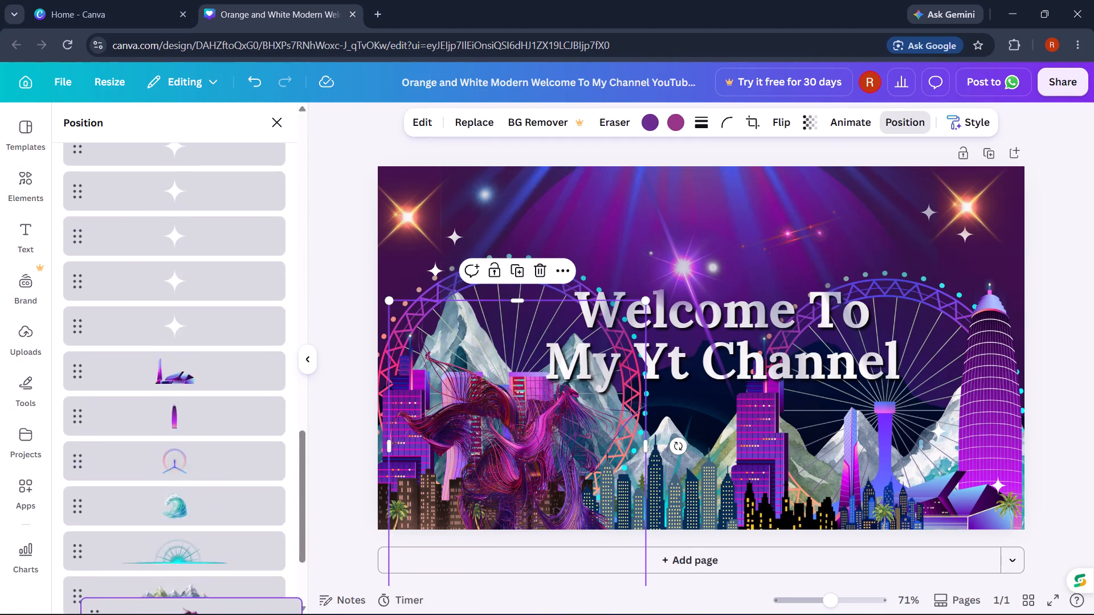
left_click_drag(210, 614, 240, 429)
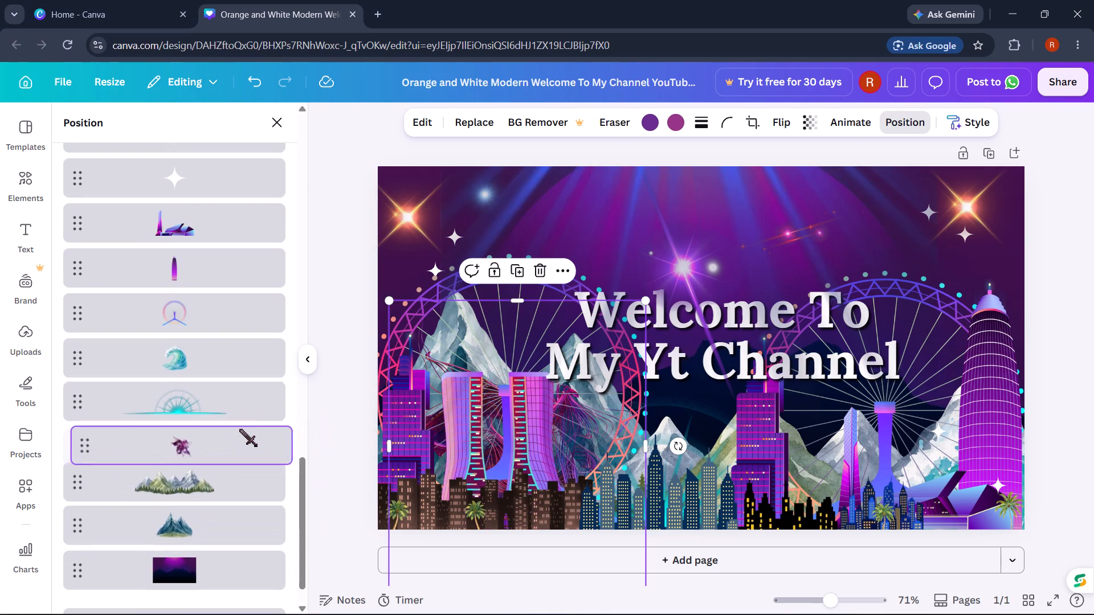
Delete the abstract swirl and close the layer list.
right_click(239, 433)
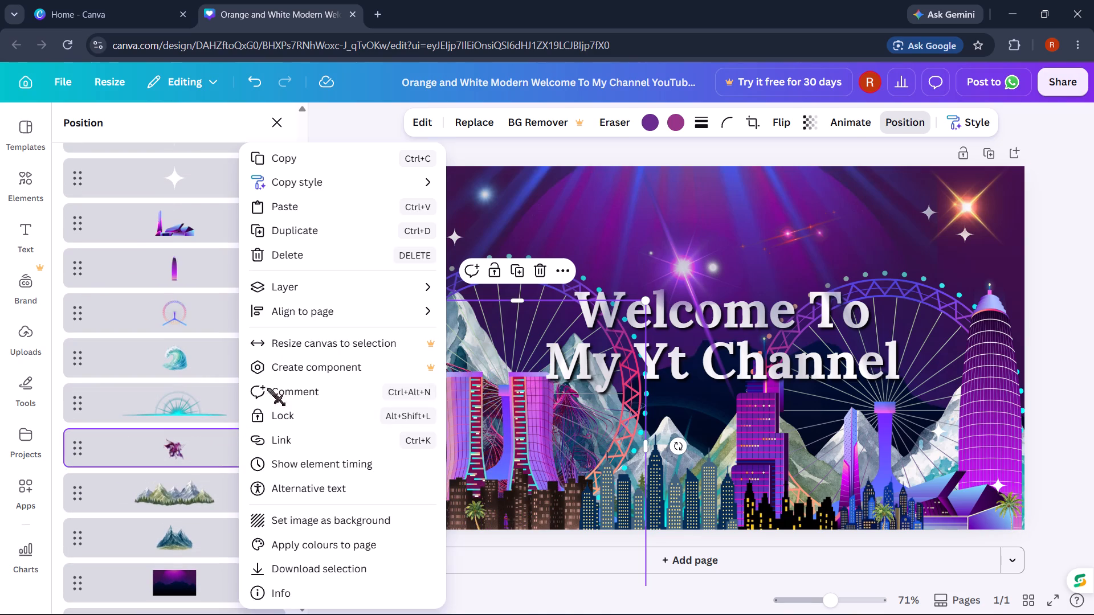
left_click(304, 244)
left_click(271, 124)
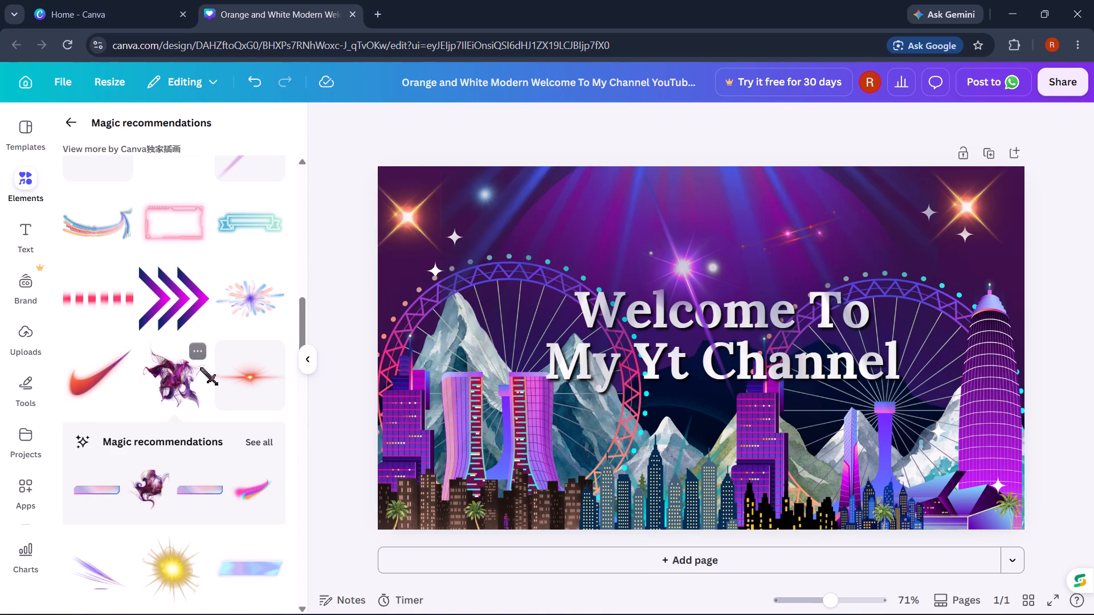
Add the pink smoke cloud from the magic recommendations and move it over the design's upper-left sky.
scroll(200, 400, "down", 5)
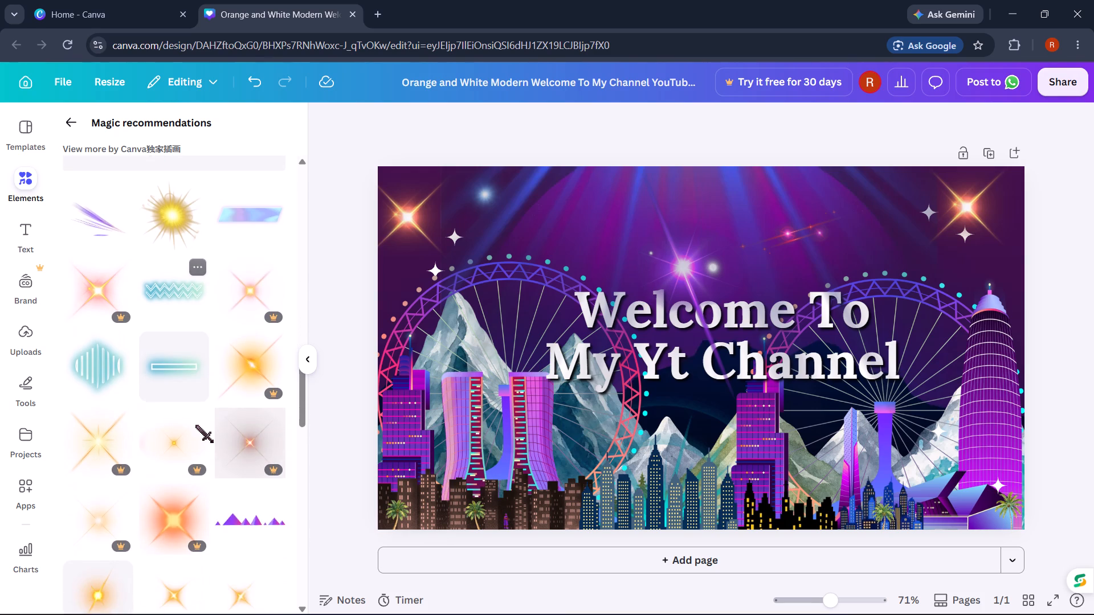
scroll(196, 425, "down", 5)
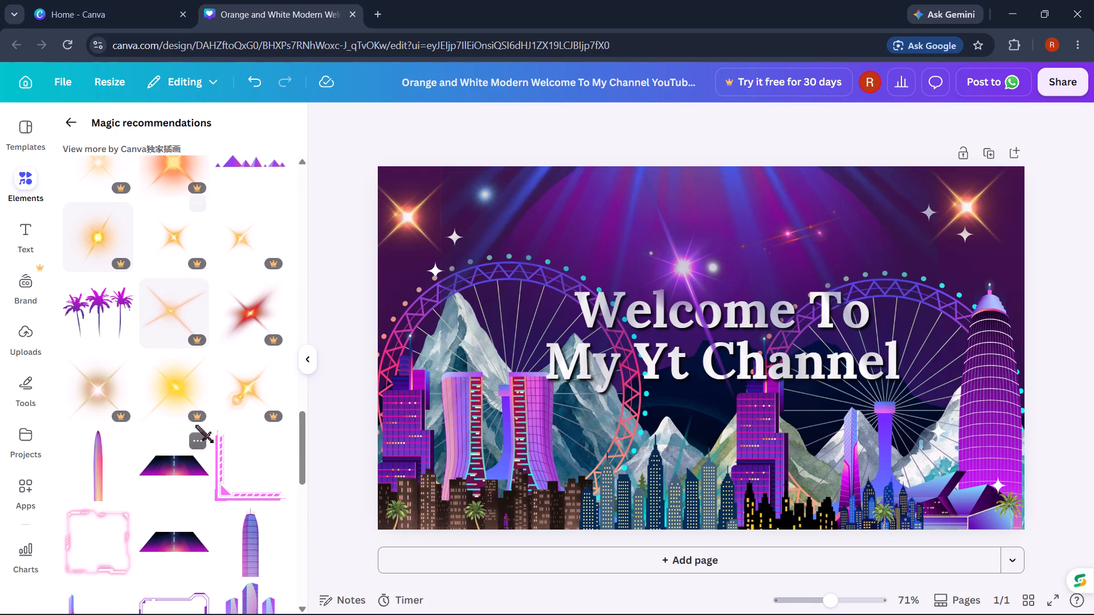
scroll(196, 425, "down", 2)
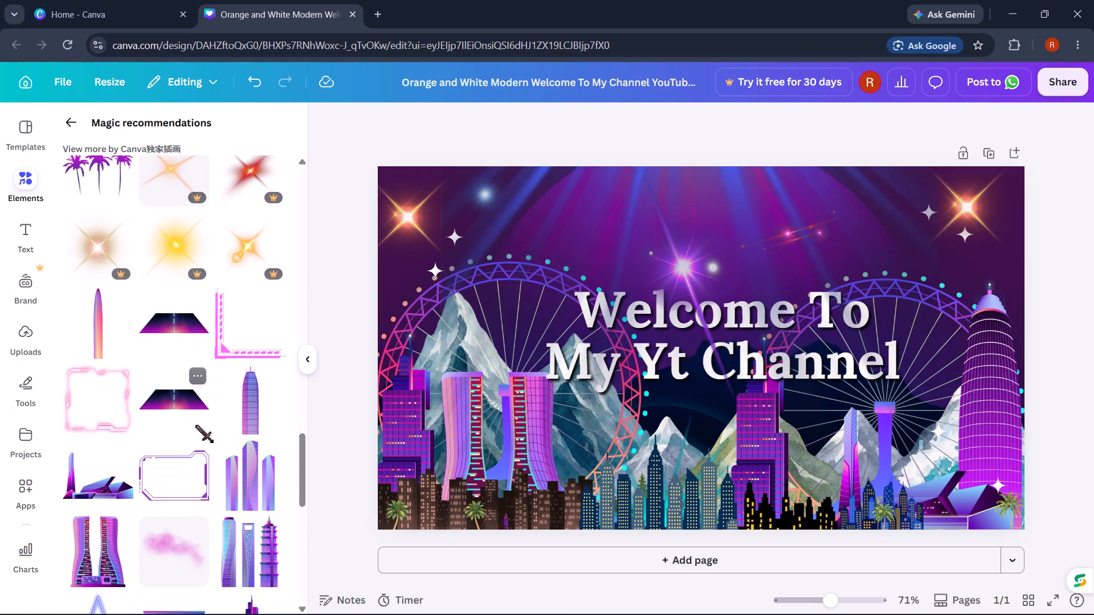
scroll(196, 425, "down", 2)
left_click(196, 425)
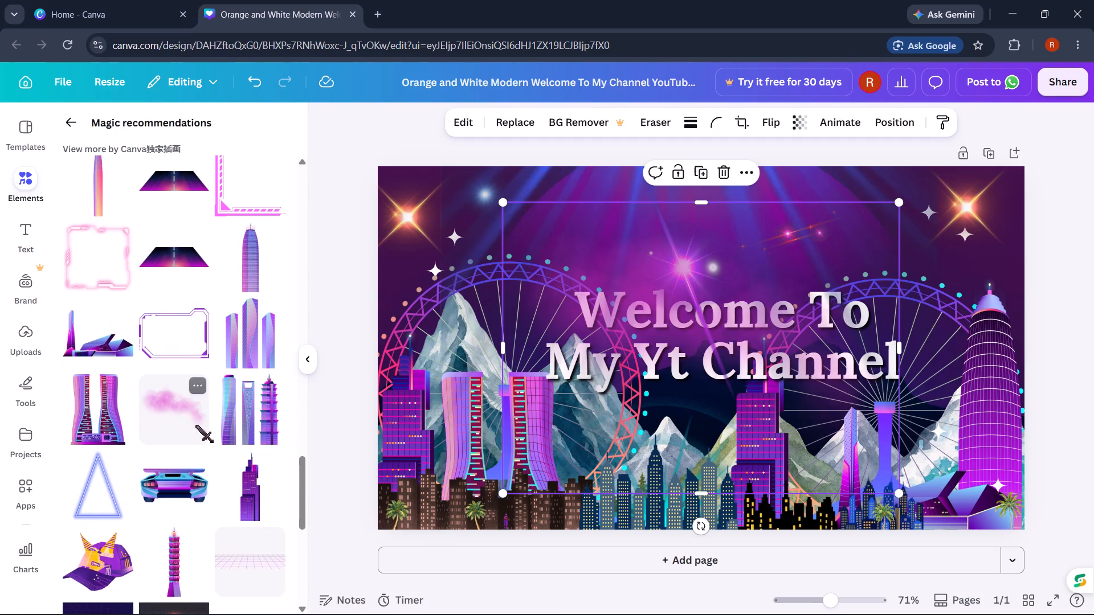
left_click_drag(677, 317, 593, 389)
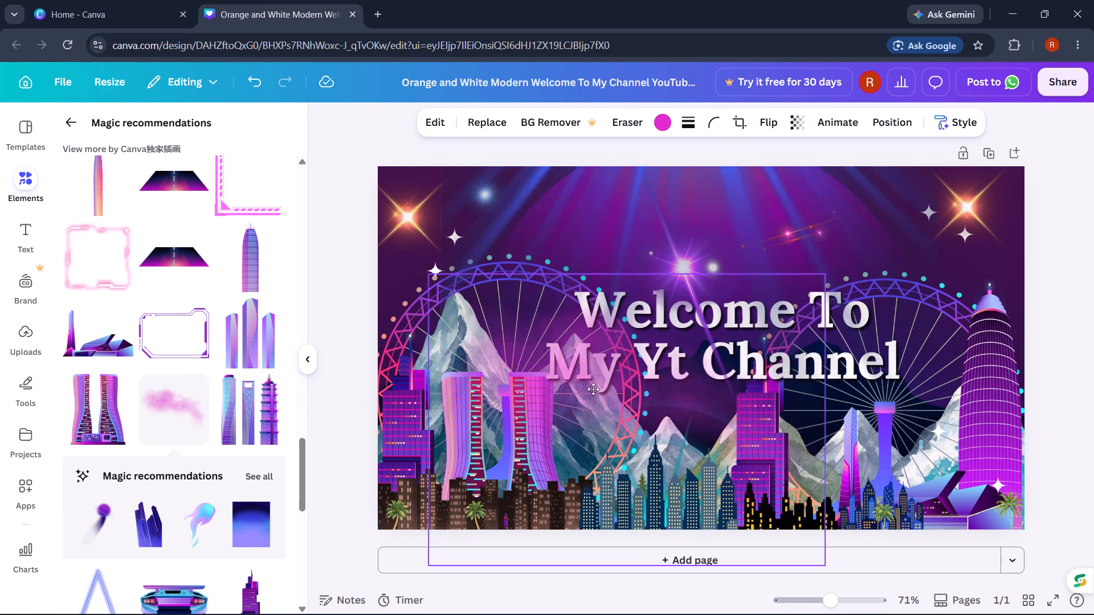
left_click_drag(593, 389, 481, 251)
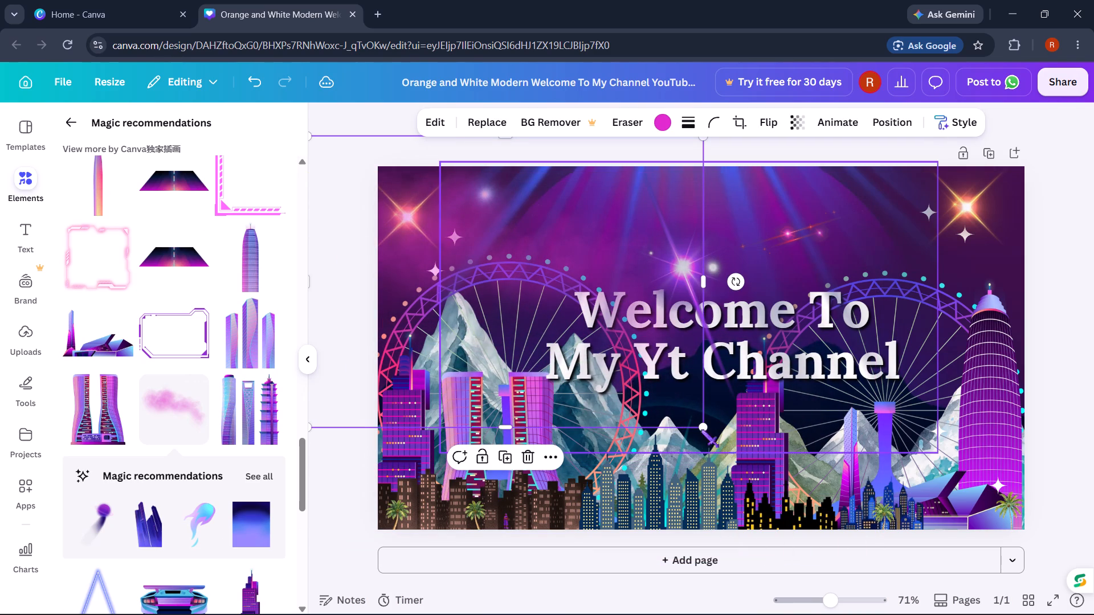
Enlarge the pink smoke cloud to about 1,454 by 1,069 and position it to cover the whole design.
left_click_drag(701, 421, 1093, 614)
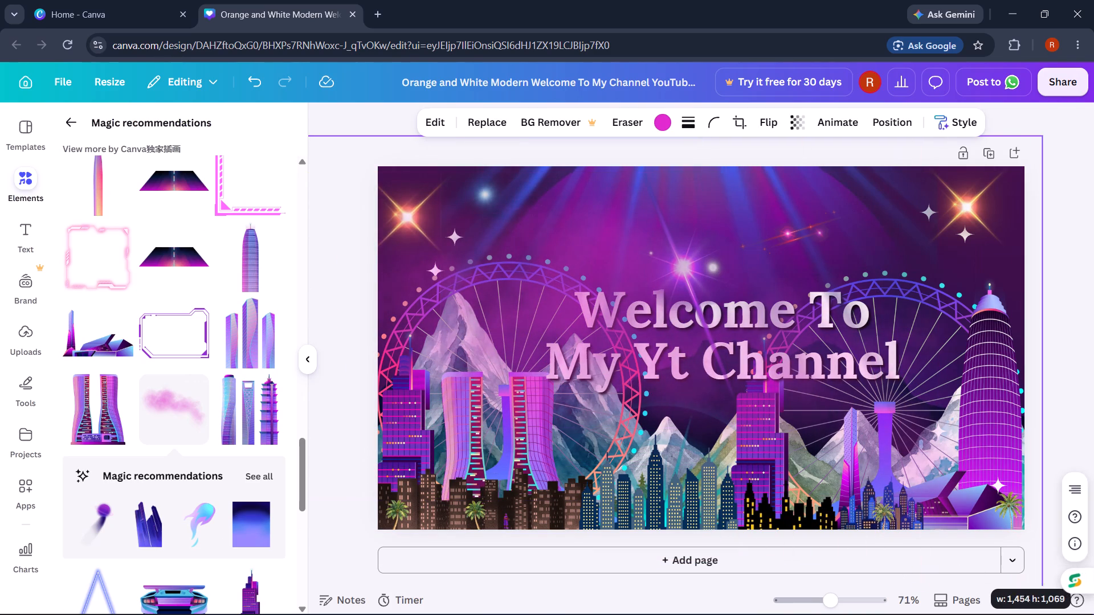
left_click_drag(1093, 614, 1093, 613)
left_click_drag(632, 387, 695, 401)
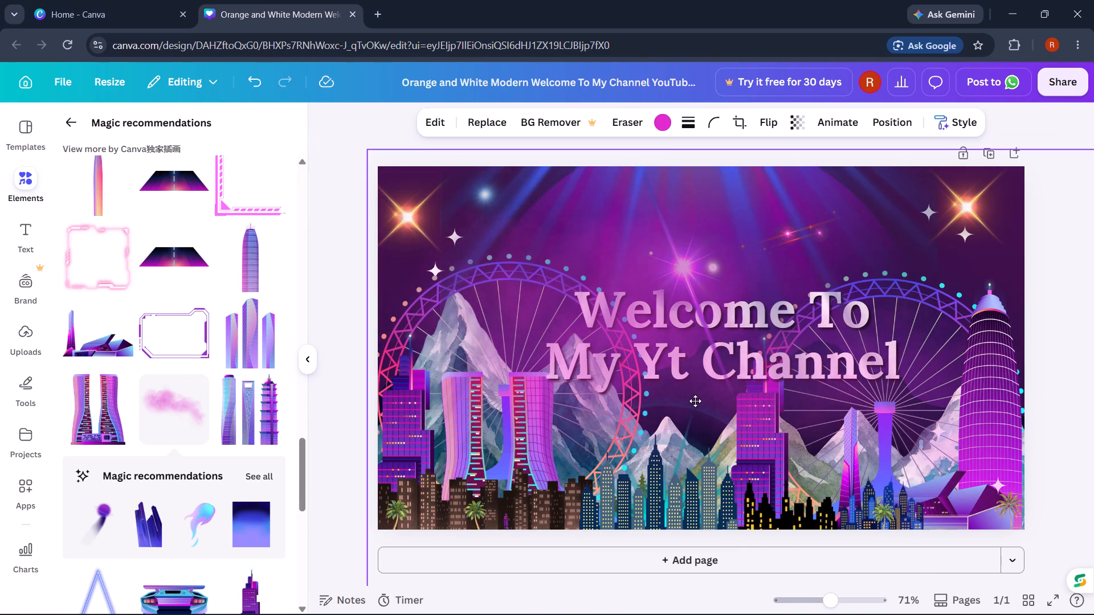
left_click_drag(695, 401, 685, 411)
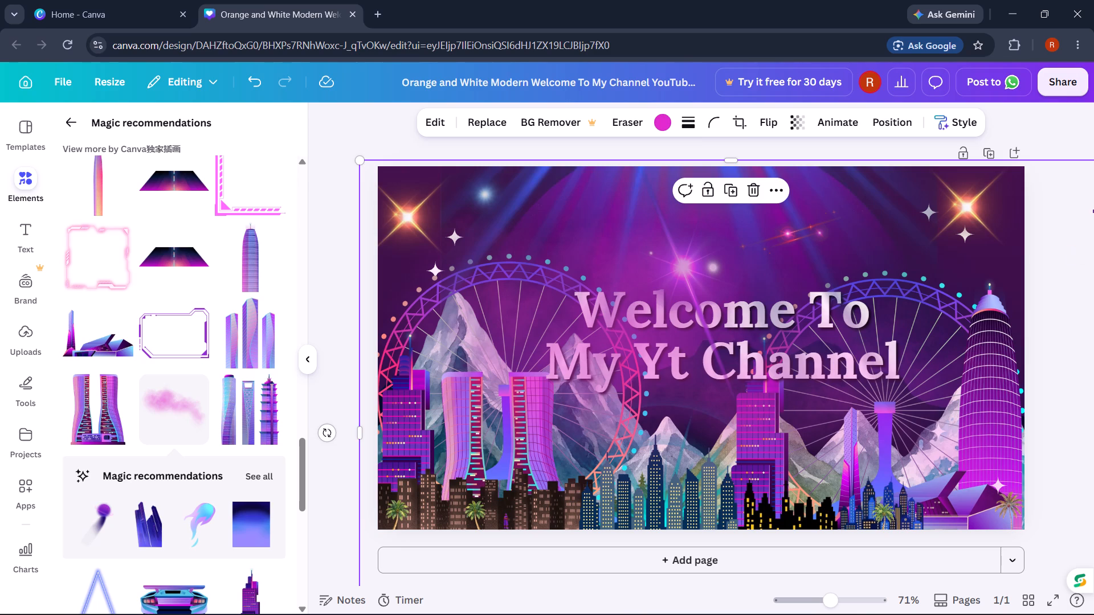
left_click_drag(809, 330, 984, 215)
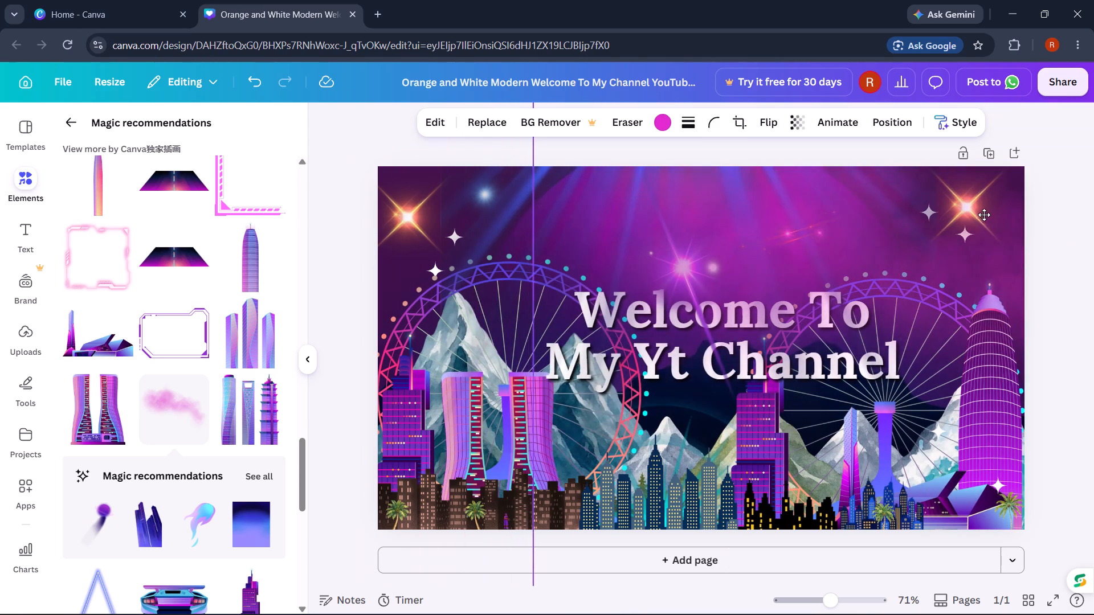
left_click_drag(984, 215, 811, 337)
left_click_drag(806, 331, 778, 329)
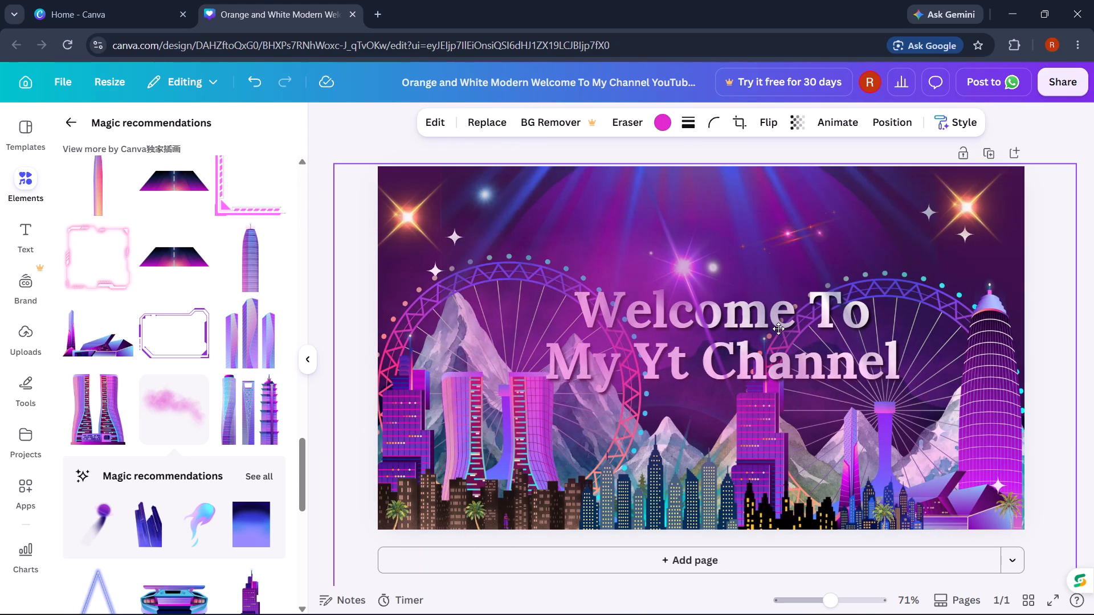
left_click_drag(778, 329, 778, 329)
left_click(1077, 141)
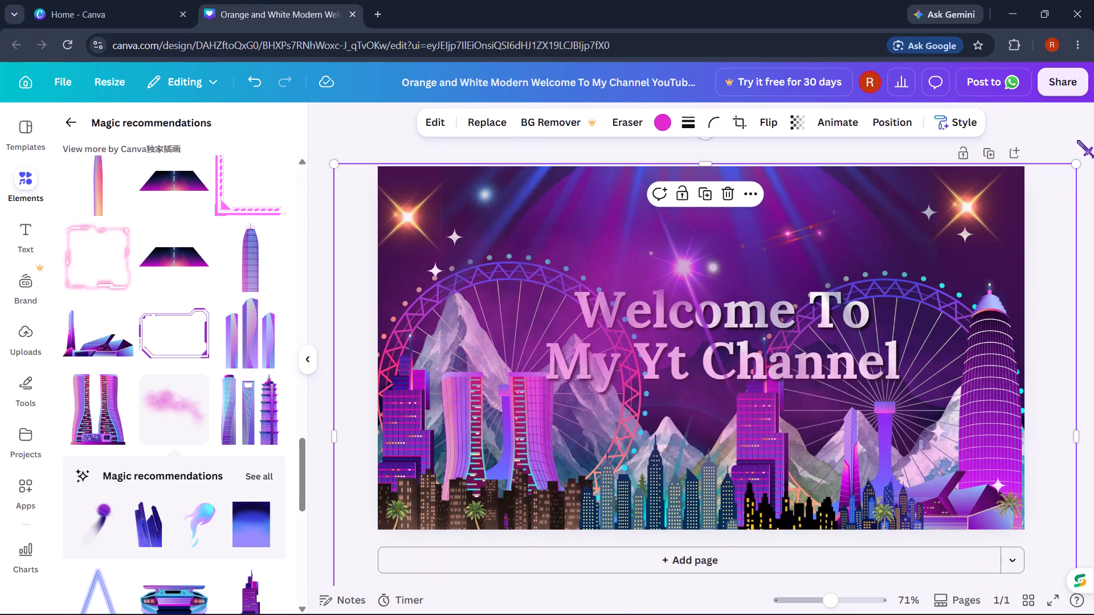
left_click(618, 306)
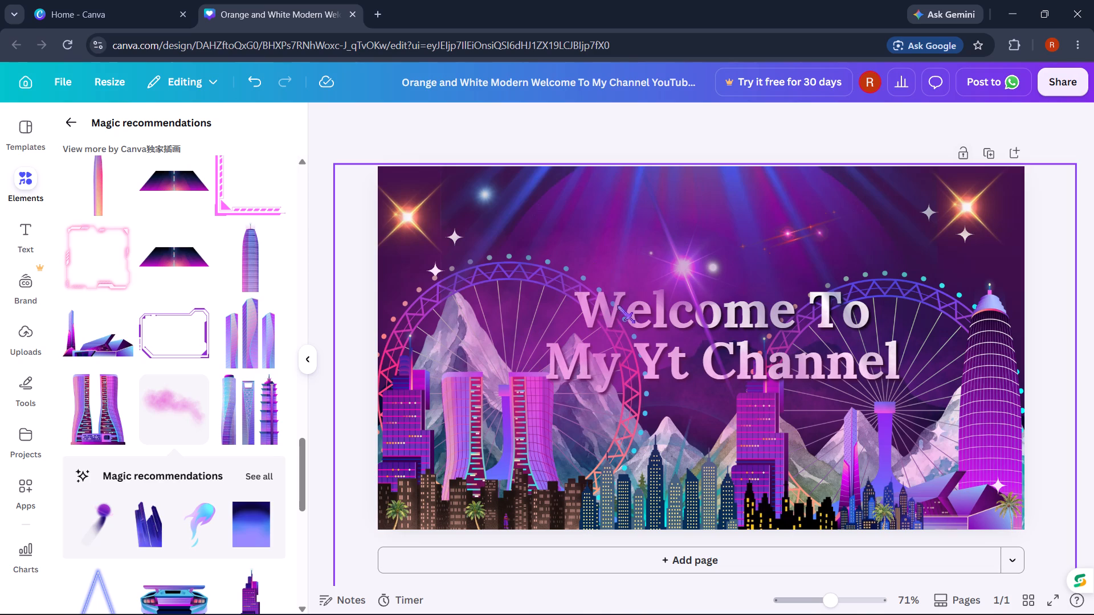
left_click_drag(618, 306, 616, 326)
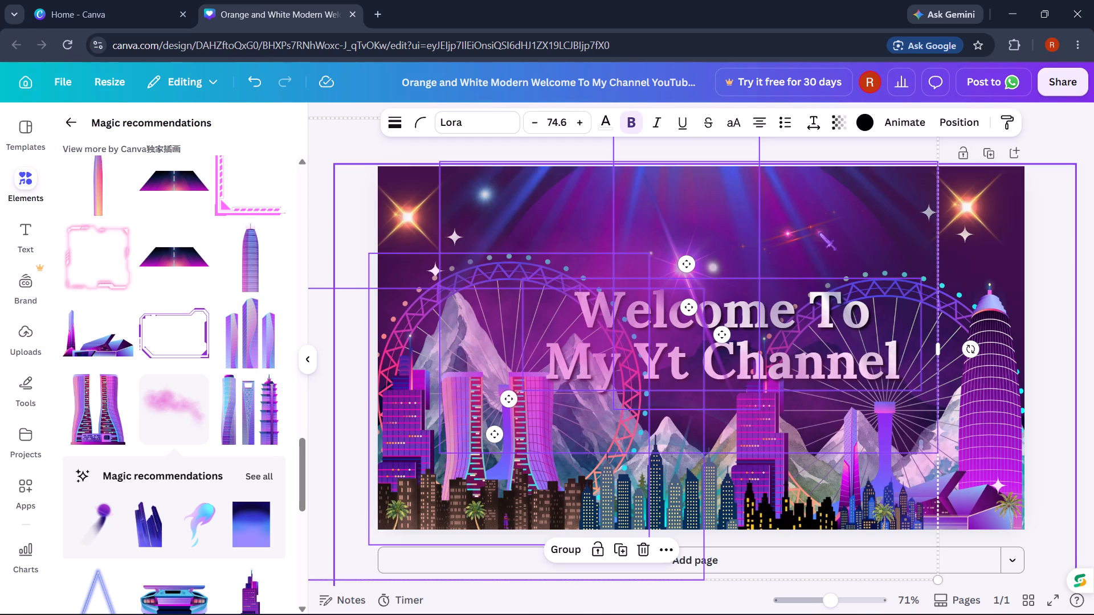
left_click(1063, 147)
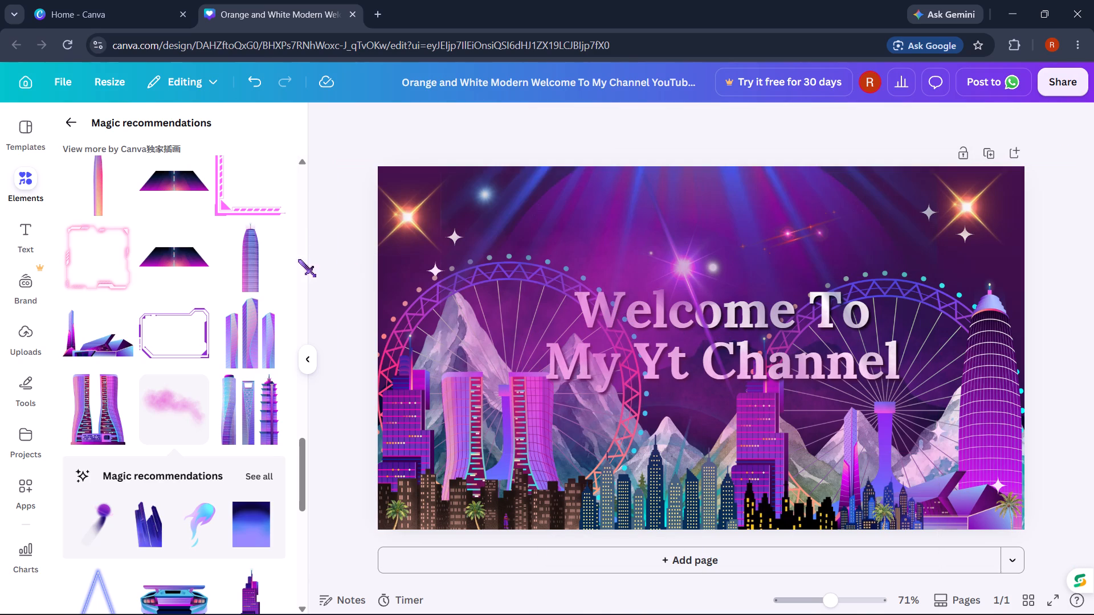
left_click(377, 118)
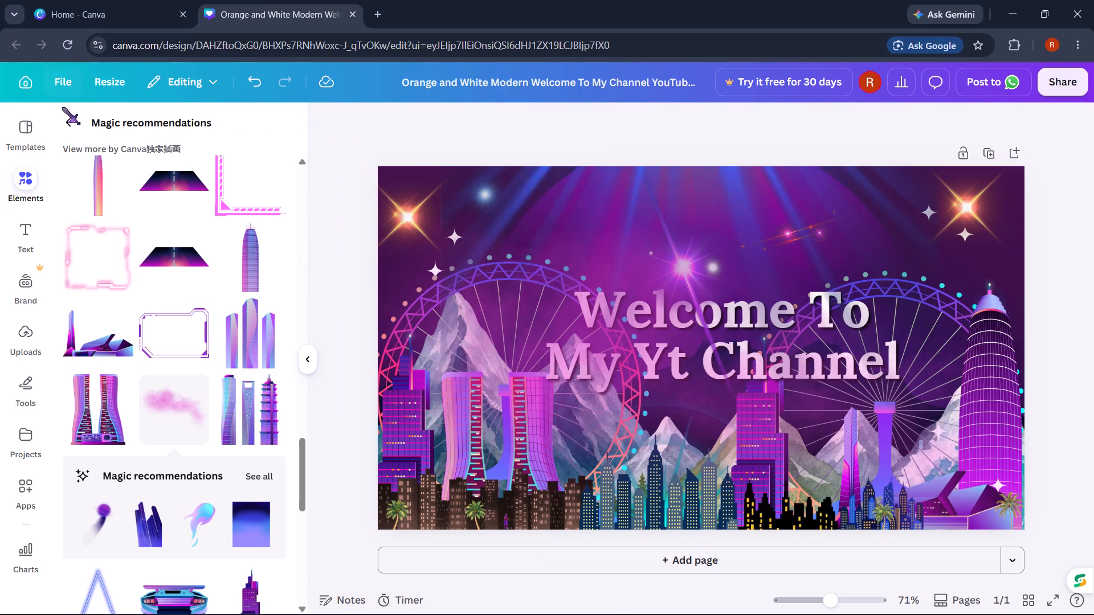
Back out of the magic recommendations and recently used elements, and leave the design for the Canva home page.
left_click(73, 117)
left_click(73, 117)
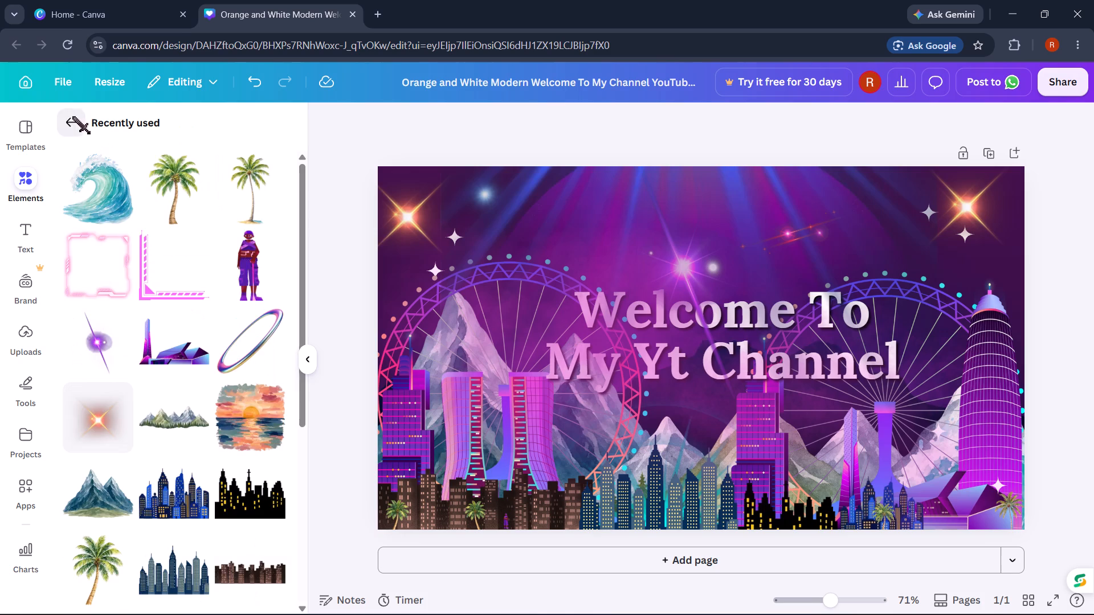
left_click(344, 137)
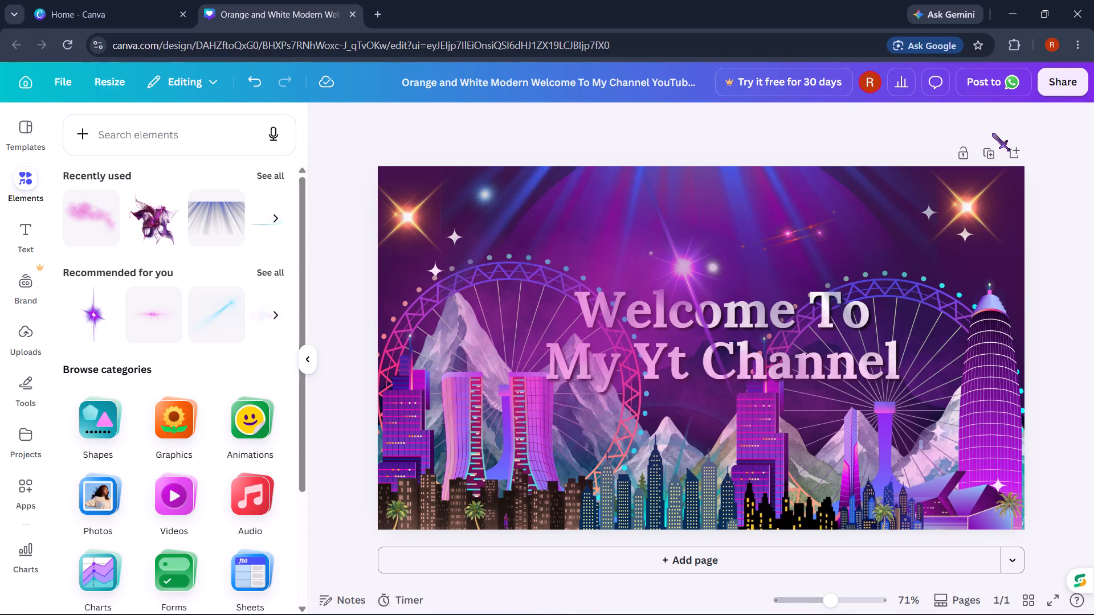
left_click(33, 132)
left_click(27, 93)
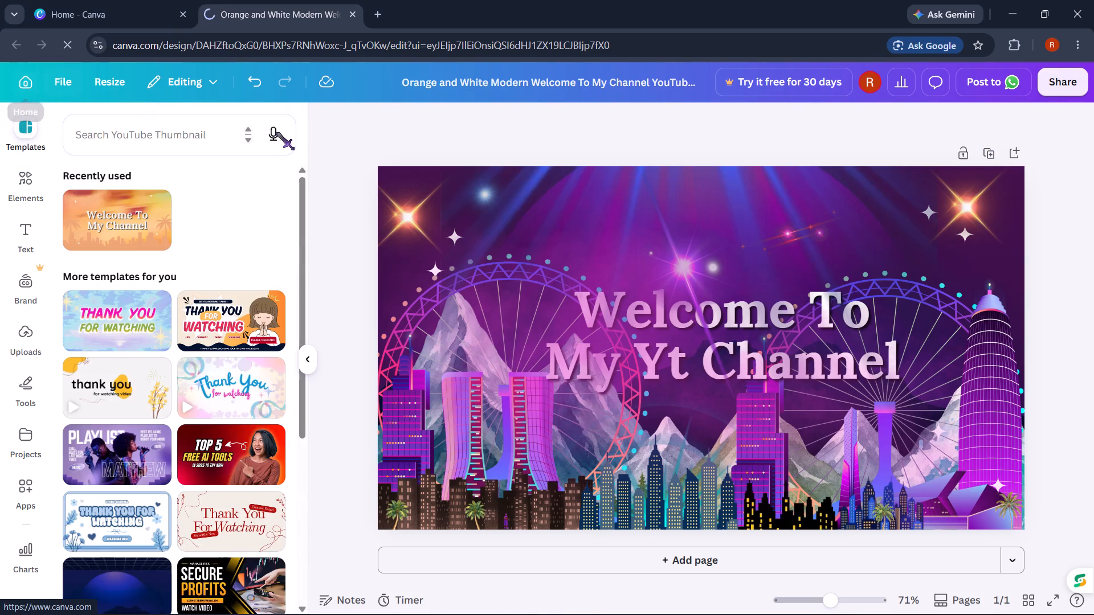